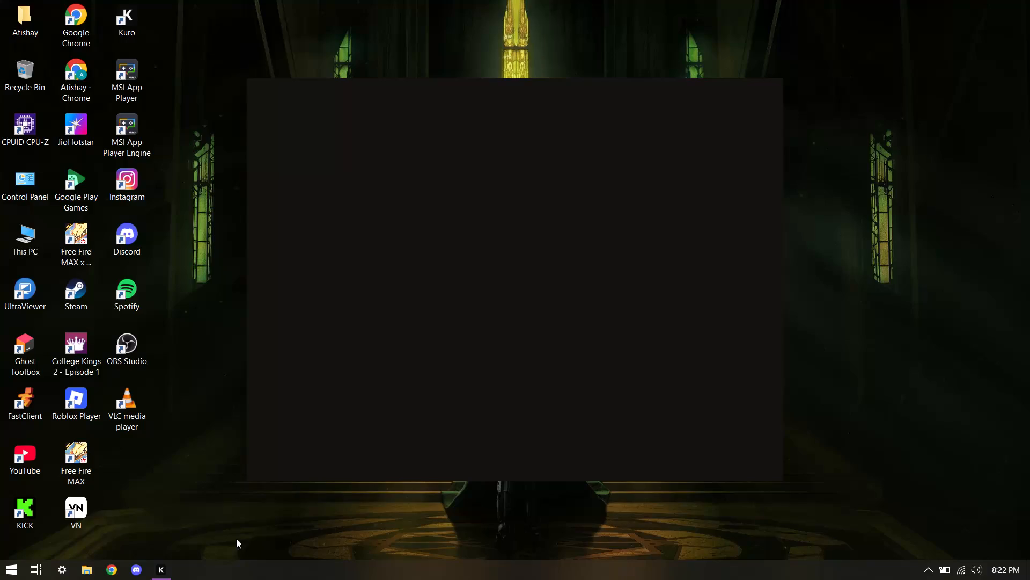
Launch the VN video editor, start a new project and maximize the editing window.
double_click(89, 503)
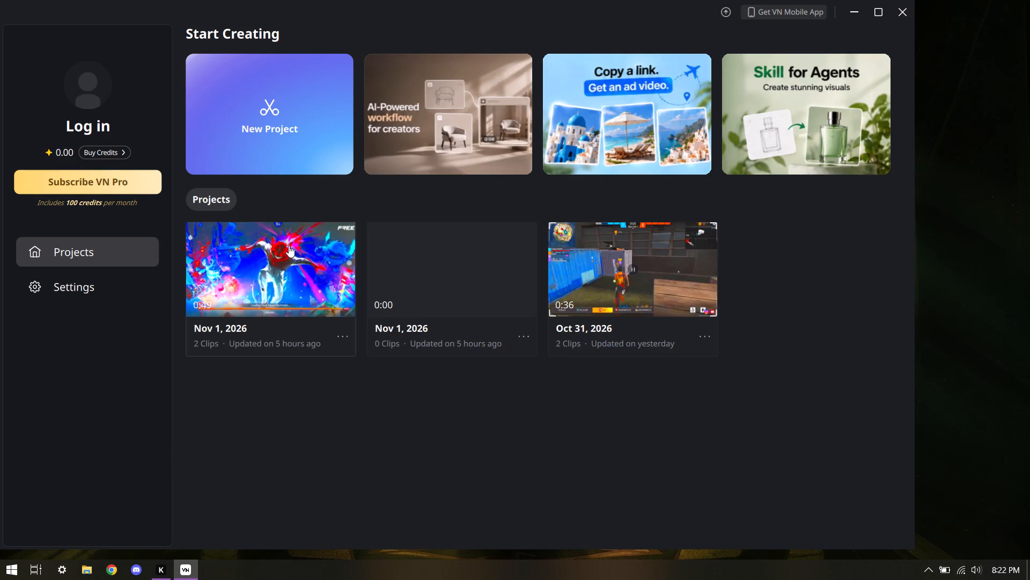
click(260, 119)
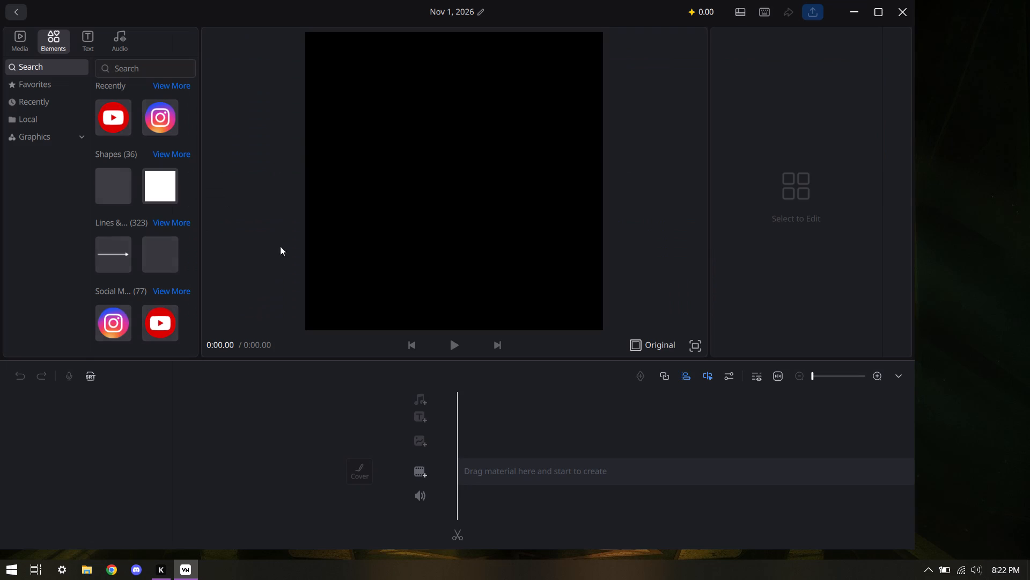
click(880, 10)
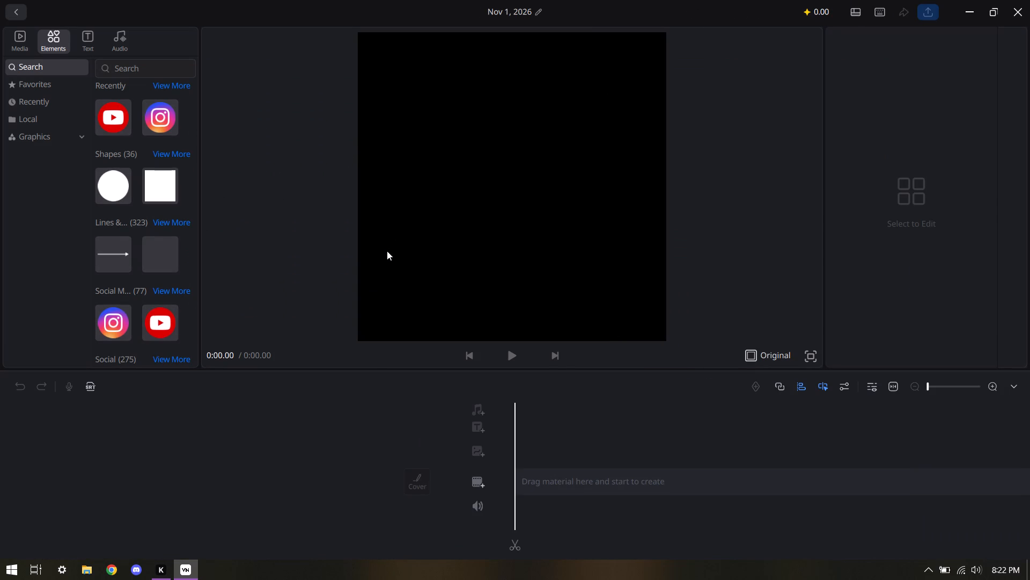
click(506, 354)
click(511, 355)
click(28, 35)
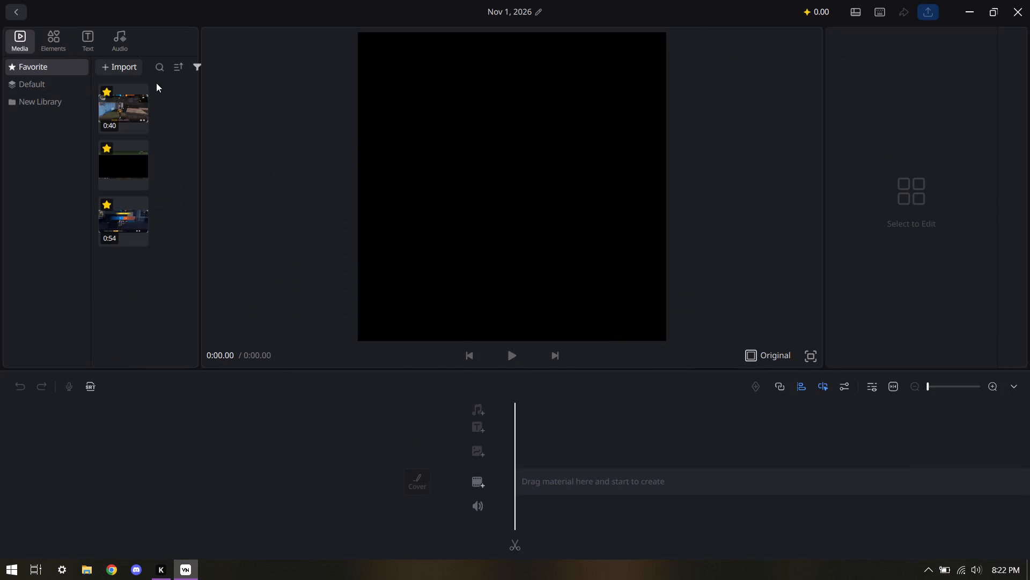
click(128, 71)
click(601, 318)
click(76, 124)
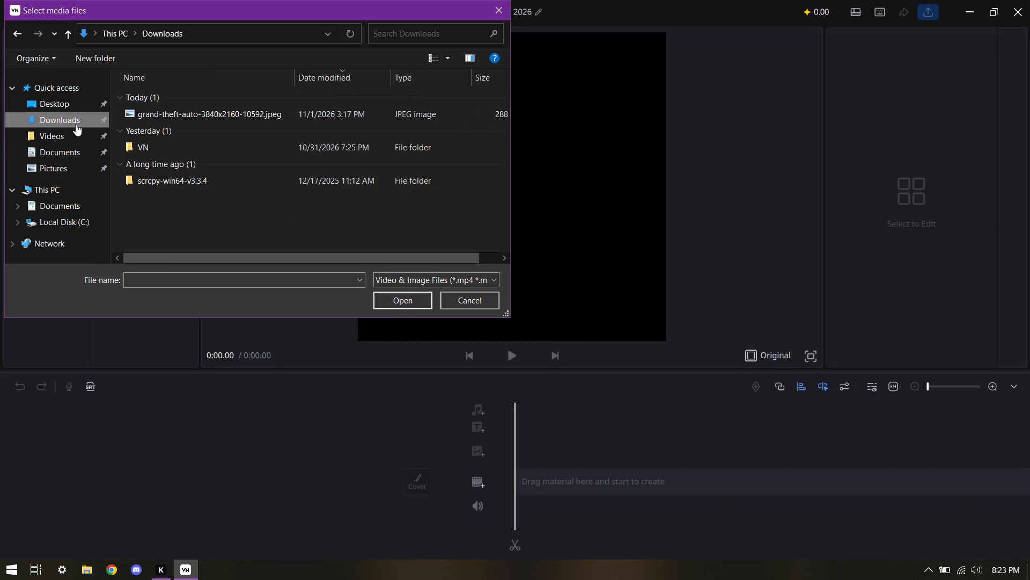
click(76, 141)
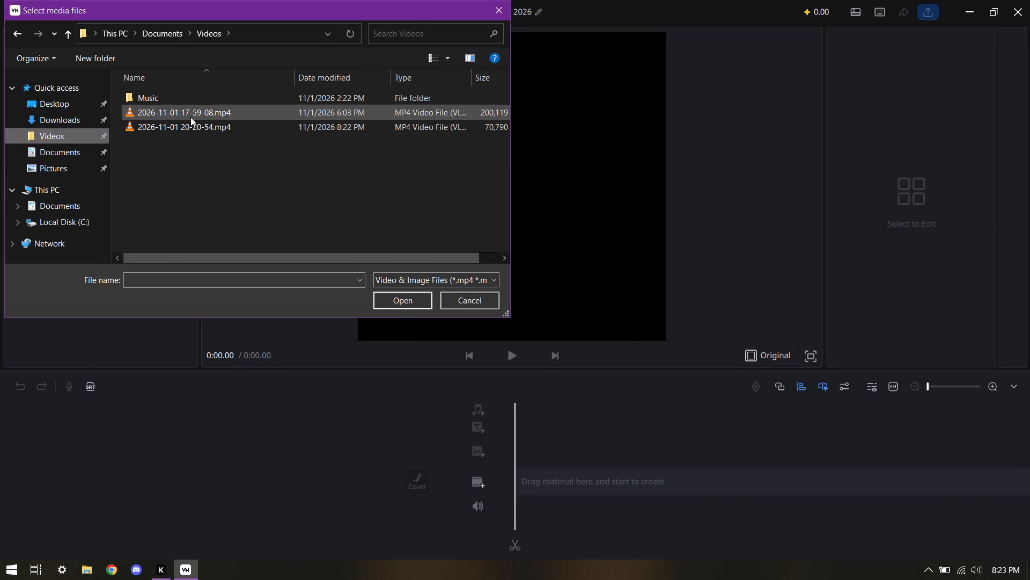
double_click(190, 117)
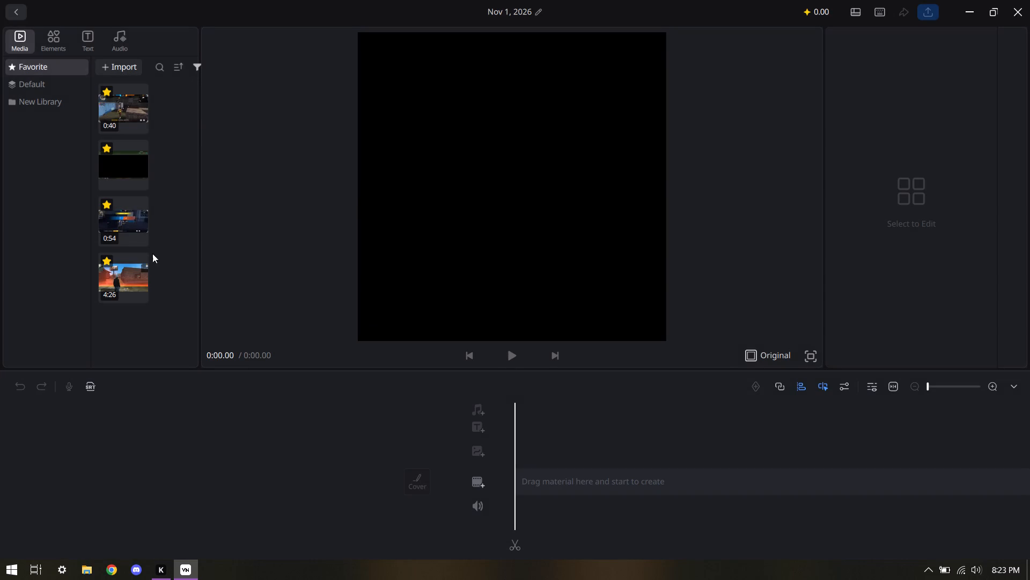
Add the imported 4:26 gameplay video to the project as the main clip.
click(120, 278)
click(105, 270)
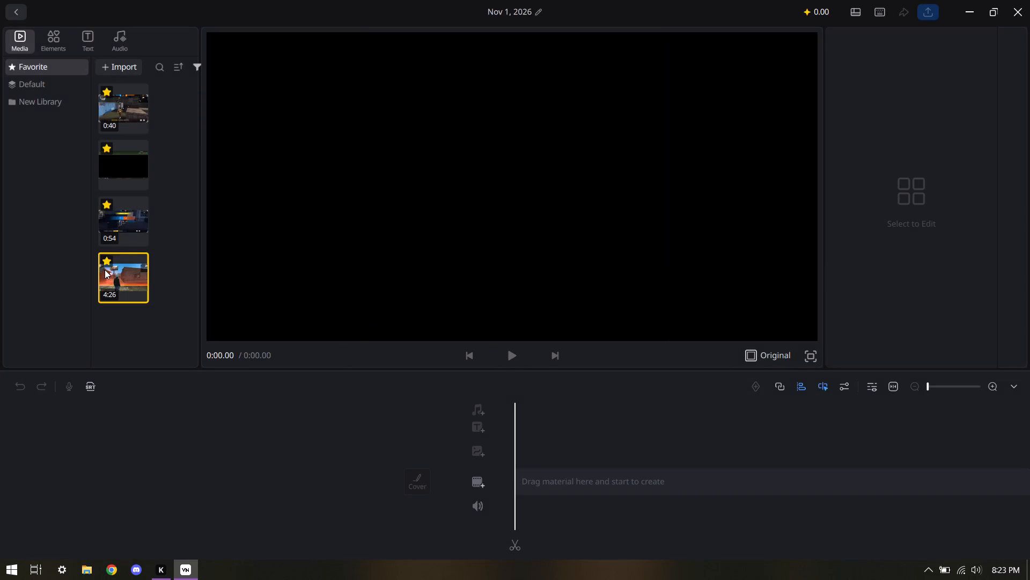
drag(117, 277, 435, 273)
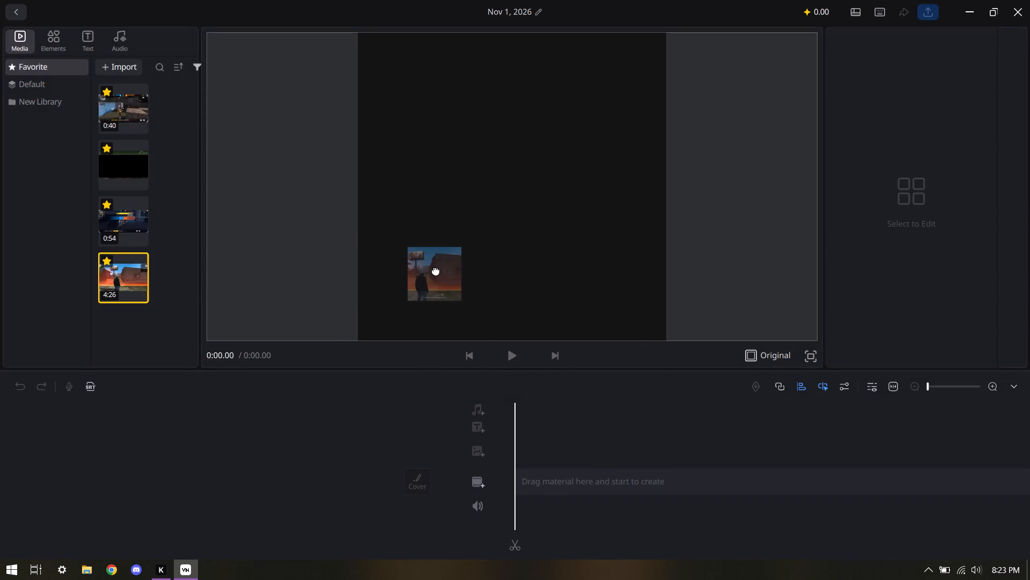
Play and scrub through the opening of the gameplay clip to examine where the unwanted intro ends.
click(506, 359)
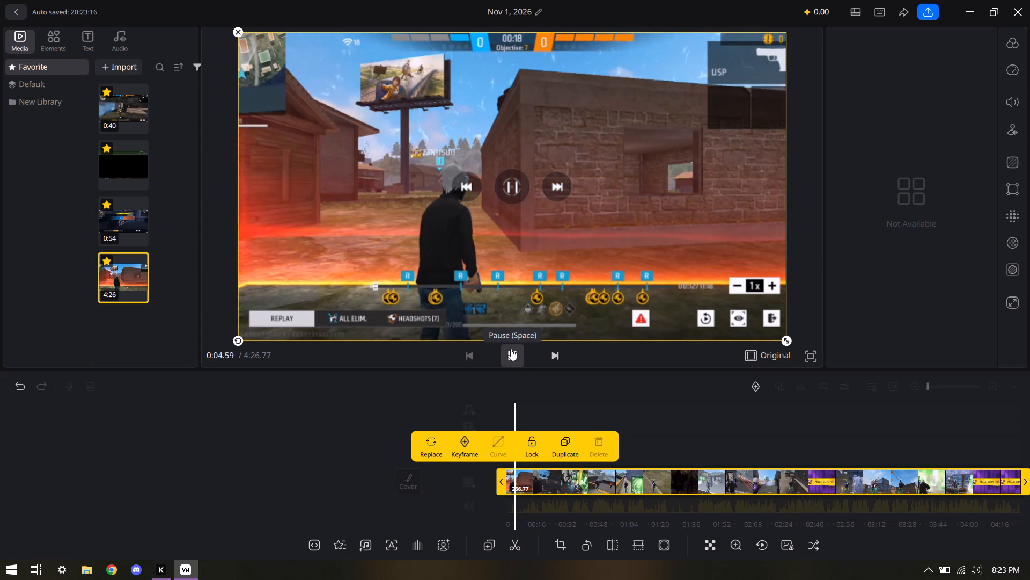
click(511, 349)
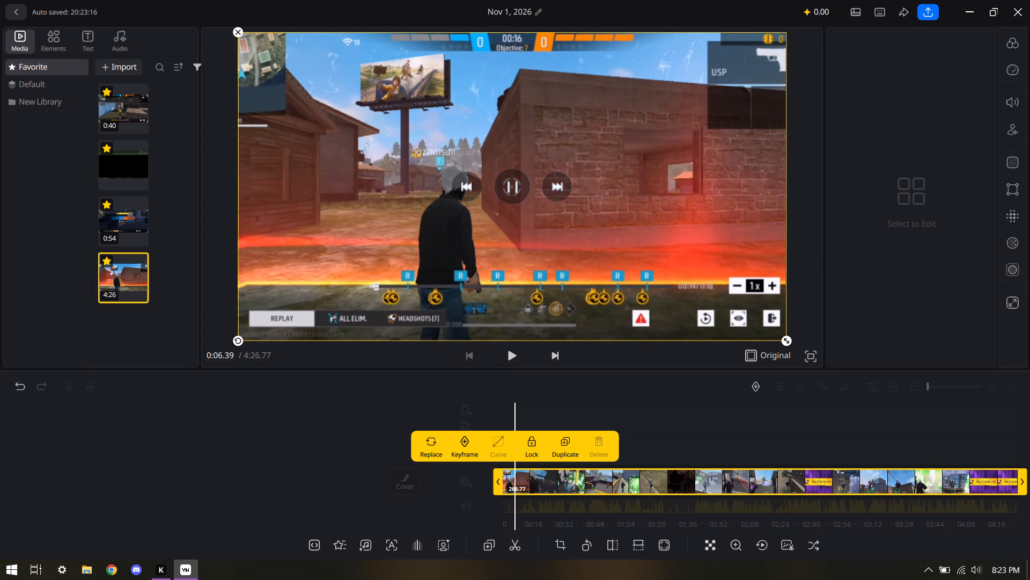
click(514, 354)
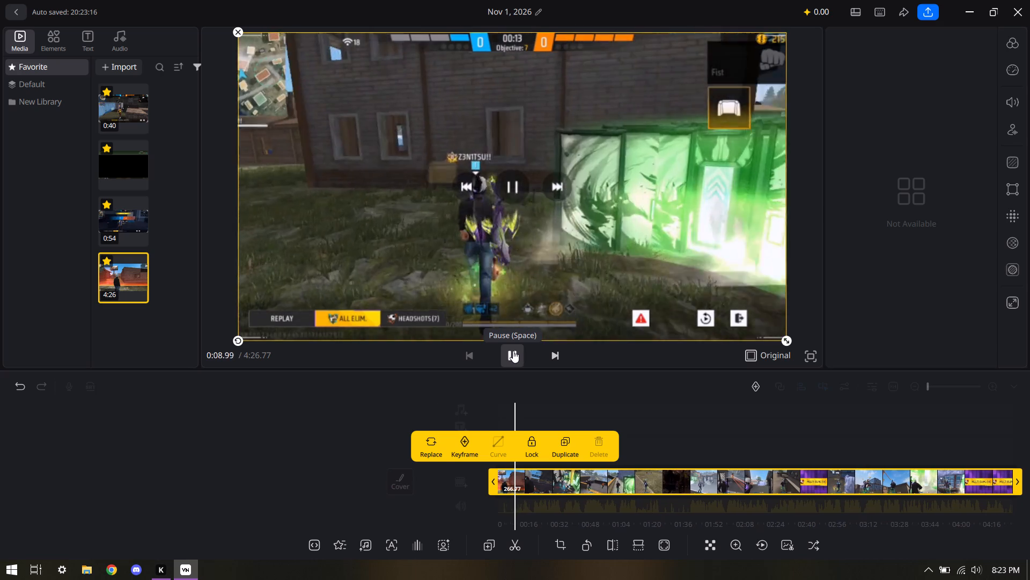
click(513, 351)
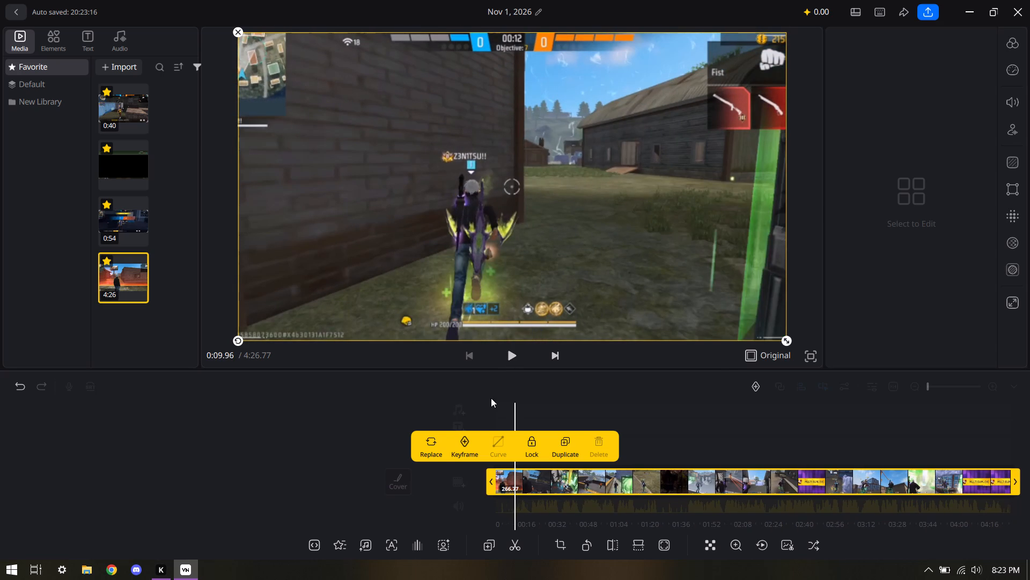
click(491, 398)
drag(523, 470, 532, 472)
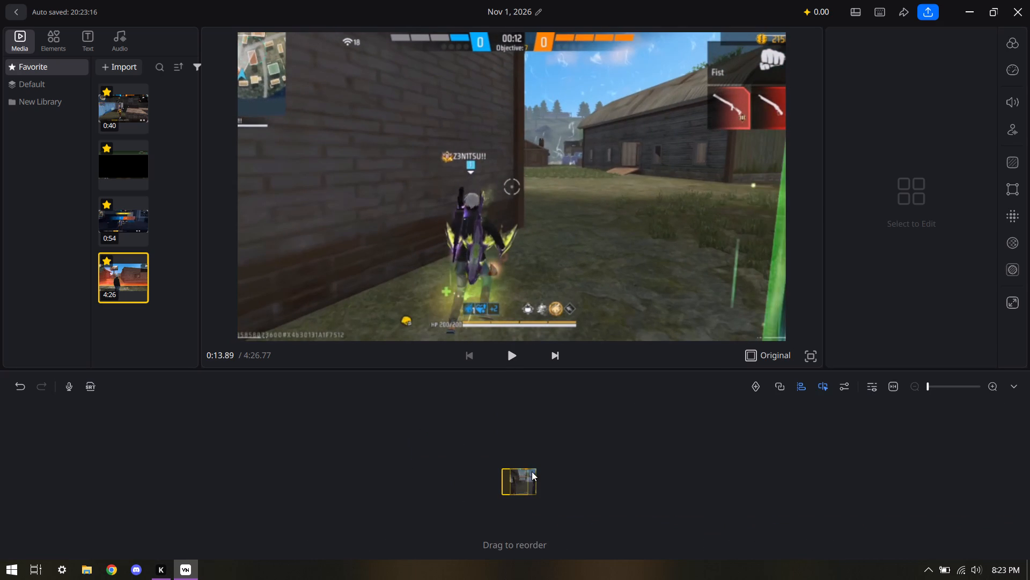
drag(532, 472, 512, 469)
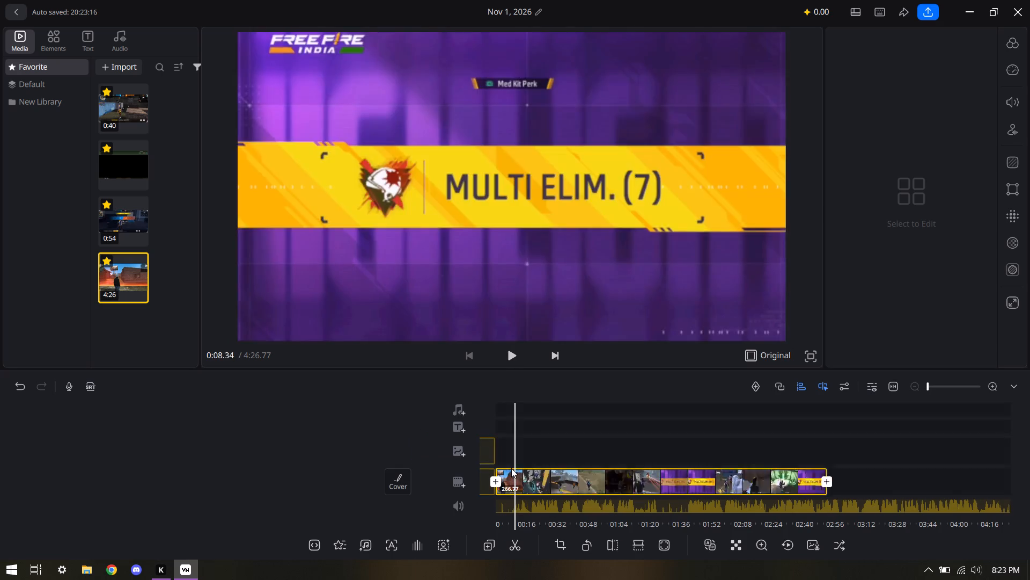
drag(543, 421, 573, 419)
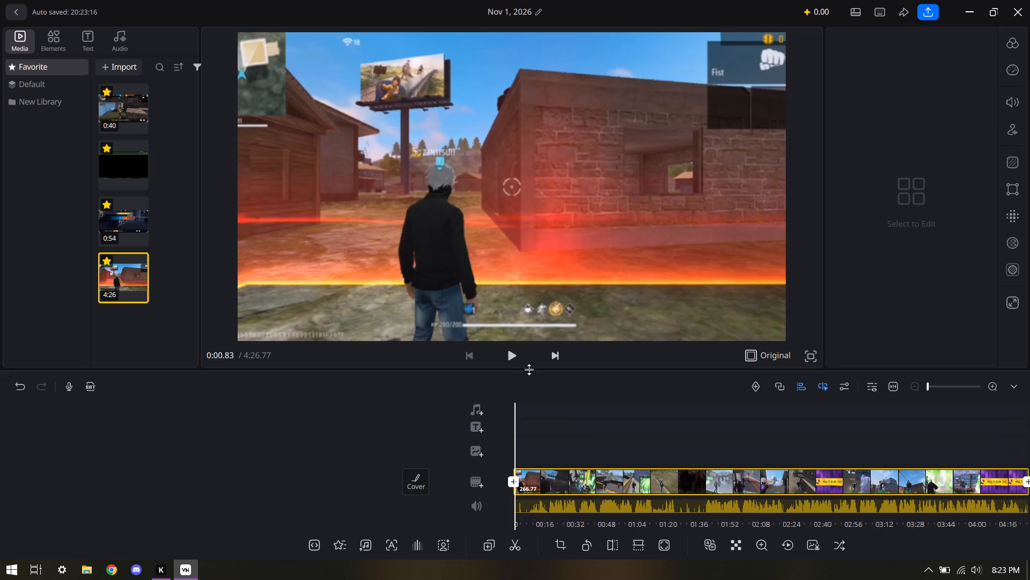
Split the gameplay clip at about 0:08.8, just after the Multi Elim title, and delete the opening segment.
click(511, 355)
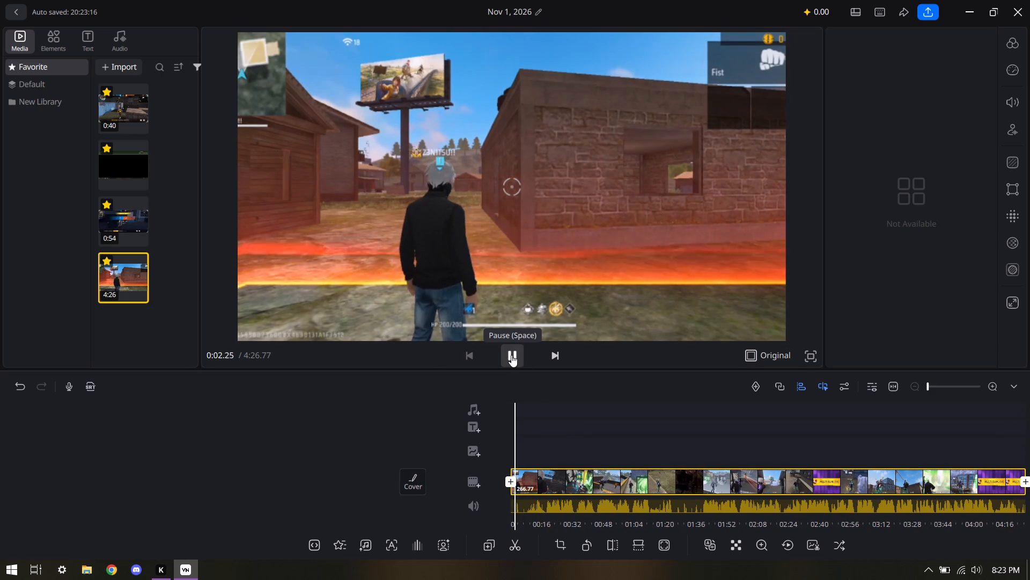
click(511, 355)
click(511, 355)
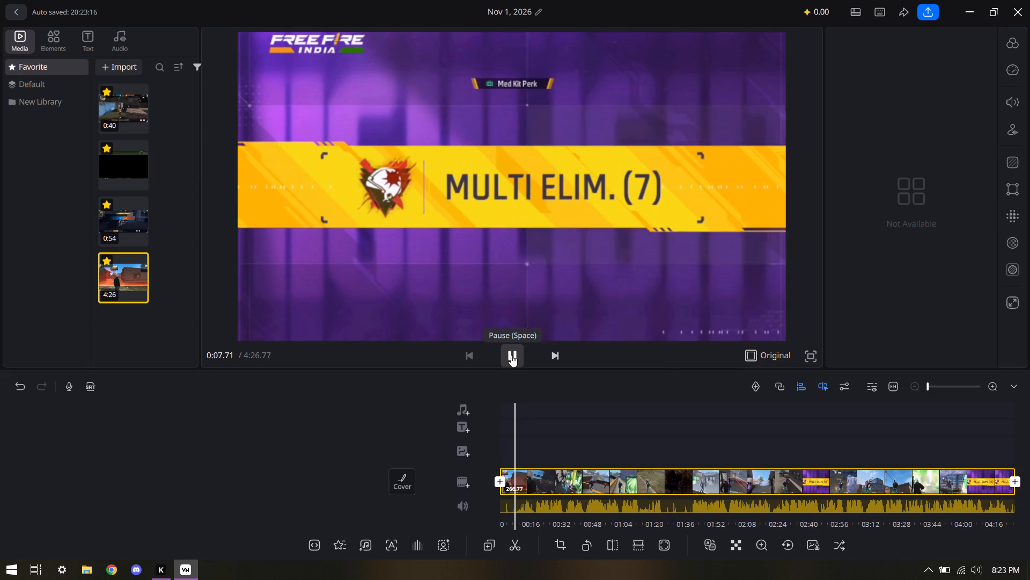
click(511, 355)
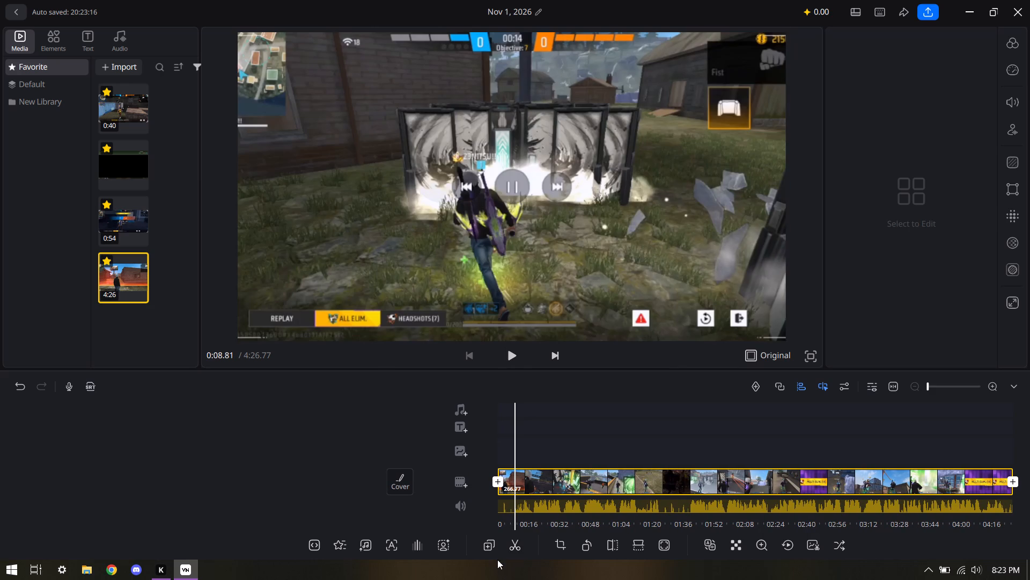
click(516, 548)
click(505, 491)
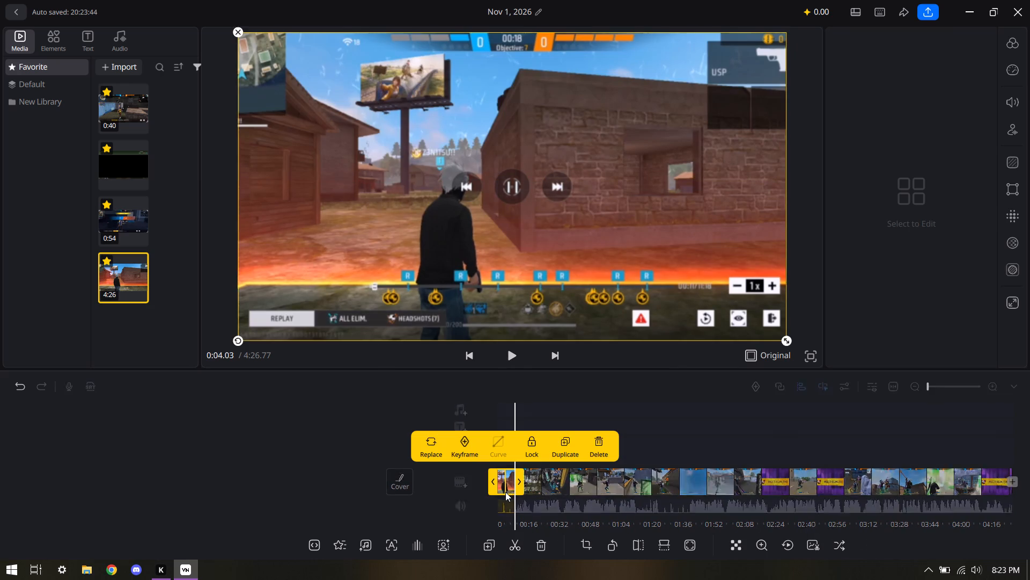
click(595, 445)
Preview the trimmed opening and apply the Vertical transition with a 0.8 duration at the clip's start.
click(512, 361)
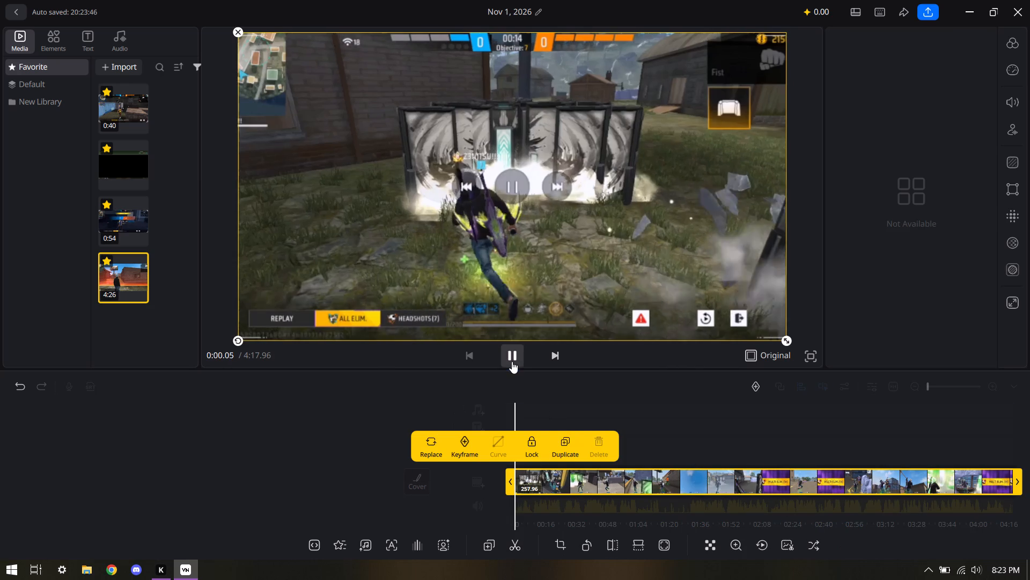
click(598, 412)
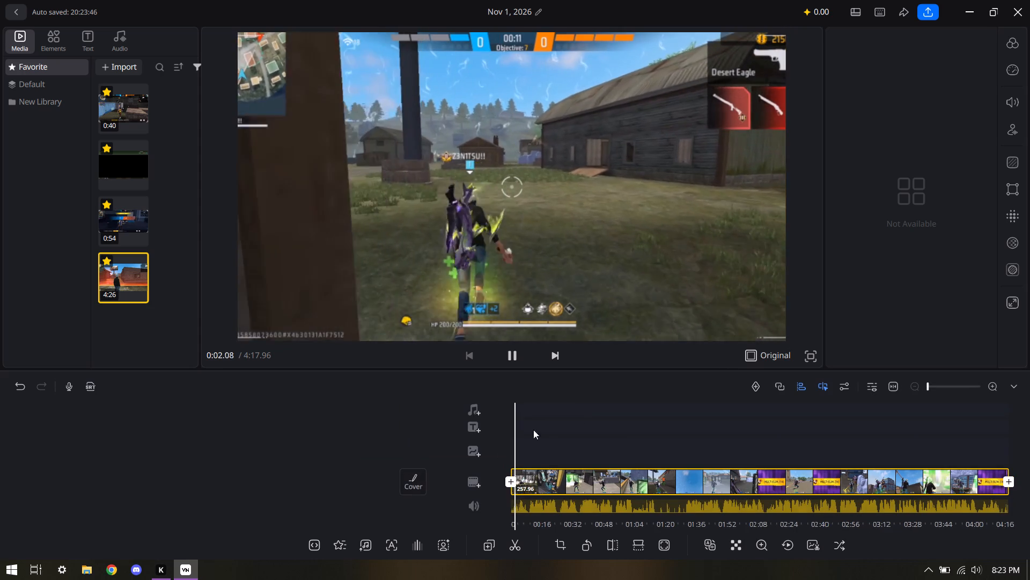
click(510, 479)
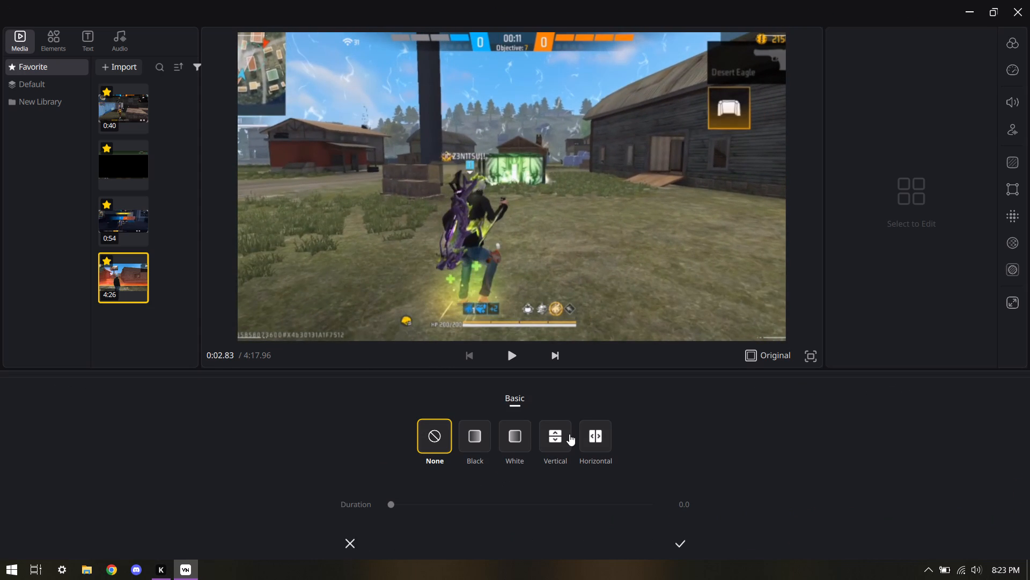
click(556, 436)
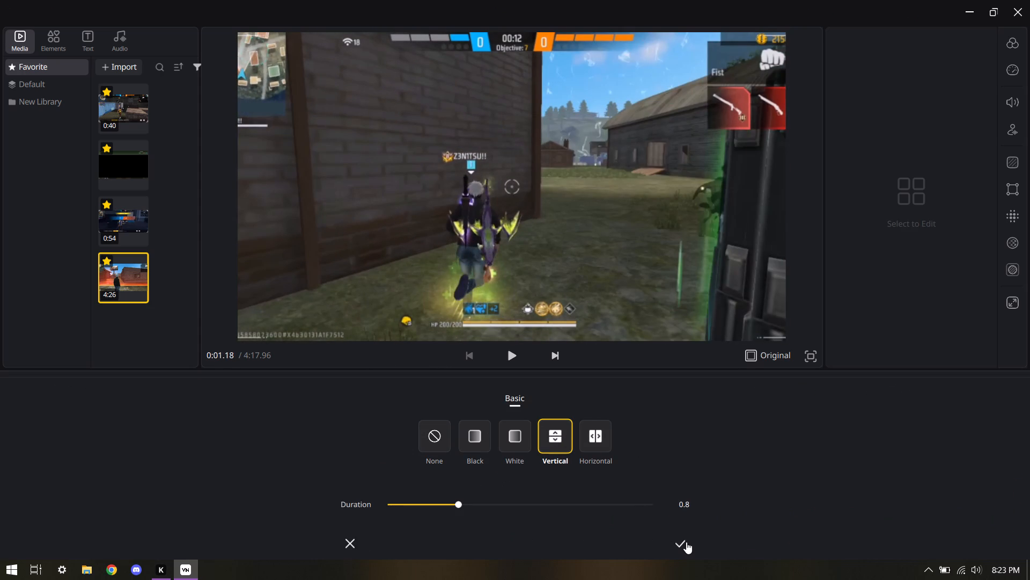
click(686, 542)
click(679, 540)
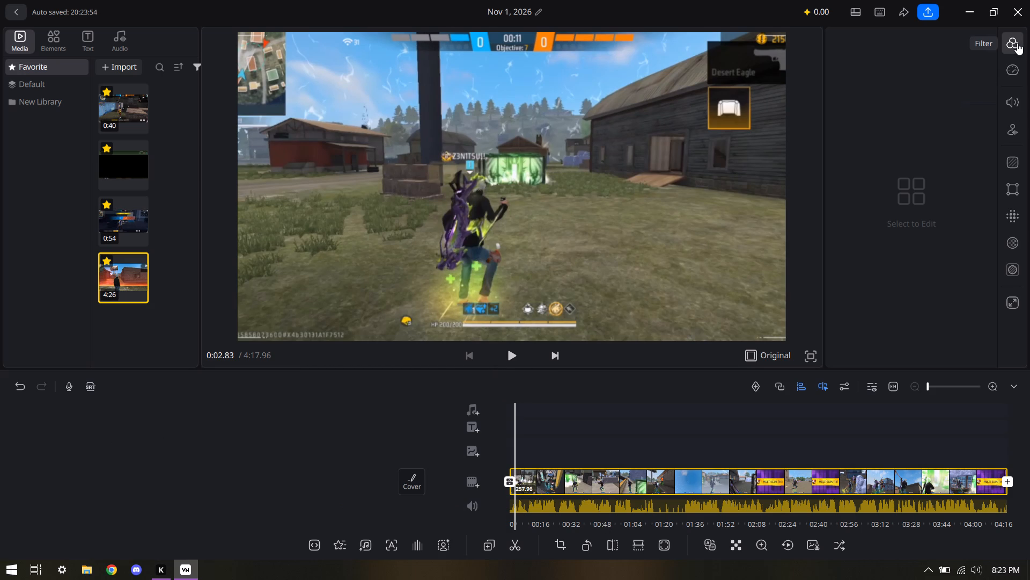
click(120, 35)
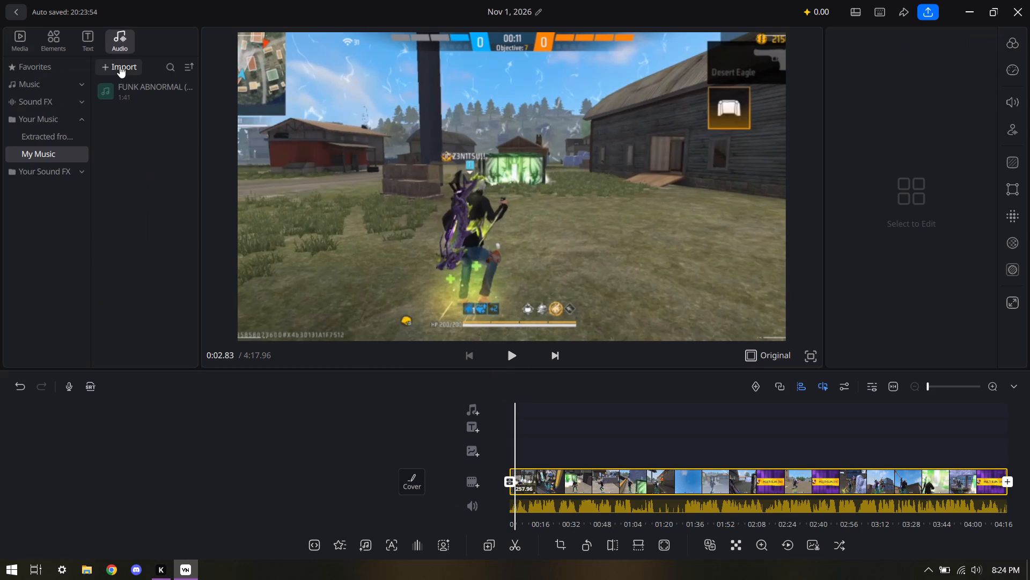
click(128, 74)
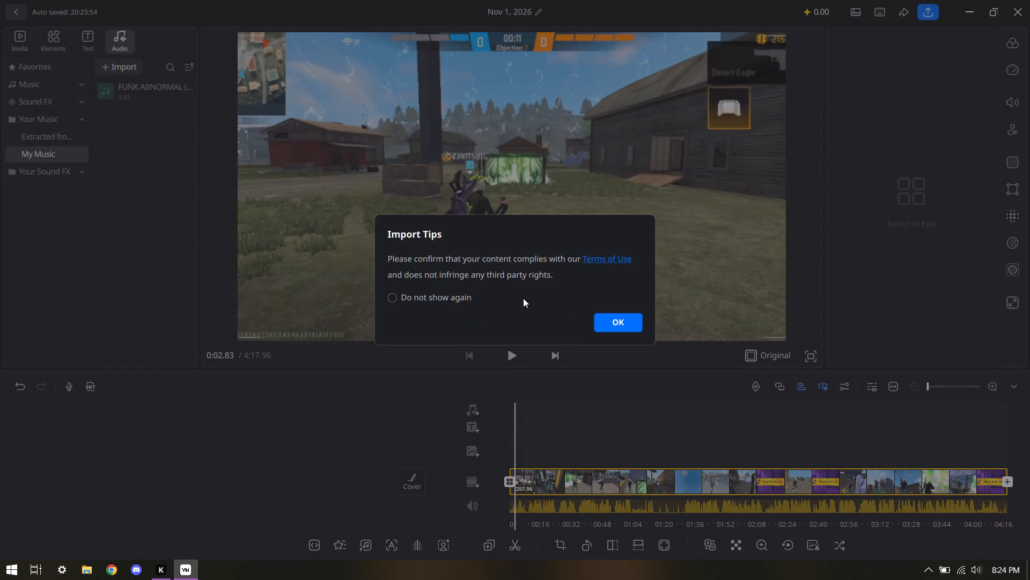
click(604, 321)
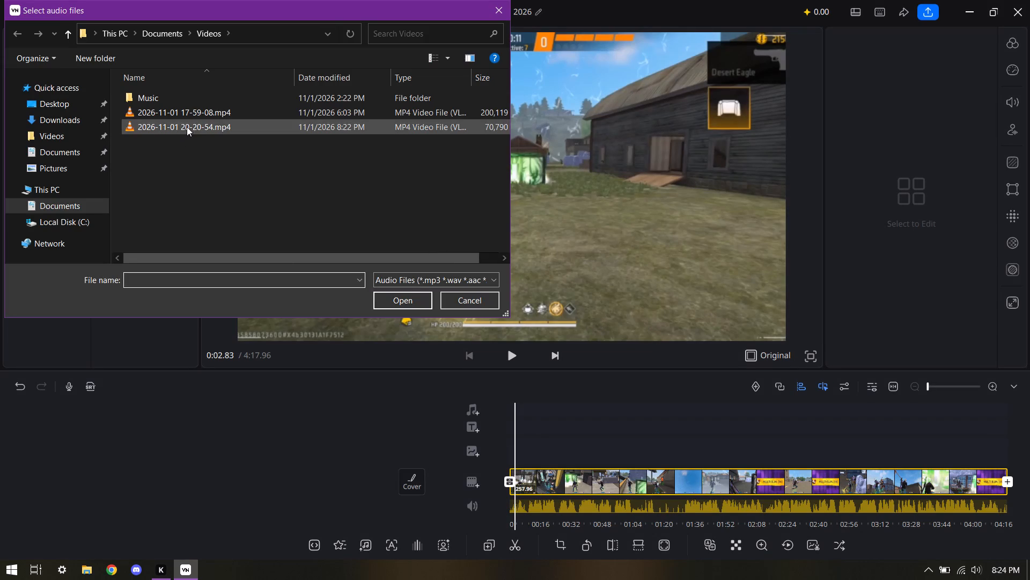
double_click(187, 126)
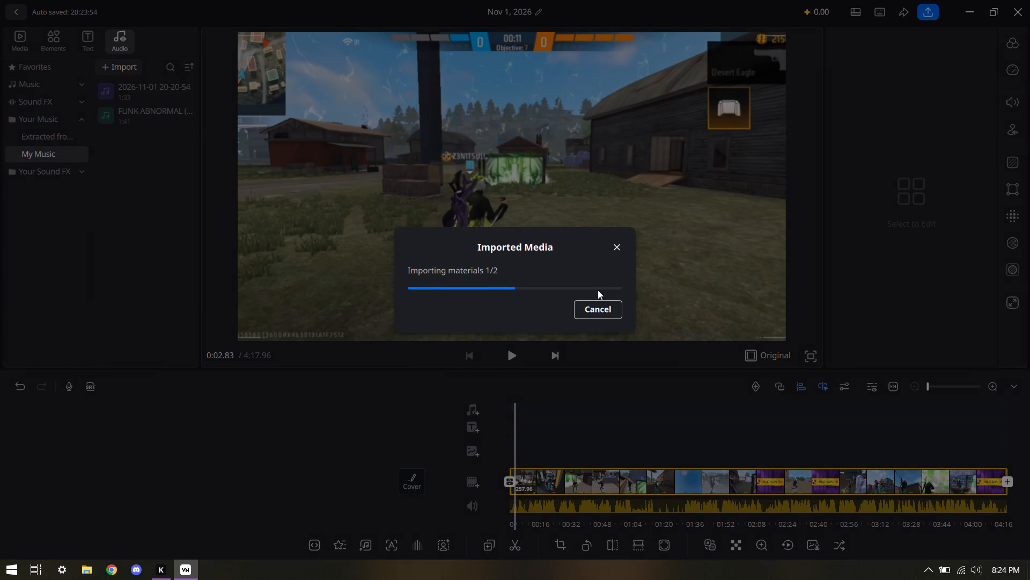
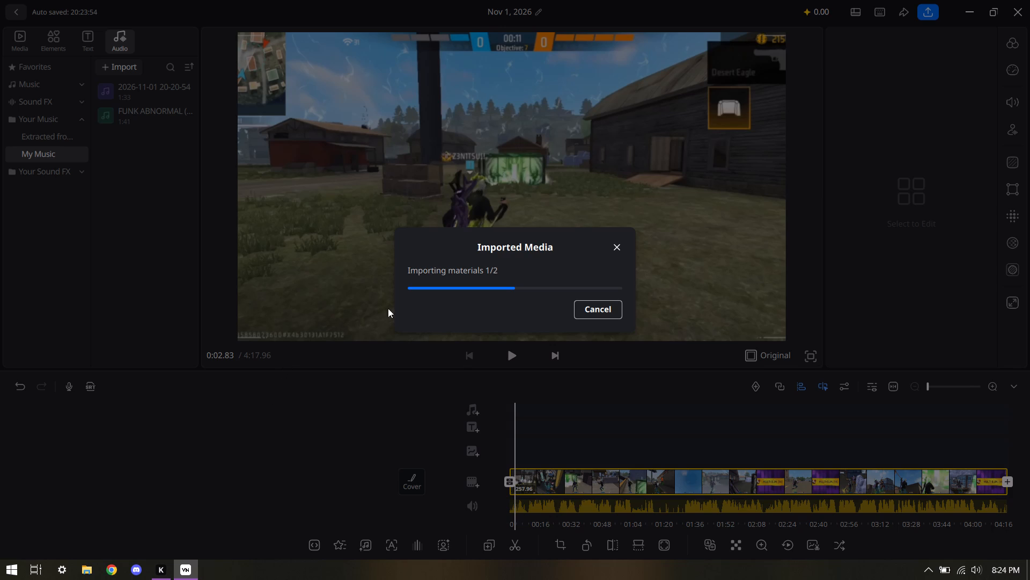
Dismiss the import progress and add FUNK ABNORMAL (Slowed) - DJ V12 to the timeline at 0:02.83.
click(618, 246)
click(172, 114)
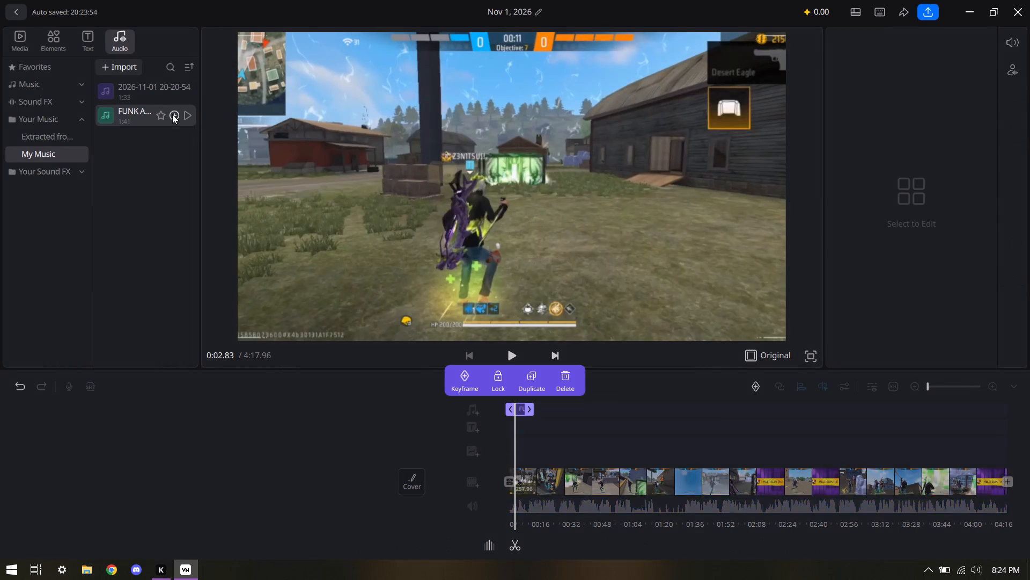
click(165, 91)
click(188, 96)
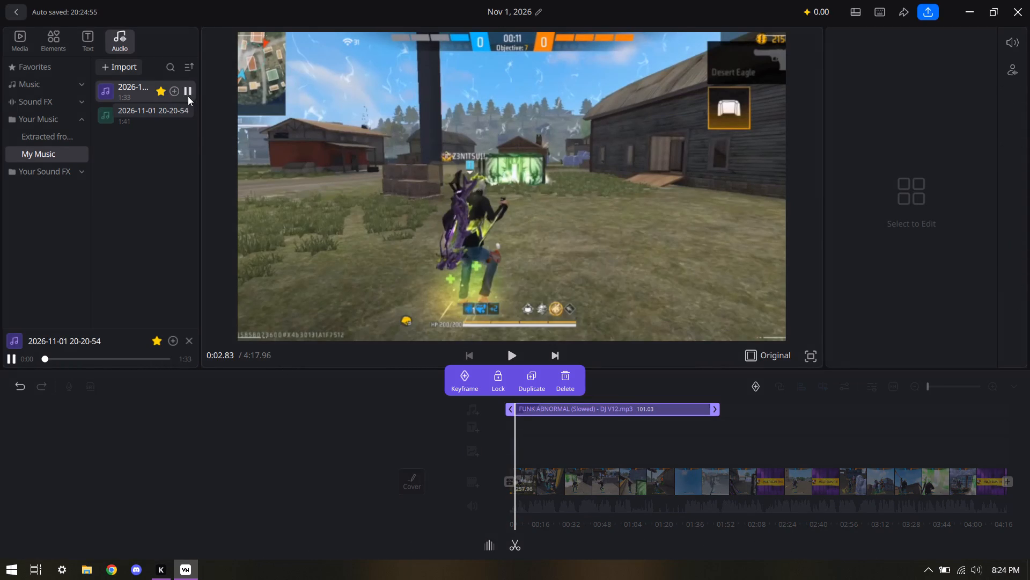
click(159, 93)
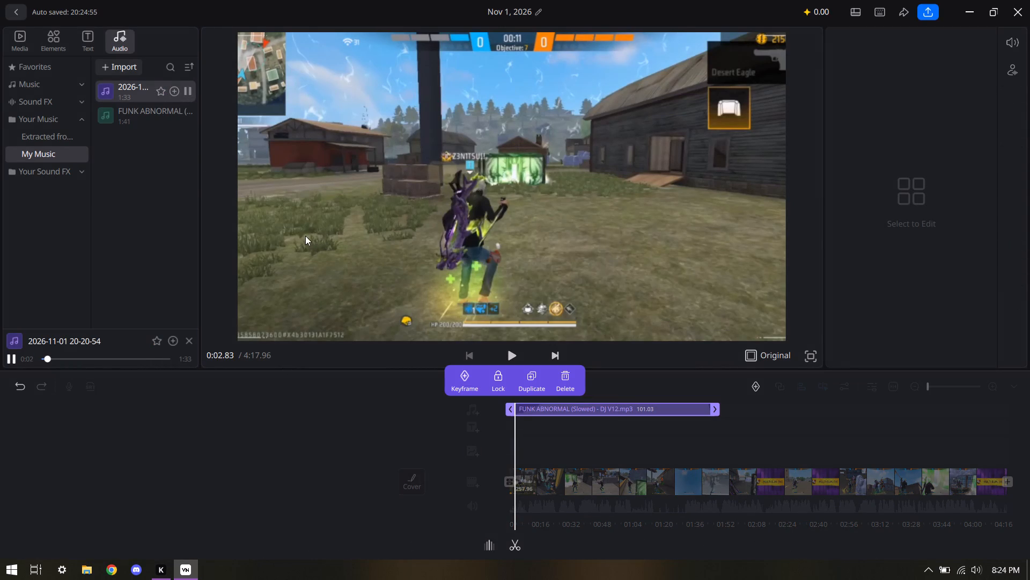
click(142, 118)
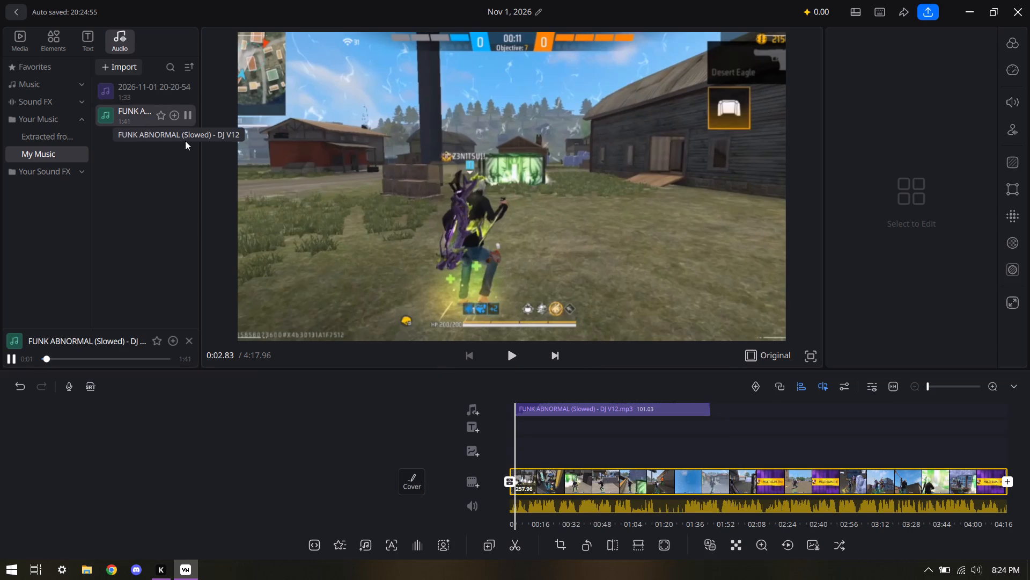
click(513, 355)
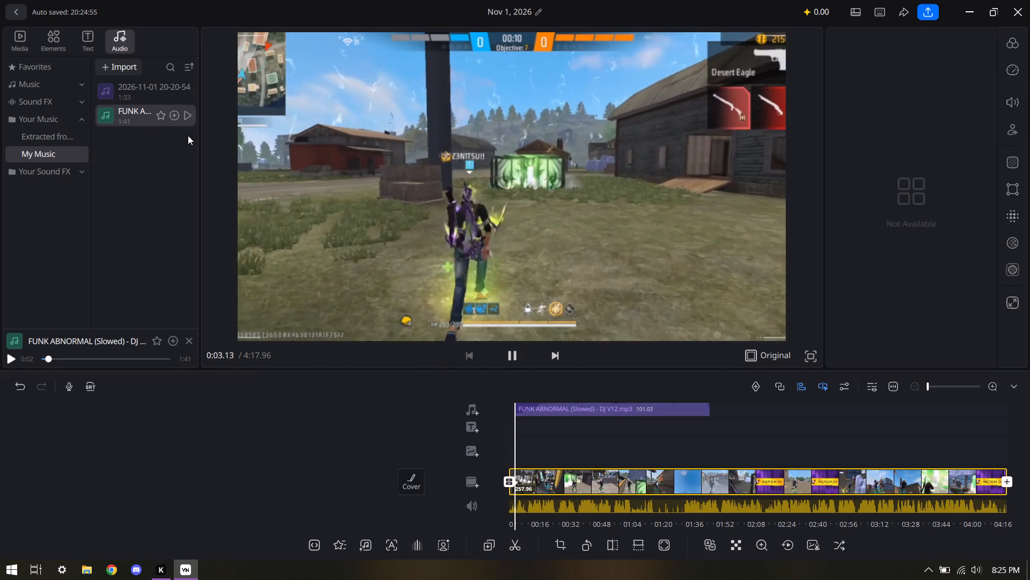
click(186, 119)
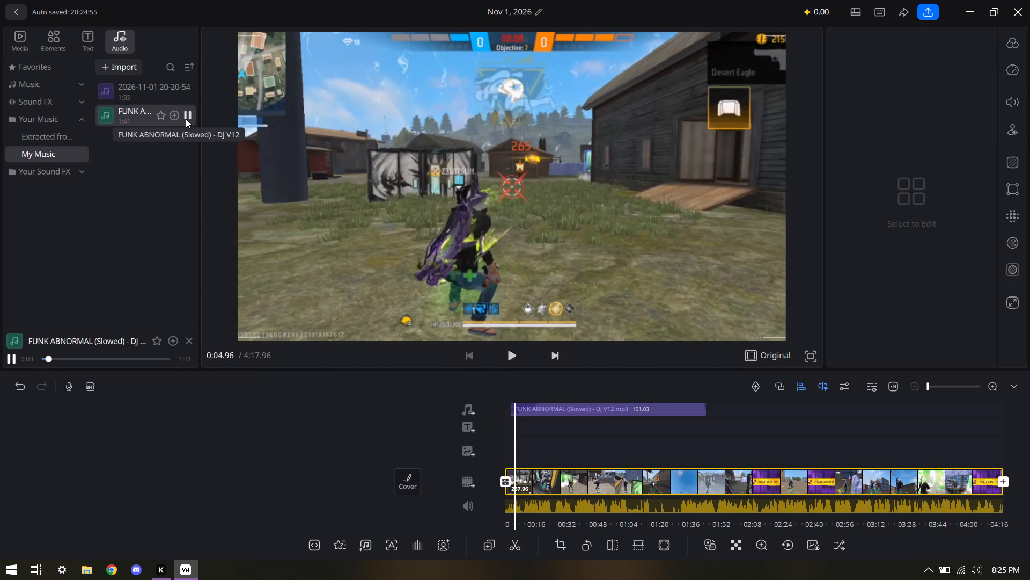
click(186, 119)
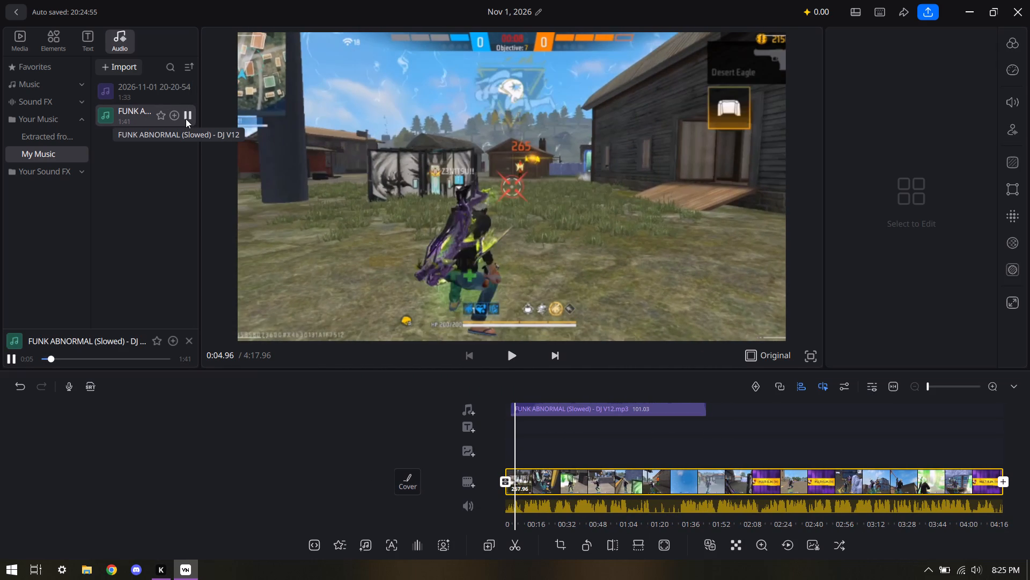
click(186, 119)
click(186, 119)
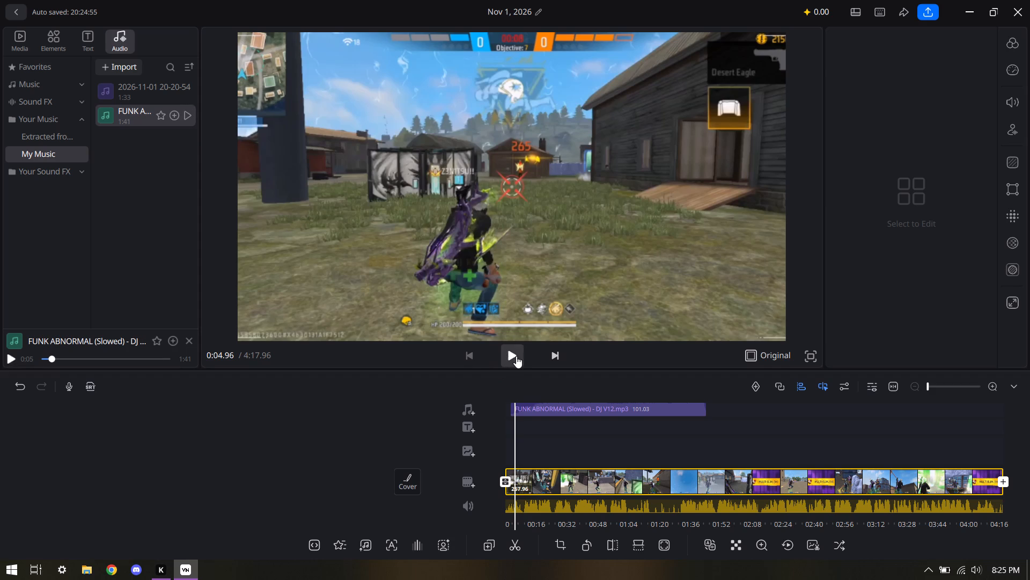
click(516, 356)
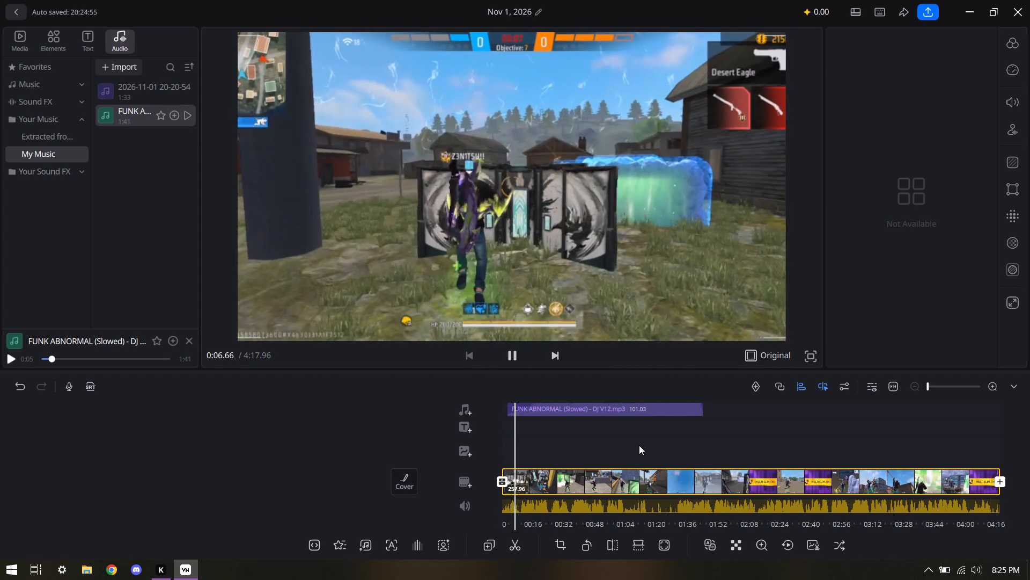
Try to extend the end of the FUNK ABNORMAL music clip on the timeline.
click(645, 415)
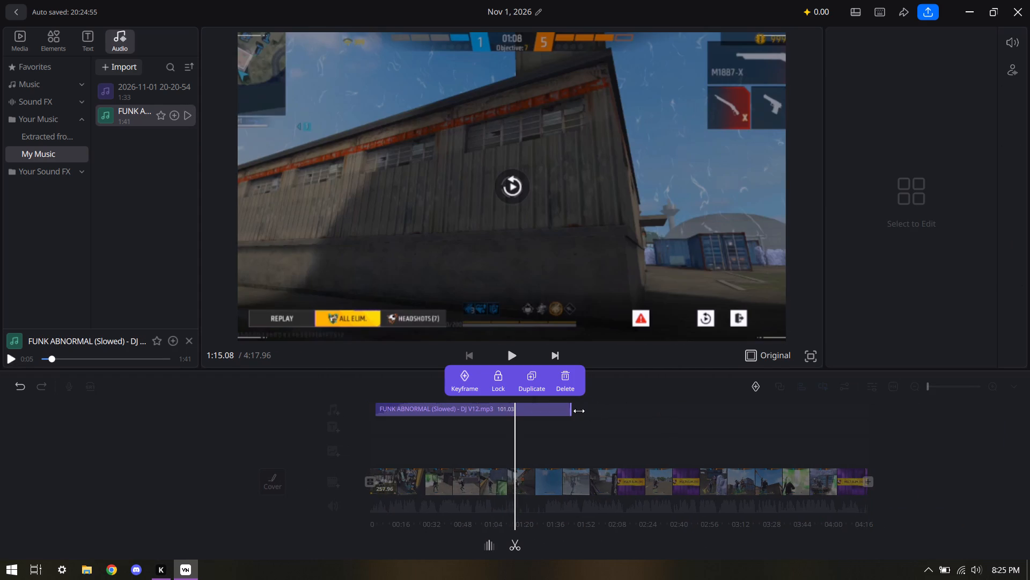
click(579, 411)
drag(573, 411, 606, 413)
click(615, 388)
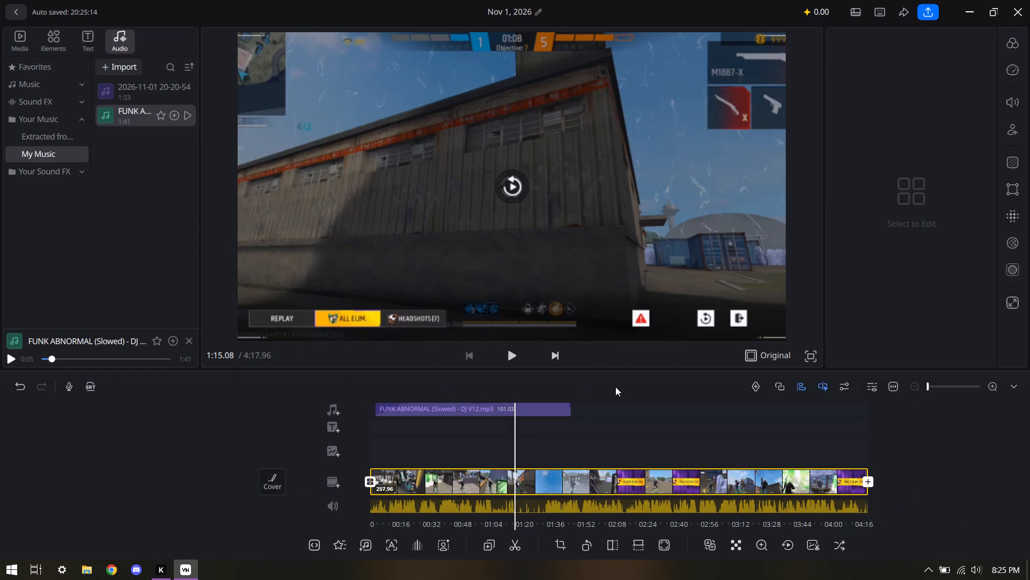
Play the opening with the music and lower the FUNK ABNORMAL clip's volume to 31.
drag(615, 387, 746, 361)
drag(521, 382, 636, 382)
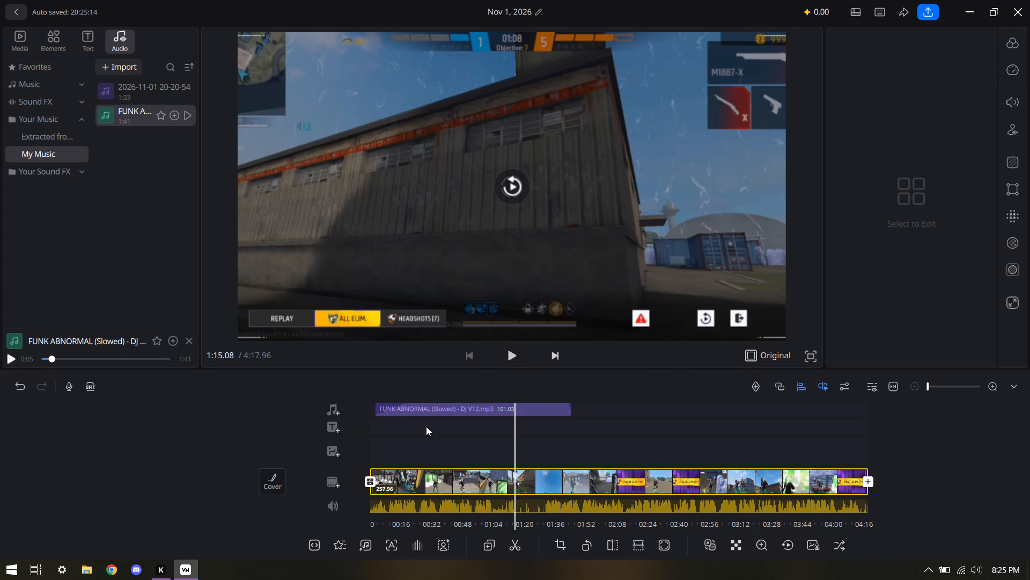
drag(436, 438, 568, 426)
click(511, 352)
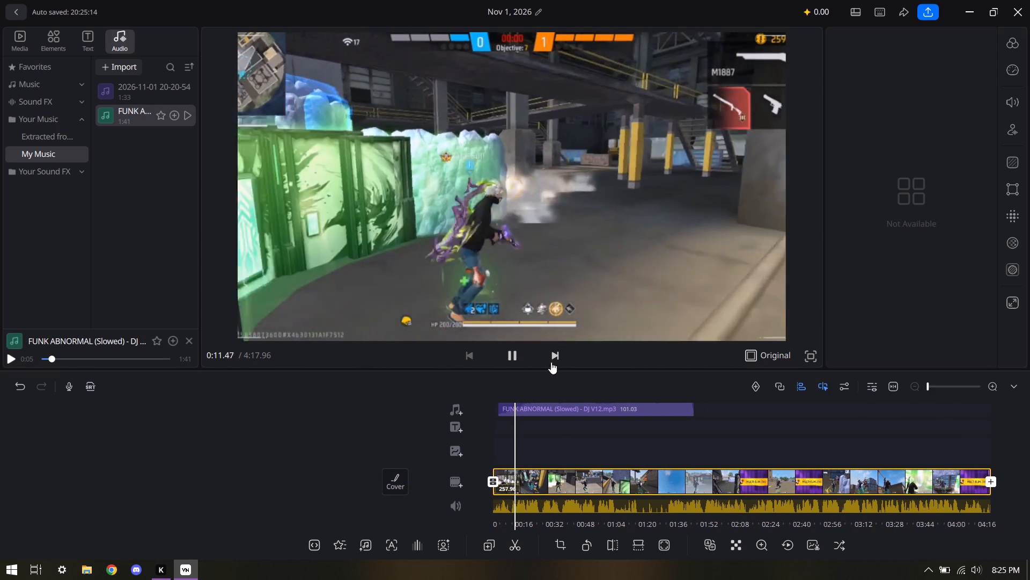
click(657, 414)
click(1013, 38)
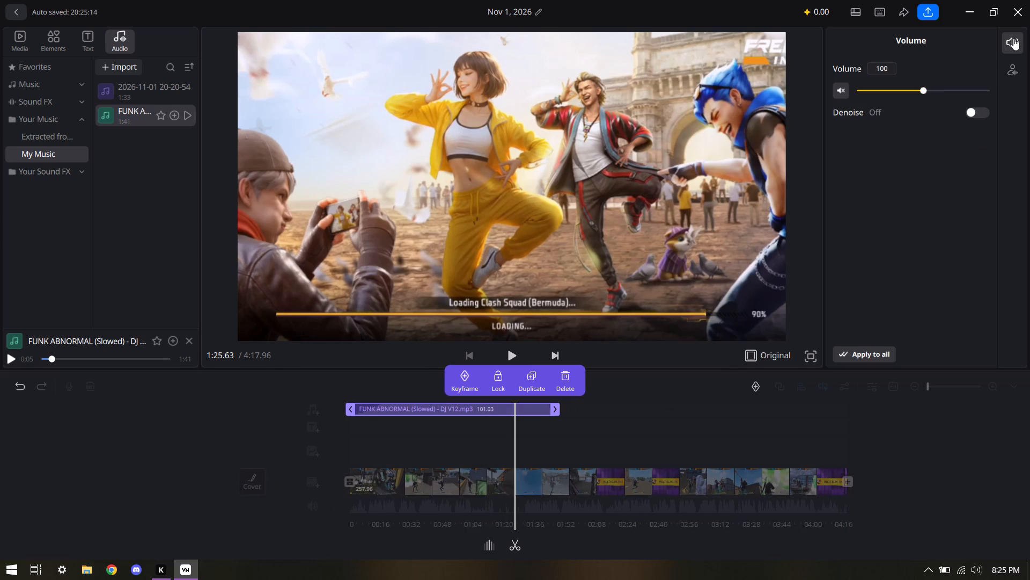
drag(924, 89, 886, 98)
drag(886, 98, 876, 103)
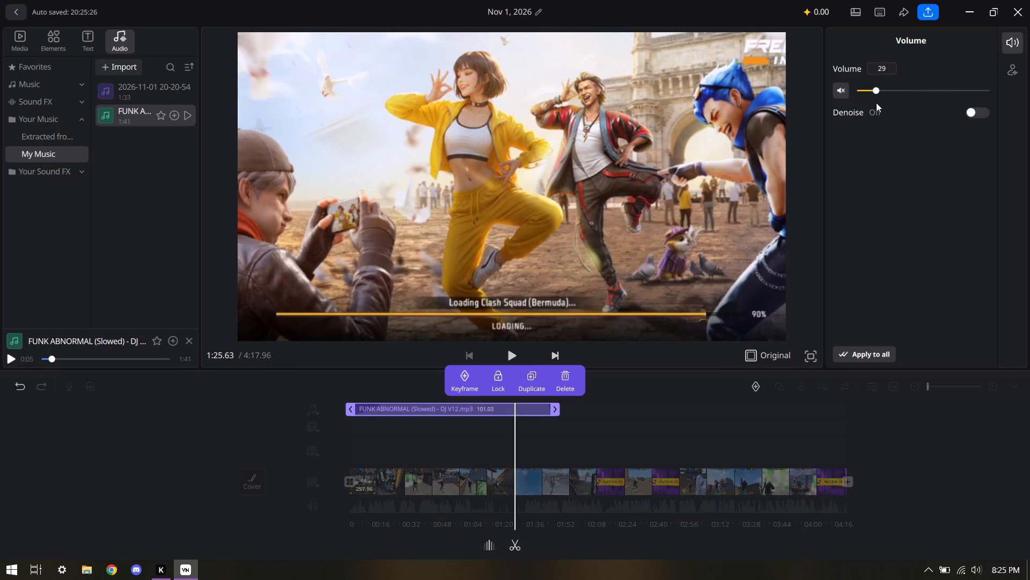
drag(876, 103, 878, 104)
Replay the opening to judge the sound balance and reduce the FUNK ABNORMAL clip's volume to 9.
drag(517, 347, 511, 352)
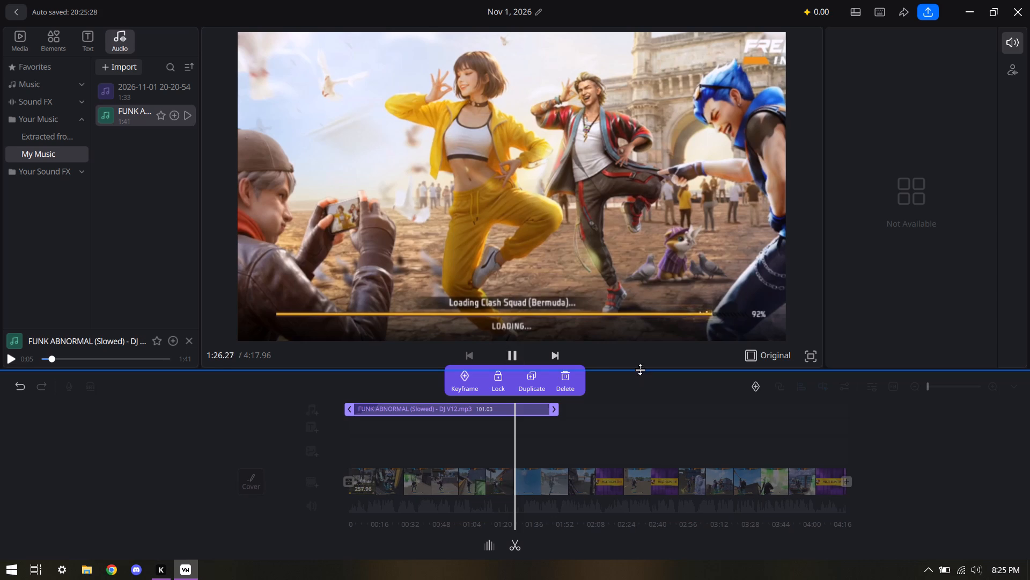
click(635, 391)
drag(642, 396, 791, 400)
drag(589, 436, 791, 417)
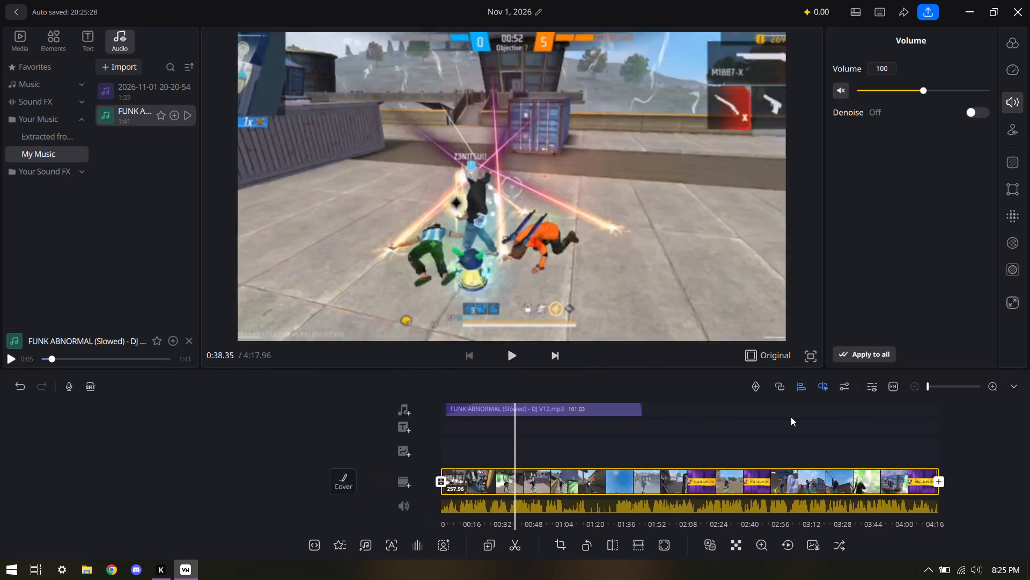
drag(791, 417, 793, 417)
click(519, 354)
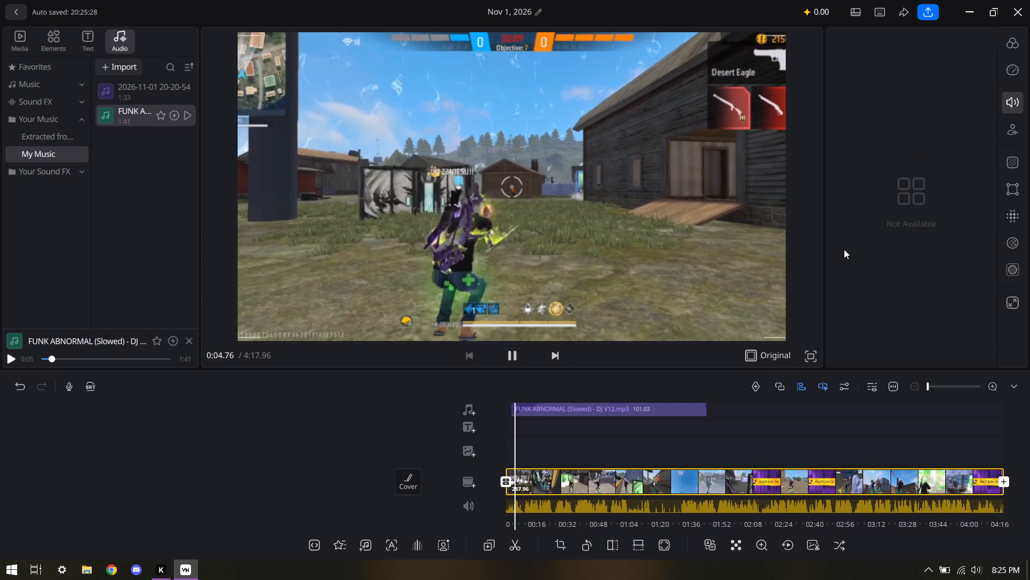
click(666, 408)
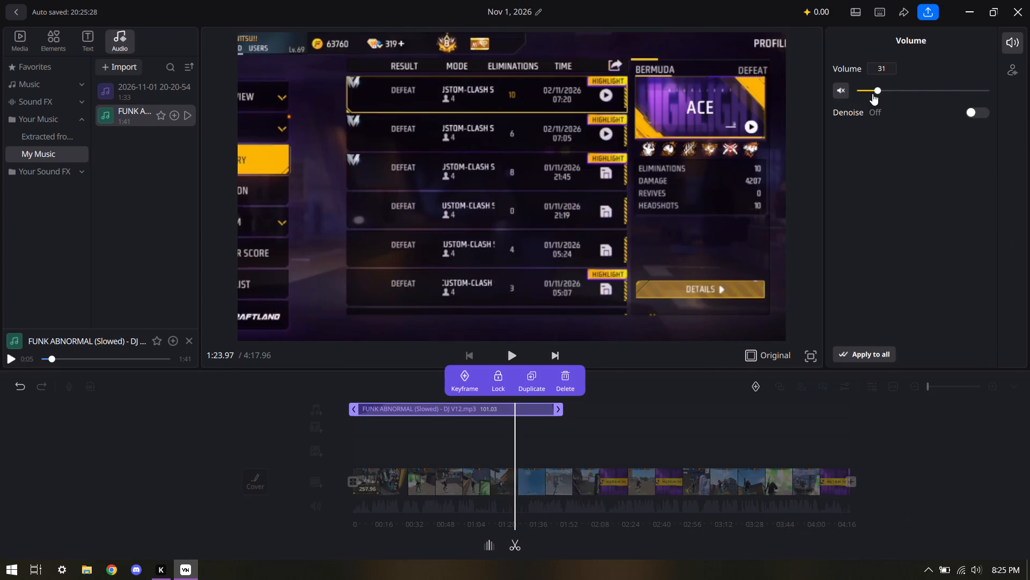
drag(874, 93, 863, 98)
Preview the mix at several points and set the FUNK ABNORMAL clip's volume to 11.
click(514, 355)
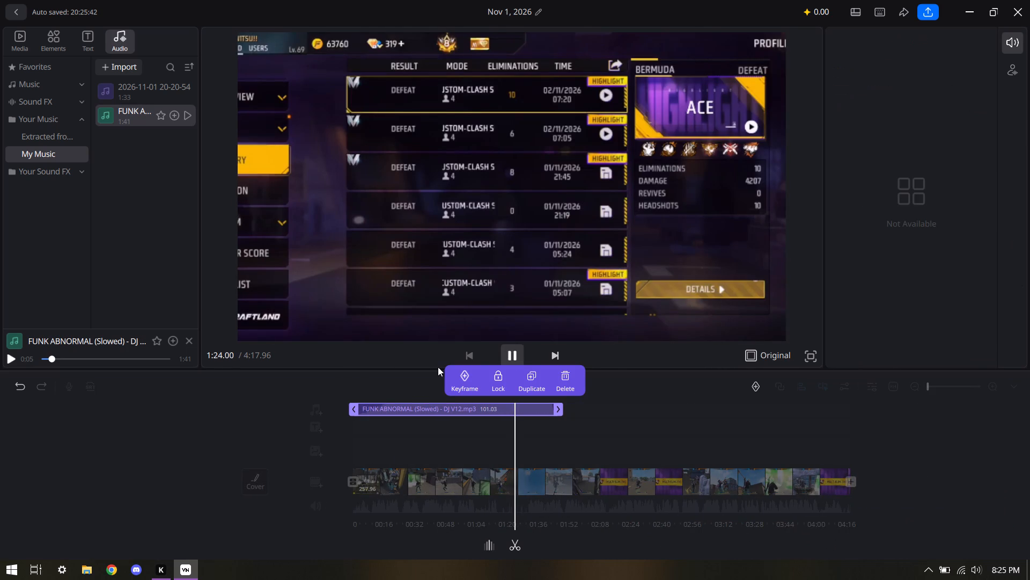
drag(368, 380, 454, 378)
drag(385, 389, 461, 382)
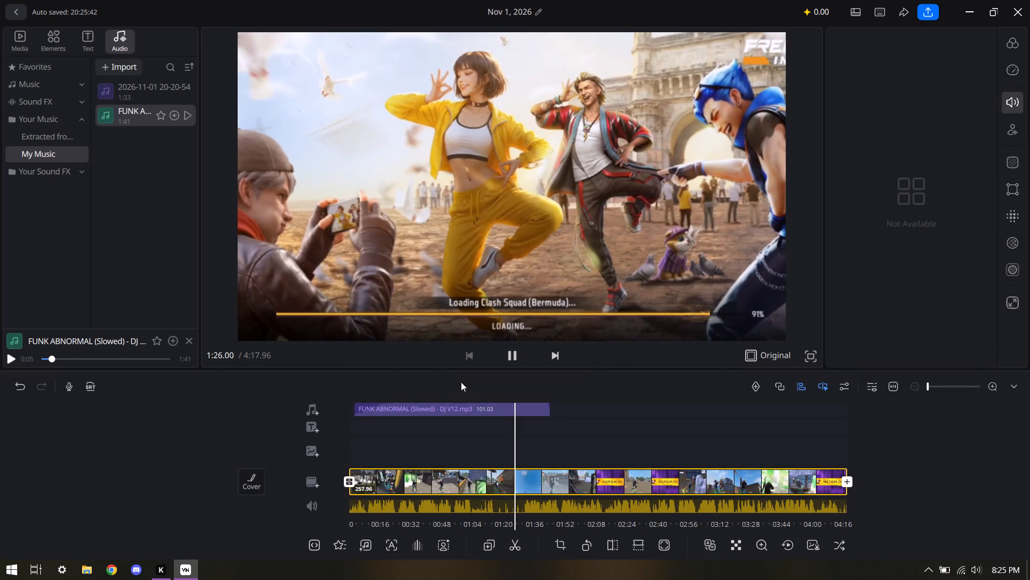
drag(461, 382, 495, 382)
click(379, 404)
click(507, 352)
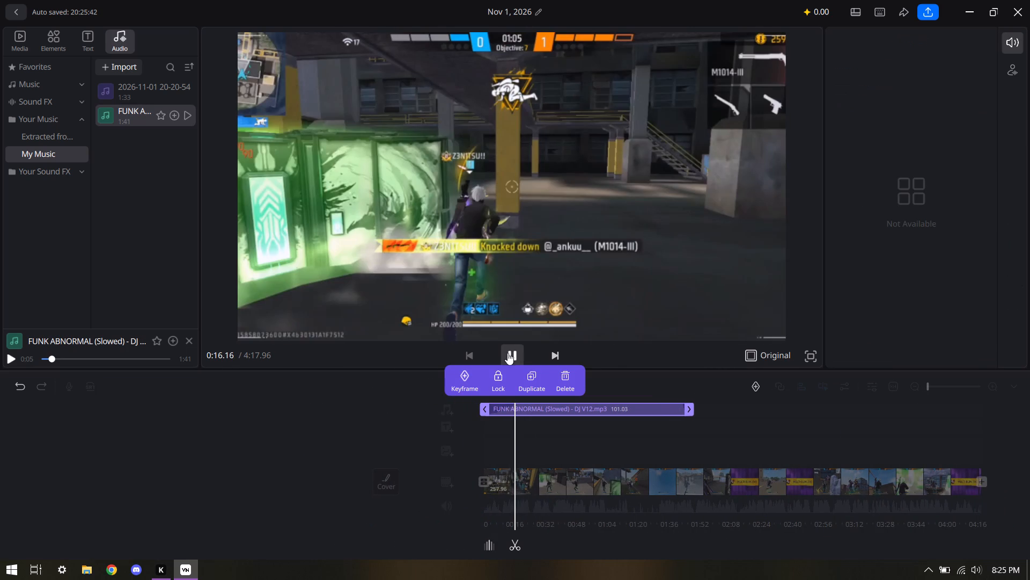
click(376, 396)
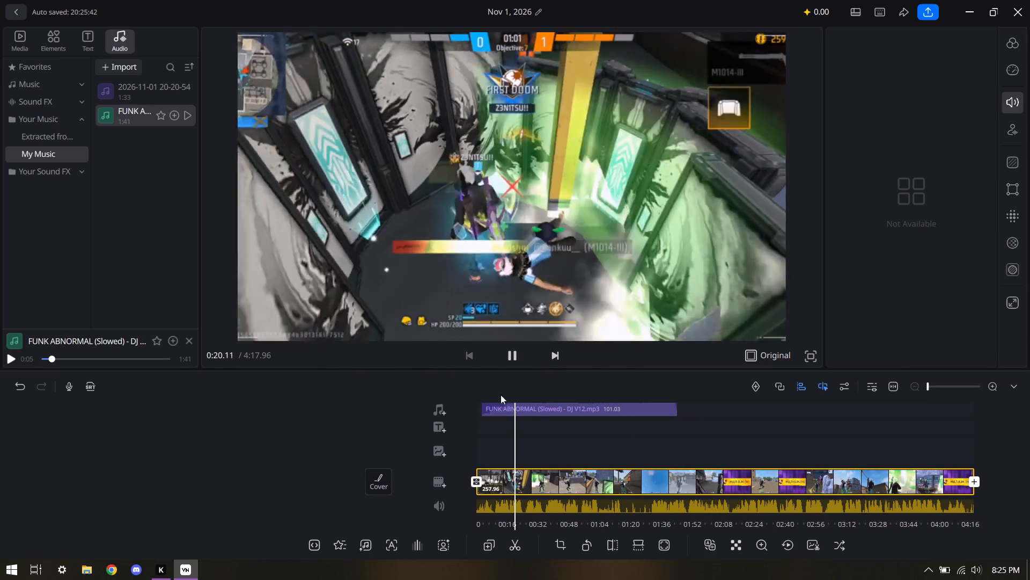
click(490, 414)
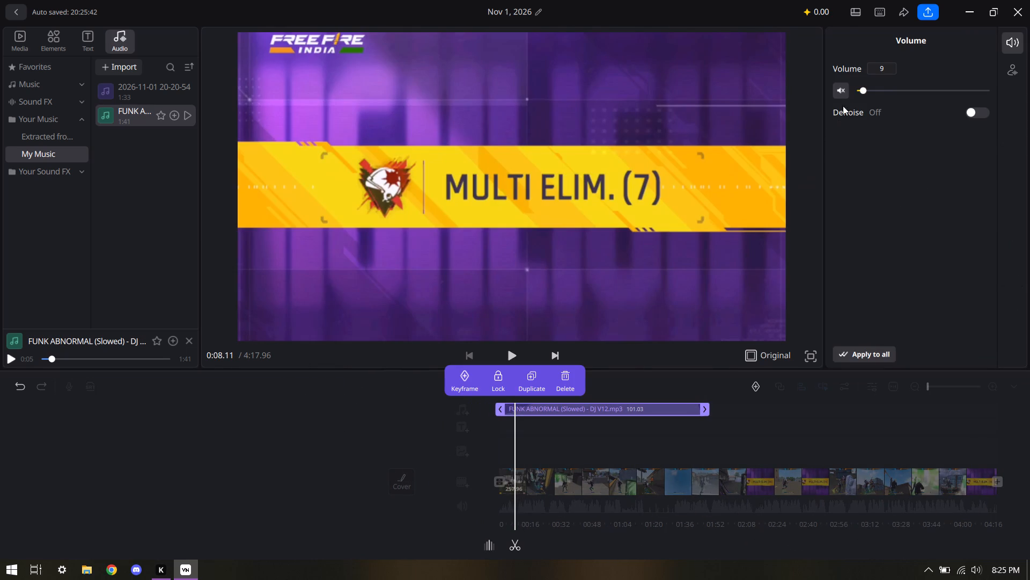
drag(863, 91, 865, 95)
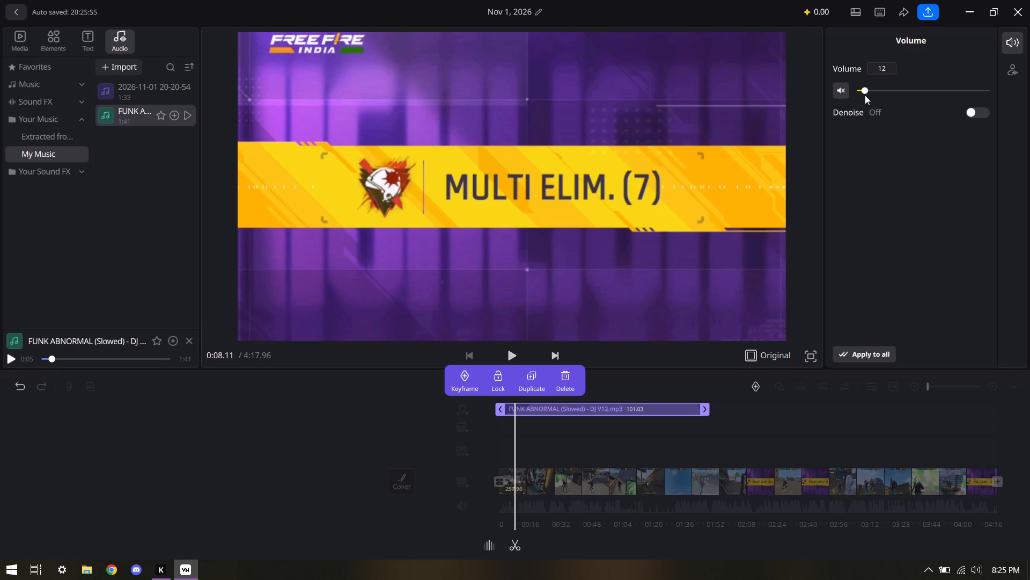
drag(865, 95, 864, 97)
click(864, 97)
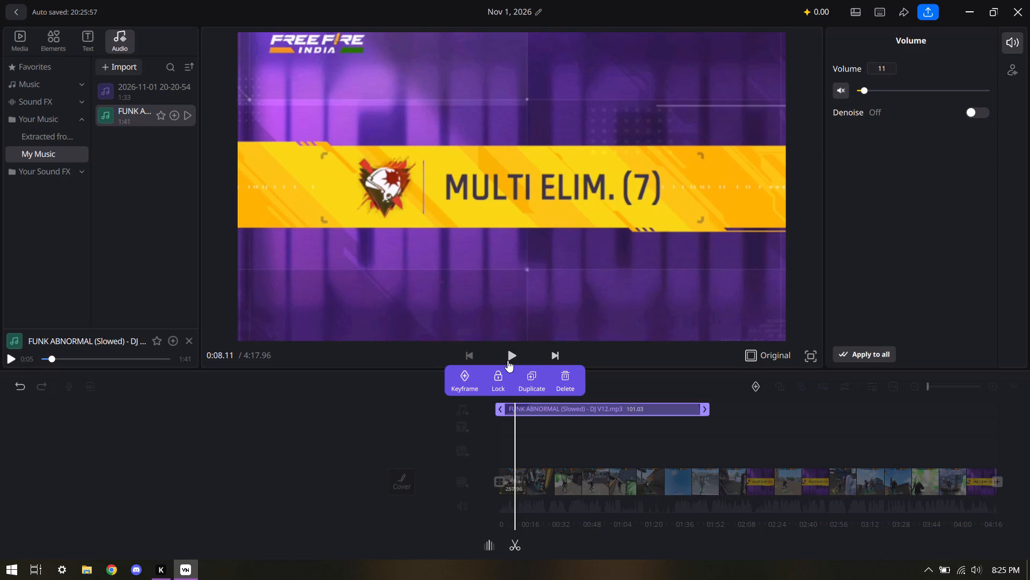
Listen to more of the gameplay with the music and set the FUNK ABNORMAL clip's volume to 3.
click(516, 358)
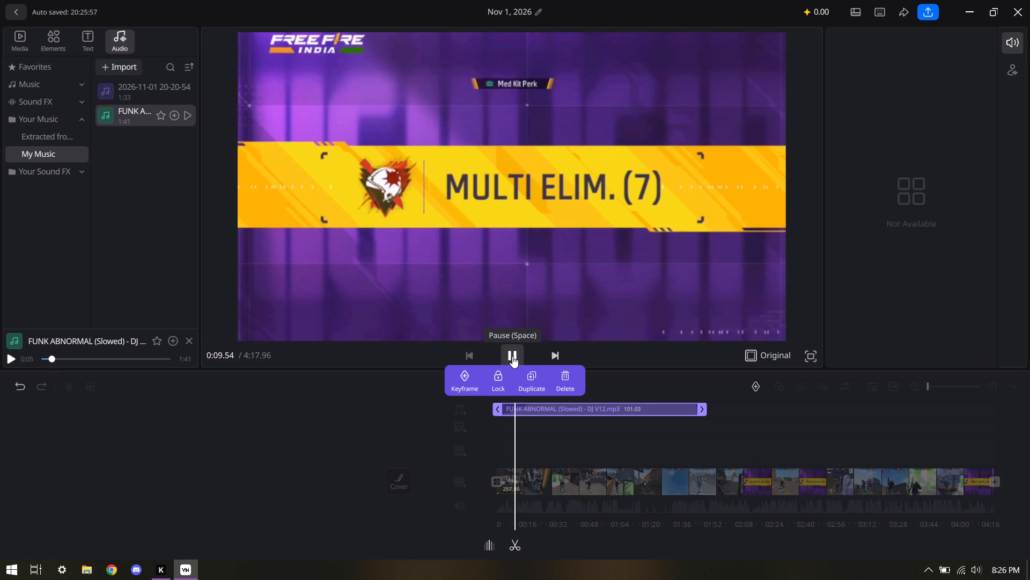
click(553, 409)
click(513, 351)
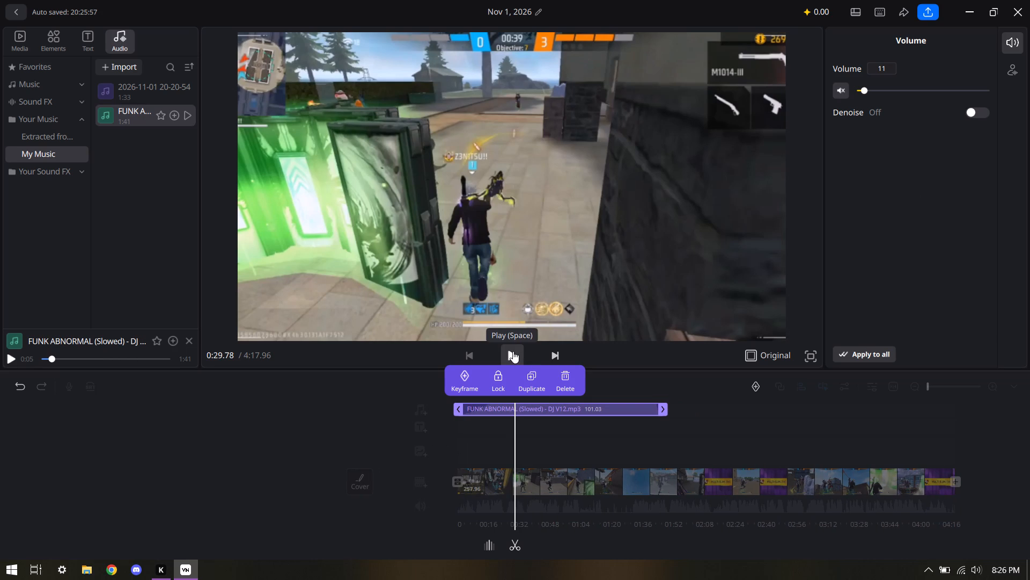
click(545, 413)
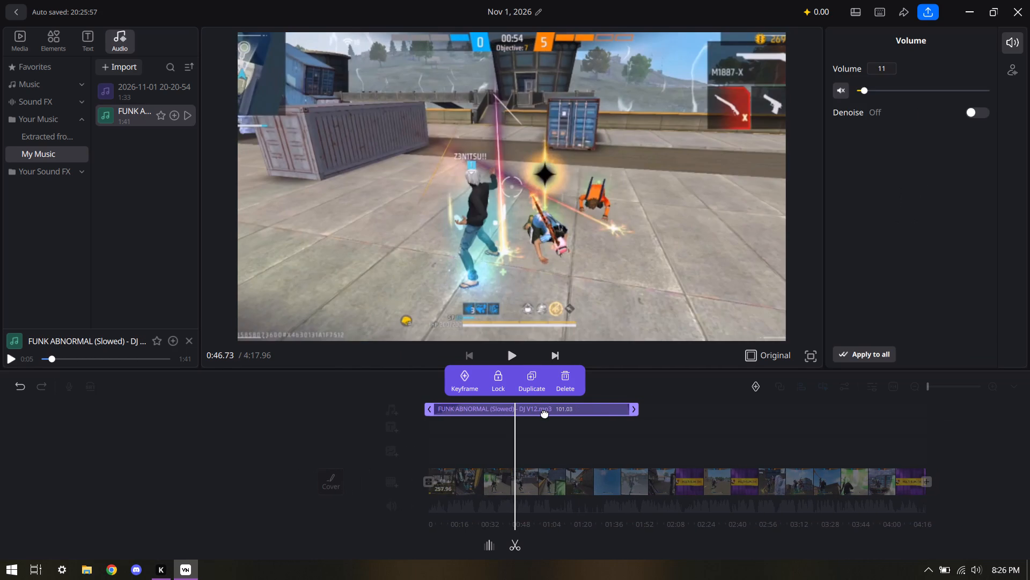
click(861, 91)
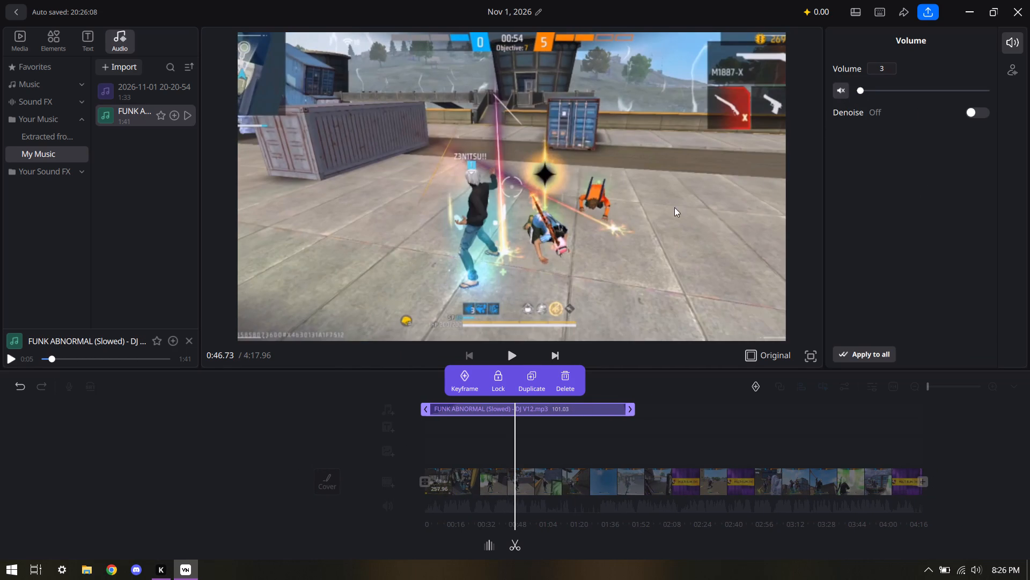
Preview the mix from 0:46.73 and set the FUNK ABNORMAL clip's volume to 11.
click(512, 354)
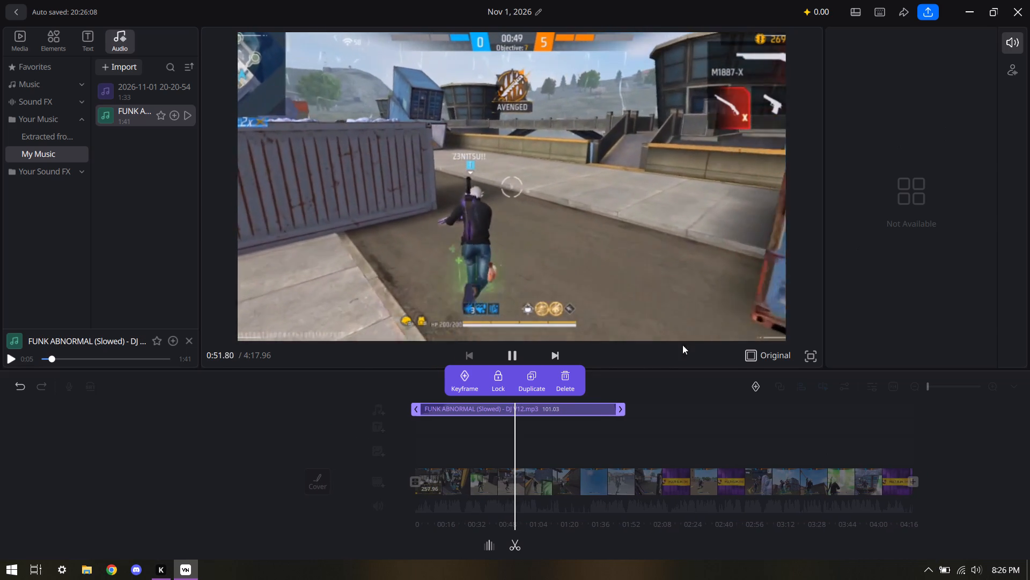
click(597, 414)
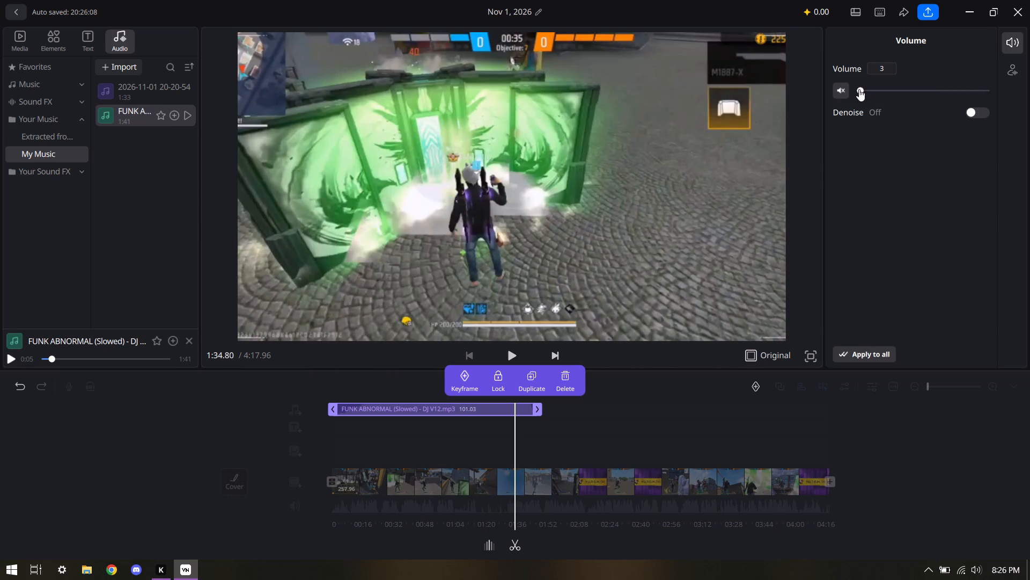
drag(857, 89, 863, 93)
key(Right)
drag(863, 93, 864, 95)
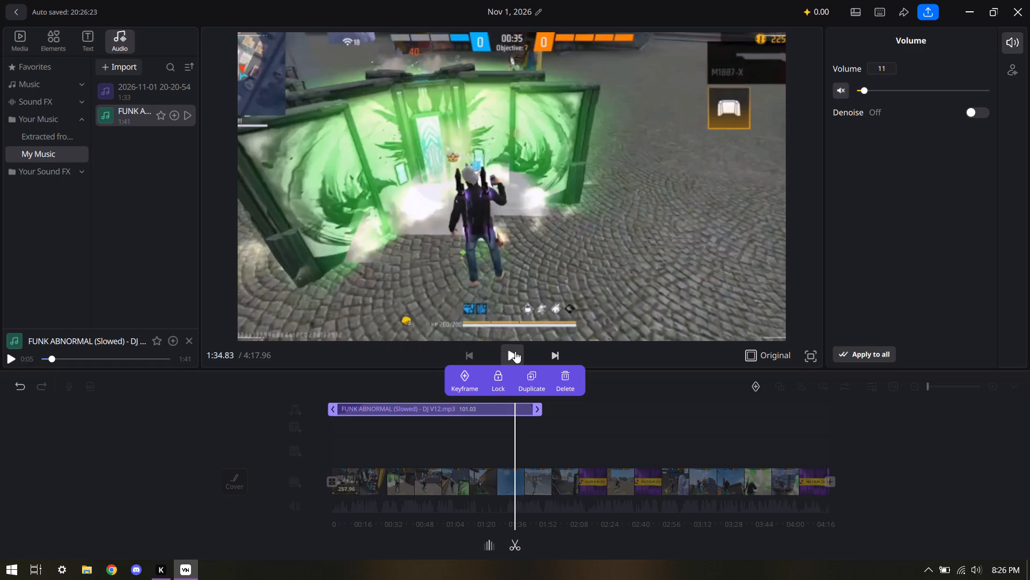
Play the mix from 1:34.83 and again from the opening to judge the music against the game audio.
click(515, 351)
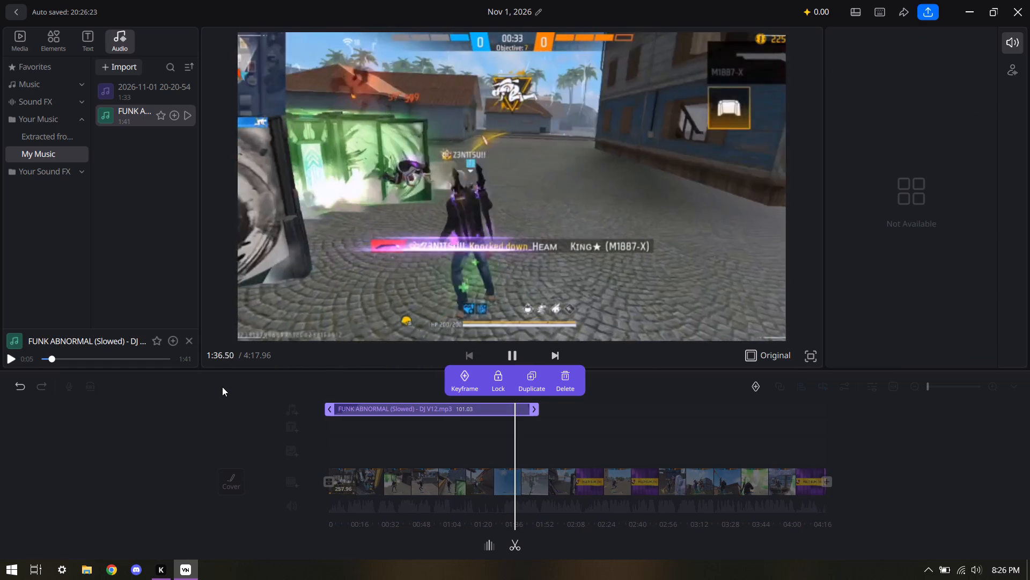
drag(222, 387, 281, 387)
click(334, 387)
drag(330, 387, 410, 388)
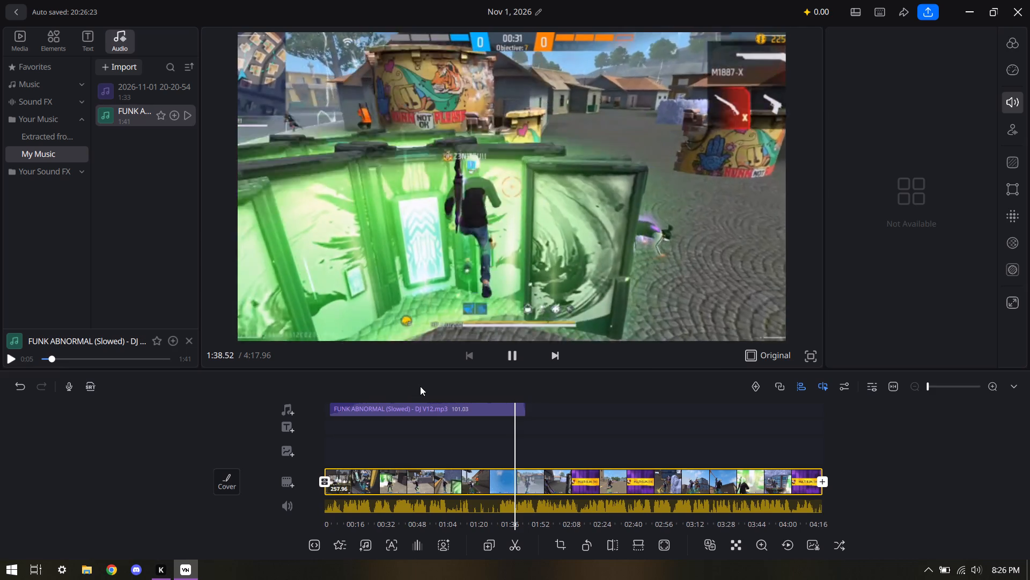
drag(416, 408, 683, 398)
click(512, 355)
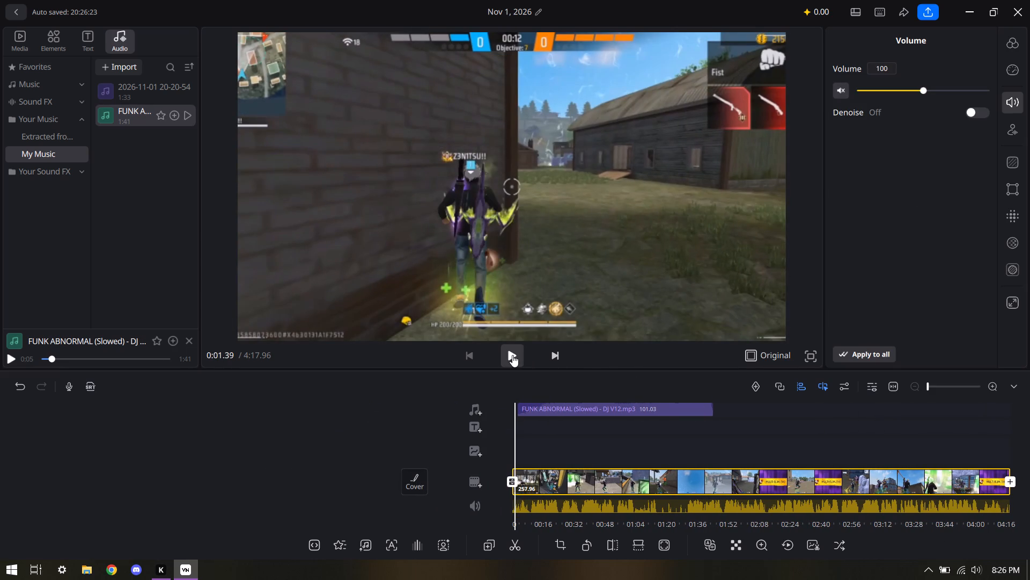
click(512, 355)
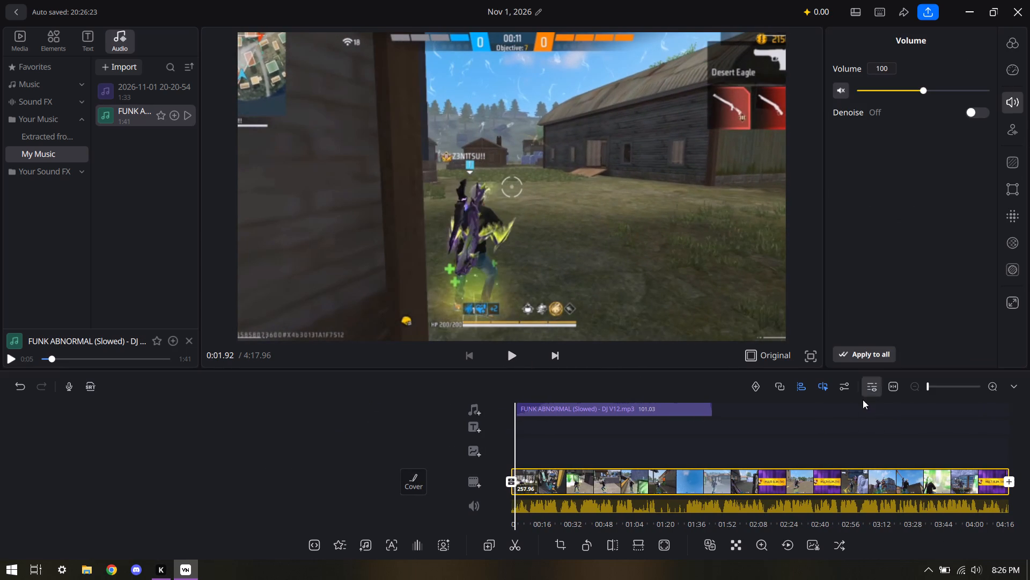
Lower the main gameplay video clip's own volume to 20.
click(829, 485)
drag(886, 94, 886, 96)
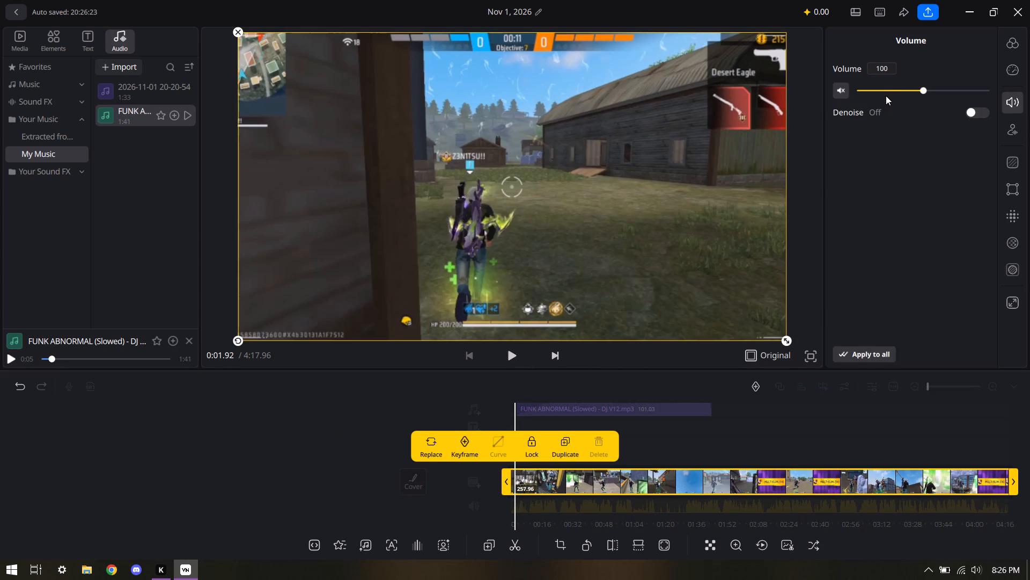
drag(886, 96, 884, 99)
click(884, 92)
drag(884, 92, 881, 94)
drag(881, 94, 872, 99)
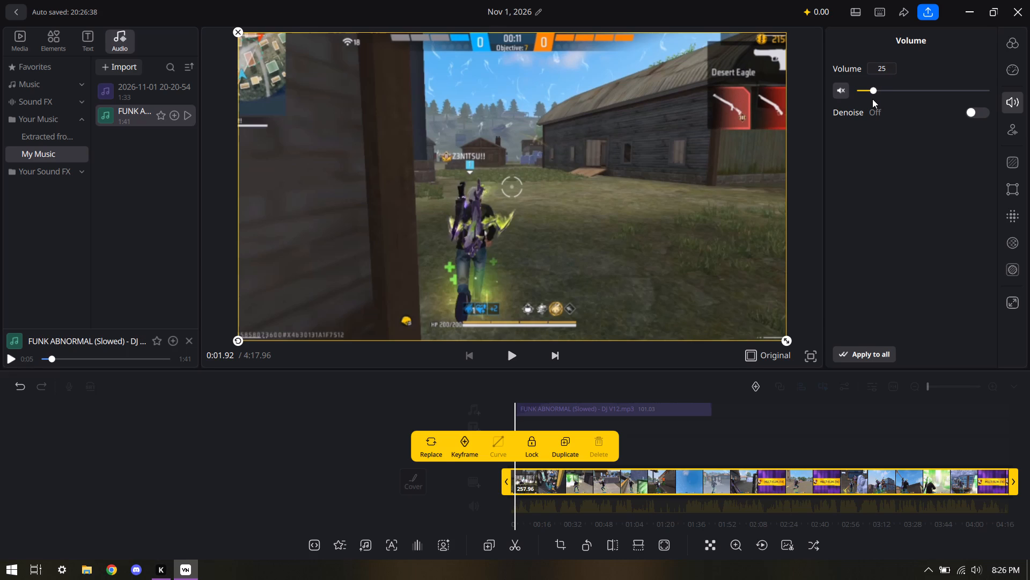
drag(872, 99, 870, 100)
Preview the opening, set the gameplay video clip's volume to 31, and listen to the new balance.
click(511, 361)
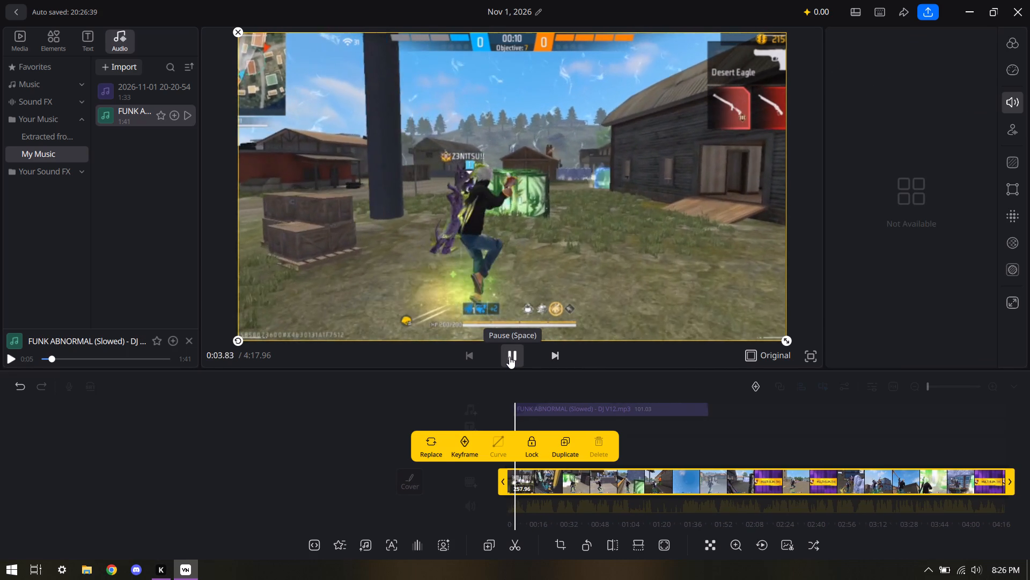
click(509, 356)
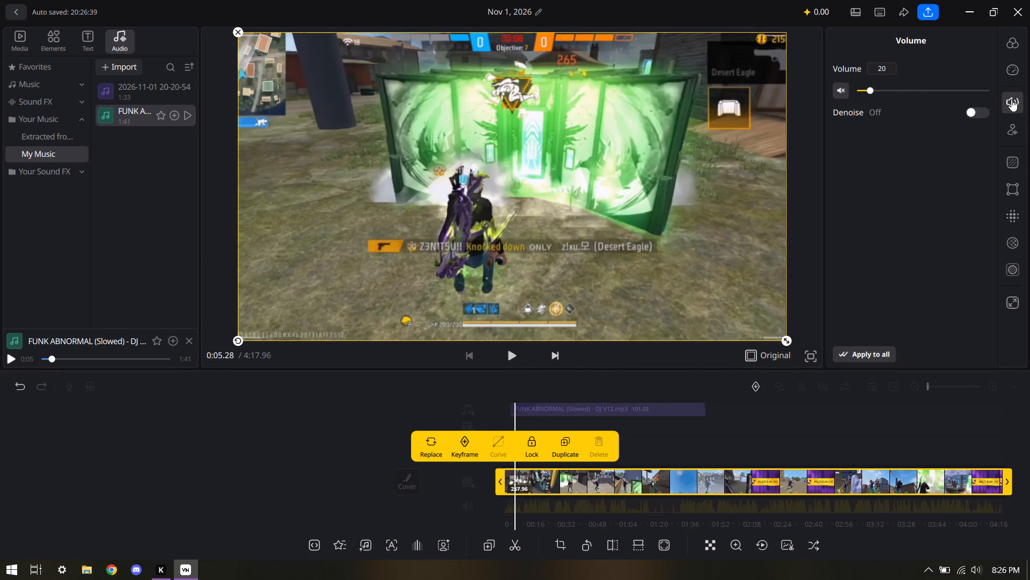
drag(870, 89, 874, 94)
drag(874, 94, 876, 97)
drag(876, 97, 878, 98)
click(514, 354)
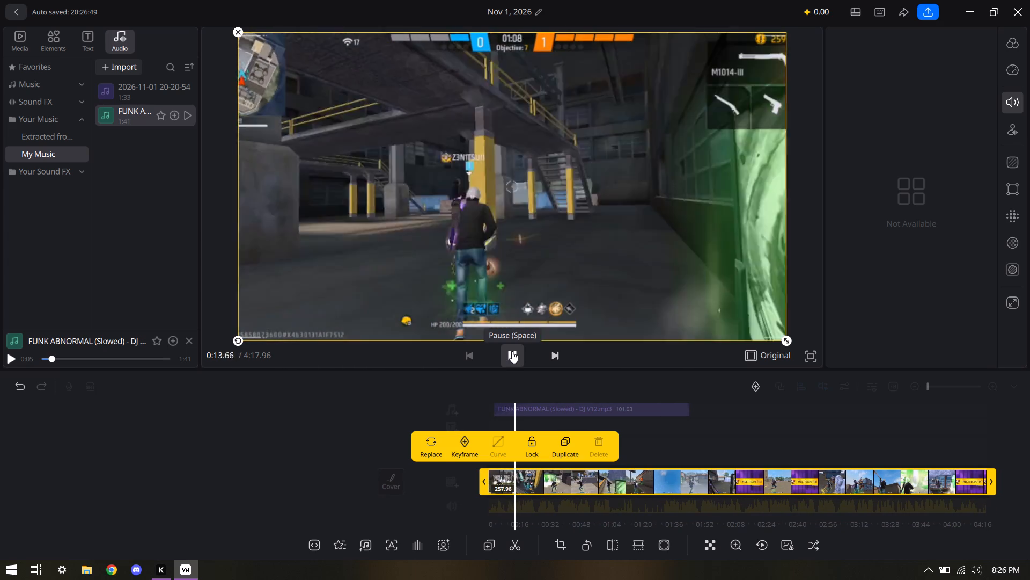
click(512, 351)
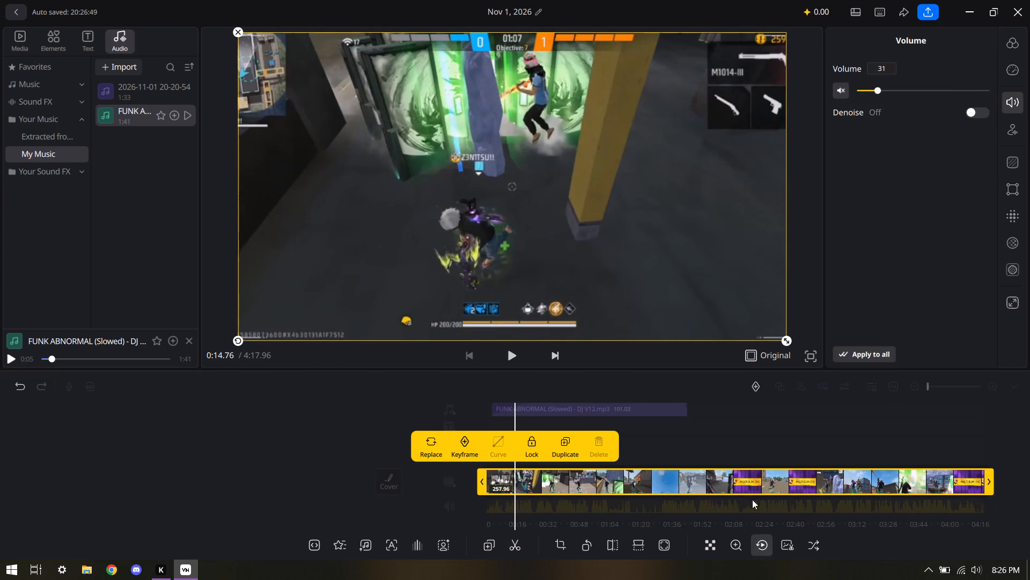
Open the gameplay clip's colour adjustments, preview the opening, and set Contrast to +38.
click(752, 476)
click(1014, 46)
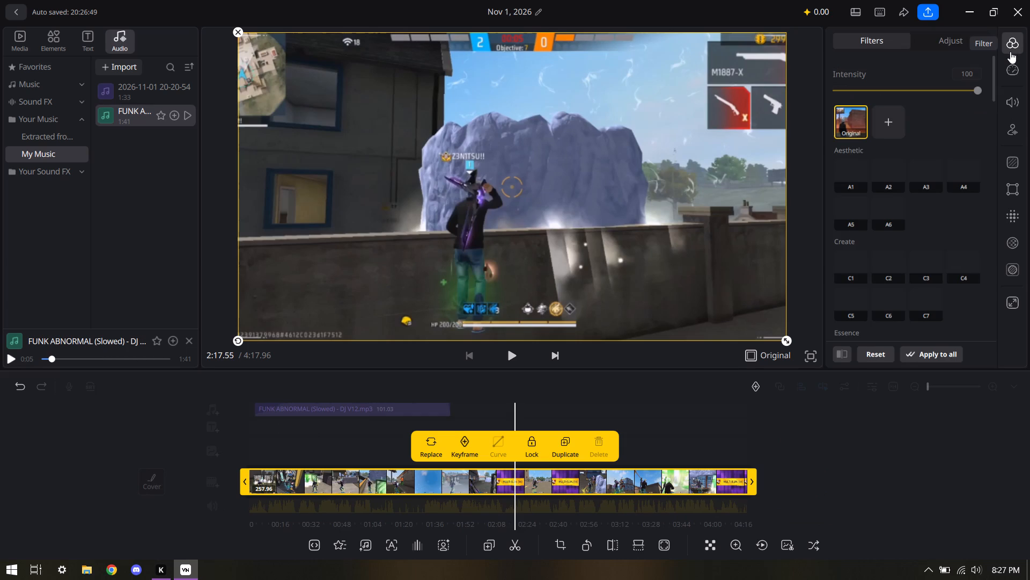
click(945, 49)
click(945, 45)
drag(317, 481, 603, 472)
click(503, 358)
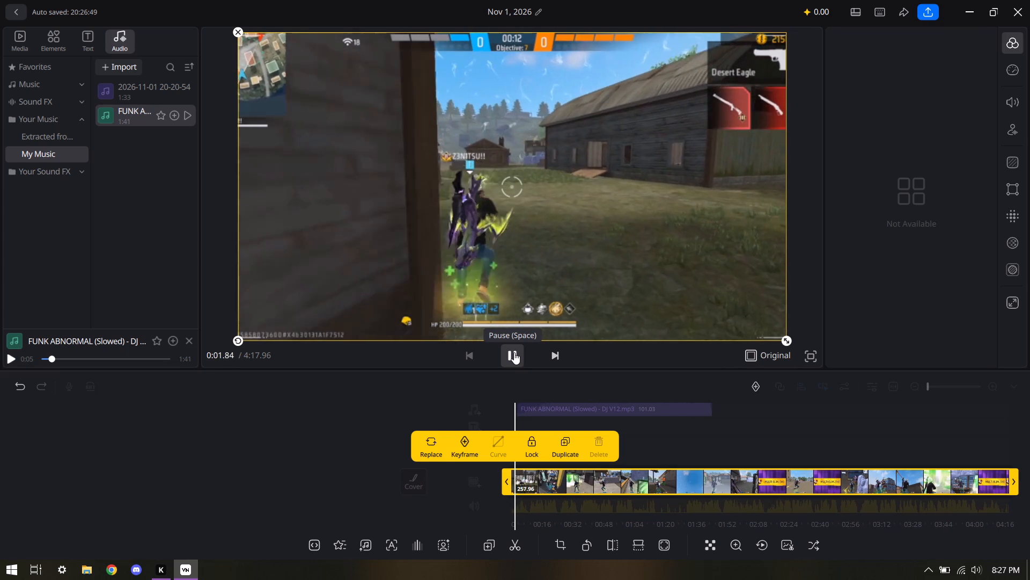
click(514, 352)
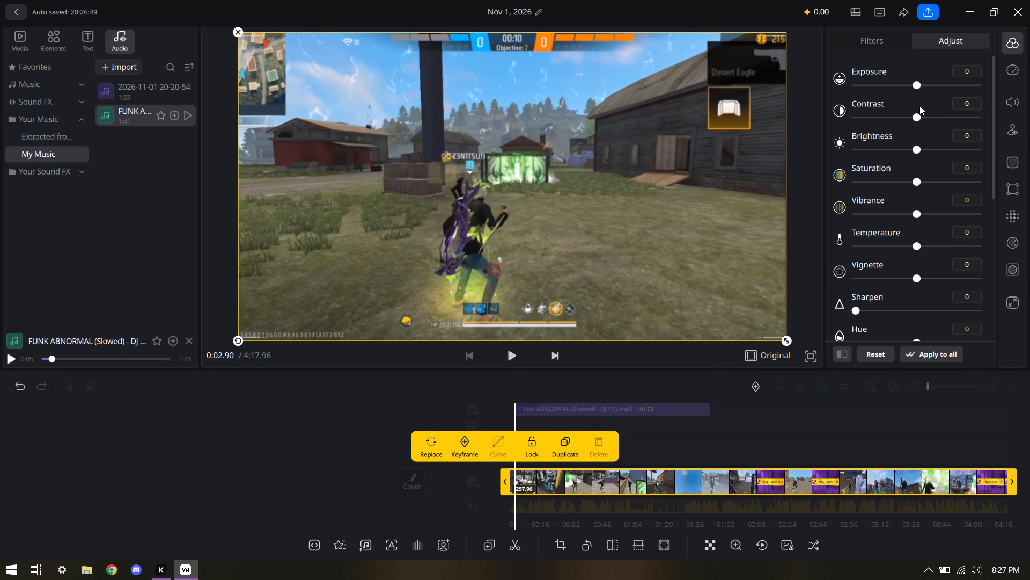
drag(919, 114, 952, 120)
drag(952, 120, 1029, 117)
drag(1029, 117, 947, 133)
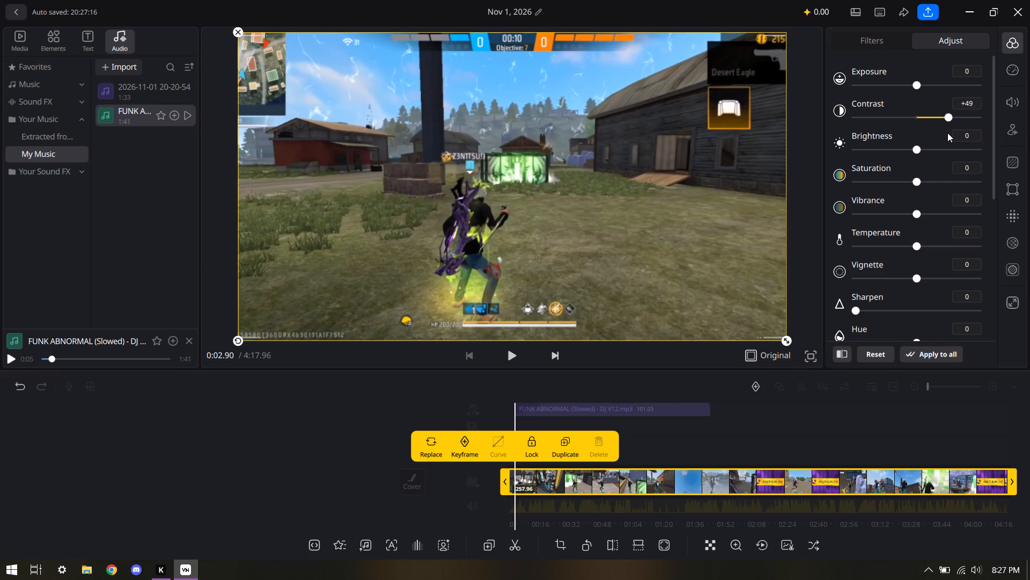
drag(947, 133, 943, 134)
drag(943, 134, 941, 134)
Set the gameplay clip's Saturation to +38 and Vibrance to +27.
drag(914, 180, 941, 180)
drag(917, 214, 935, 216)
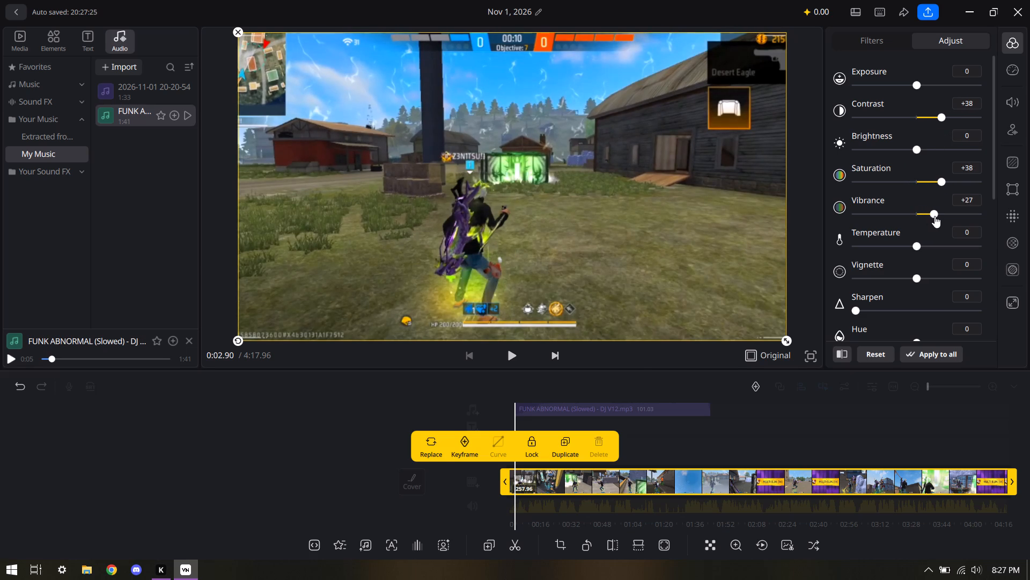
drag(935, 216, 935, 215)
Try Sharpen at 49 on the gameplay clip, preview the opening footage, and reduce Sharpen to 34.
drag(907, 306, 917, 305)
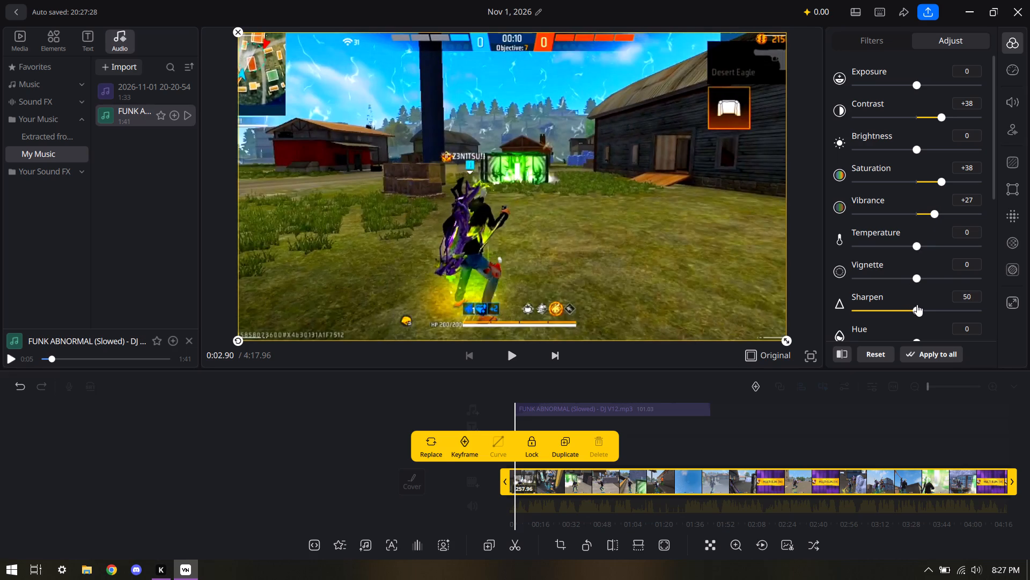
drag(917, 305, 916, 301)
click(520, 362)
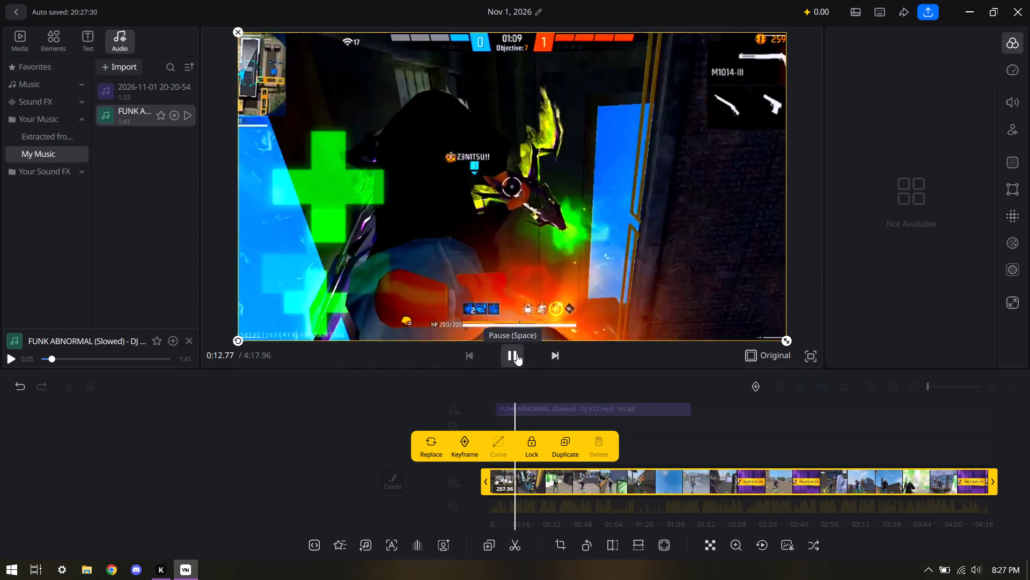
click(416, 400)
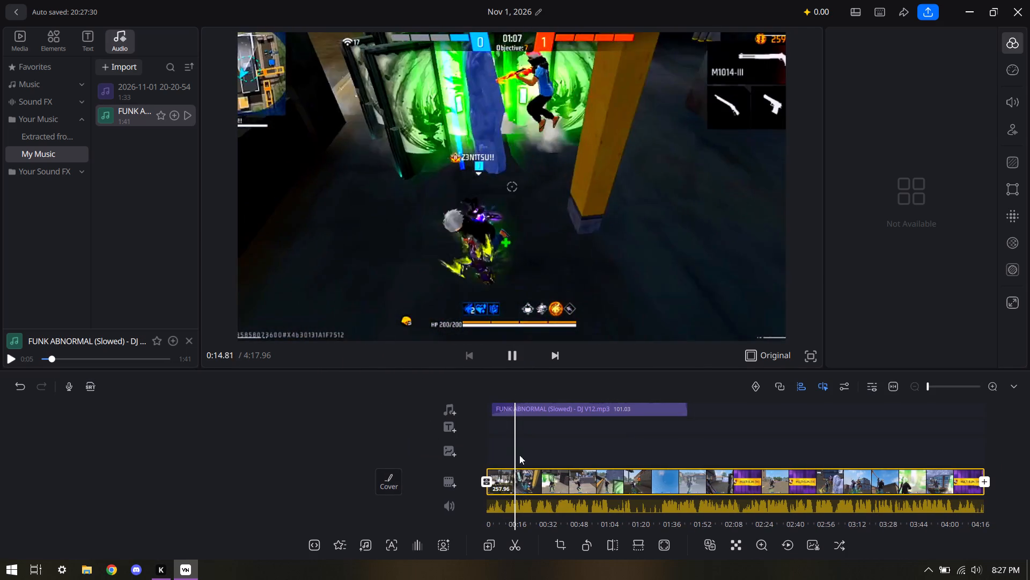
drag(525, 450, 572, 443)
click(510, 364)
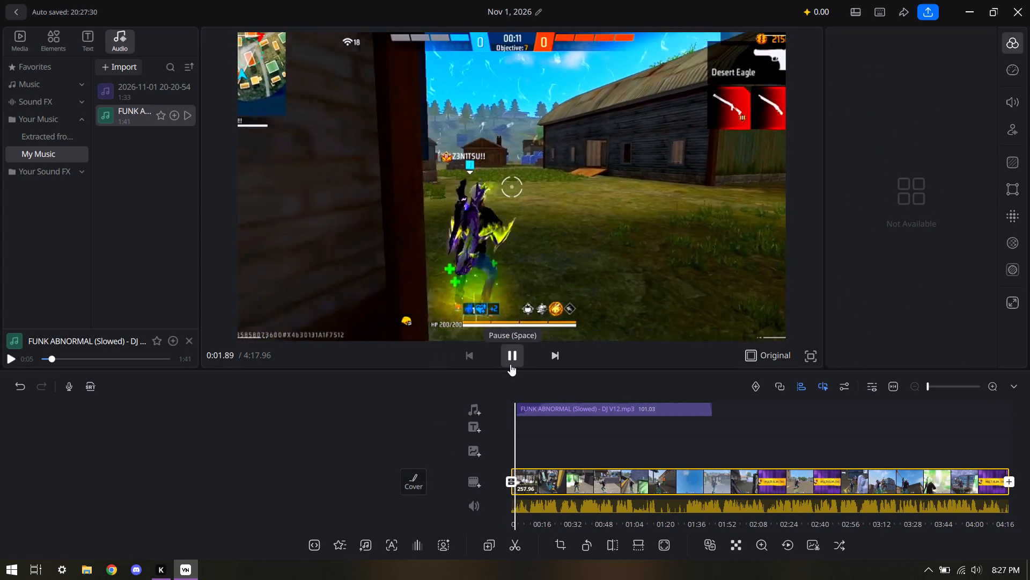
click(511, 364)
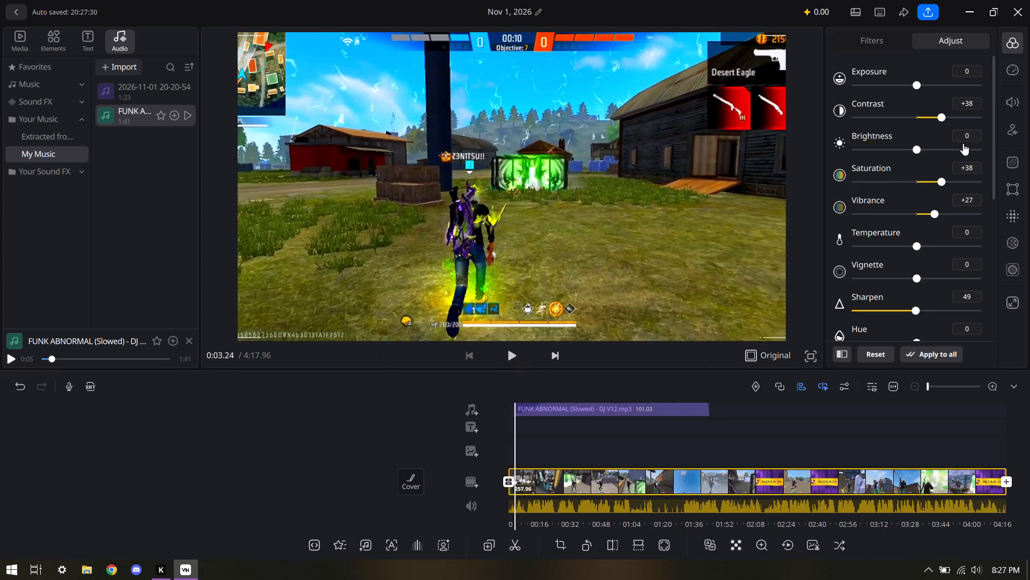
drag(916, 313, 895, 316)
Brighten the gameplay clip with Exposure +12 and Brightness +19, playing a few seconds after each change.
scroll(872, 137, up, 2)
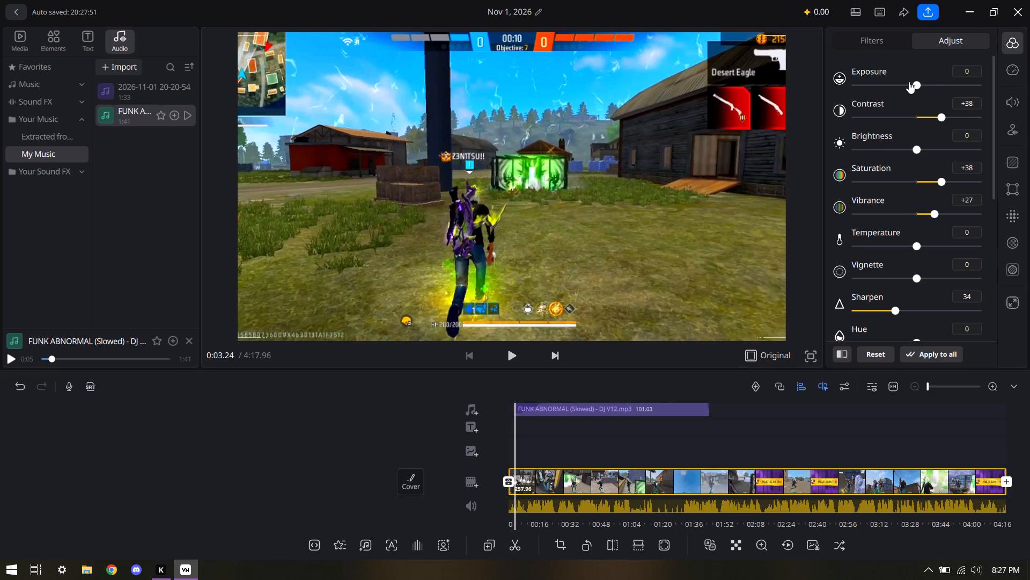
drag(913, 82, 924, 84)
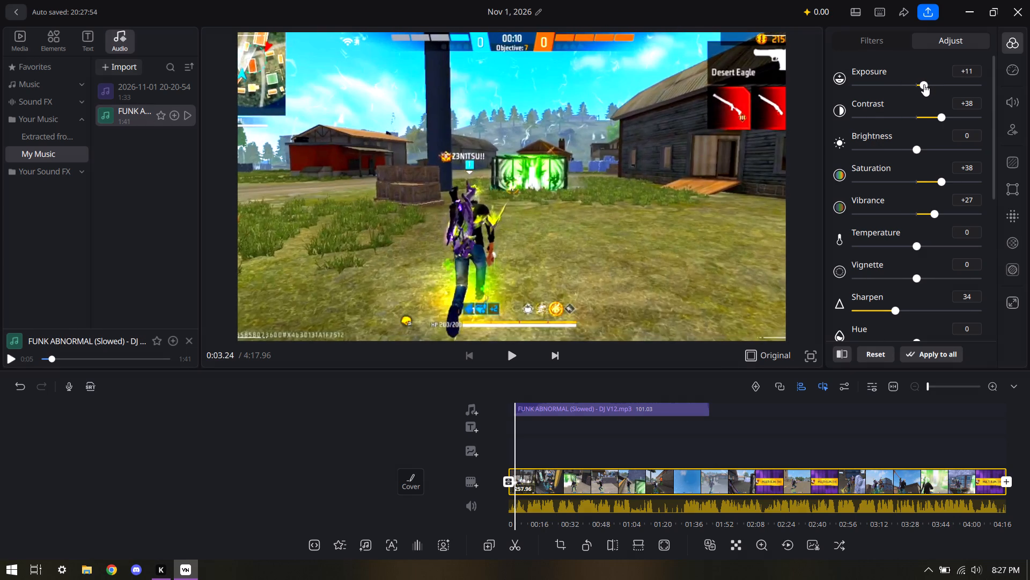
drag(924, 84, 924, 85)
click(503, 350)
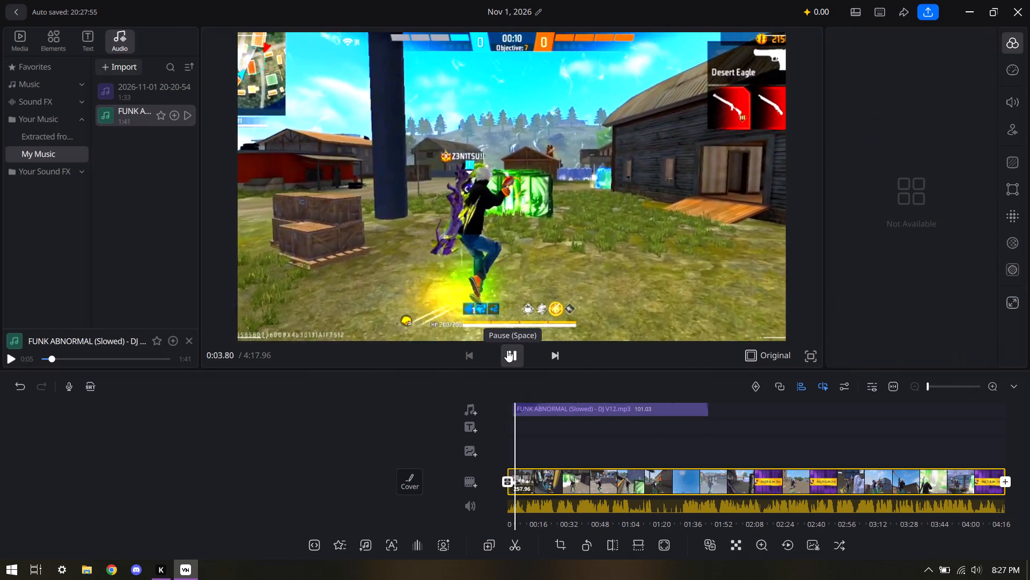
click(507, 350)
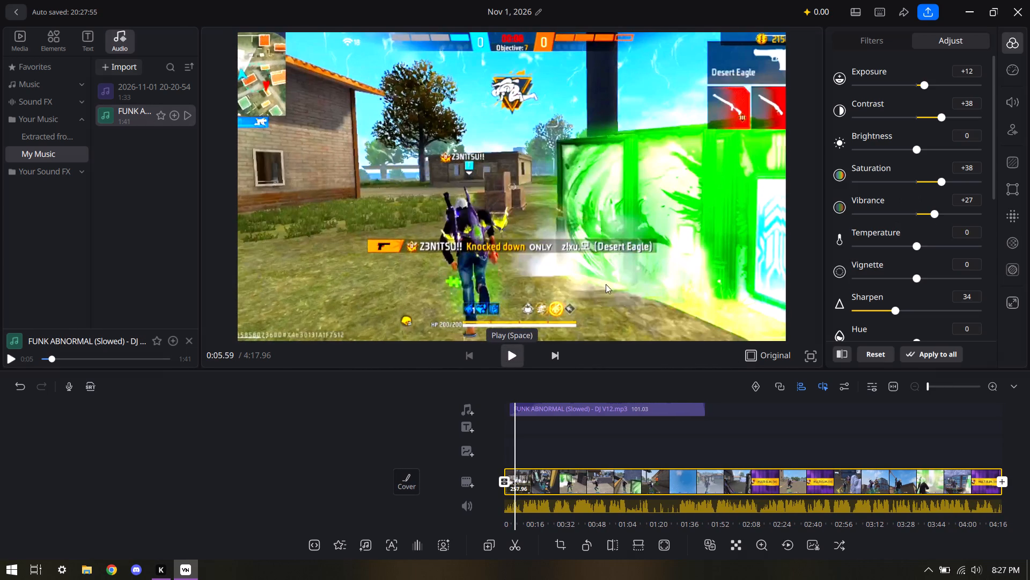
click(927, 150)
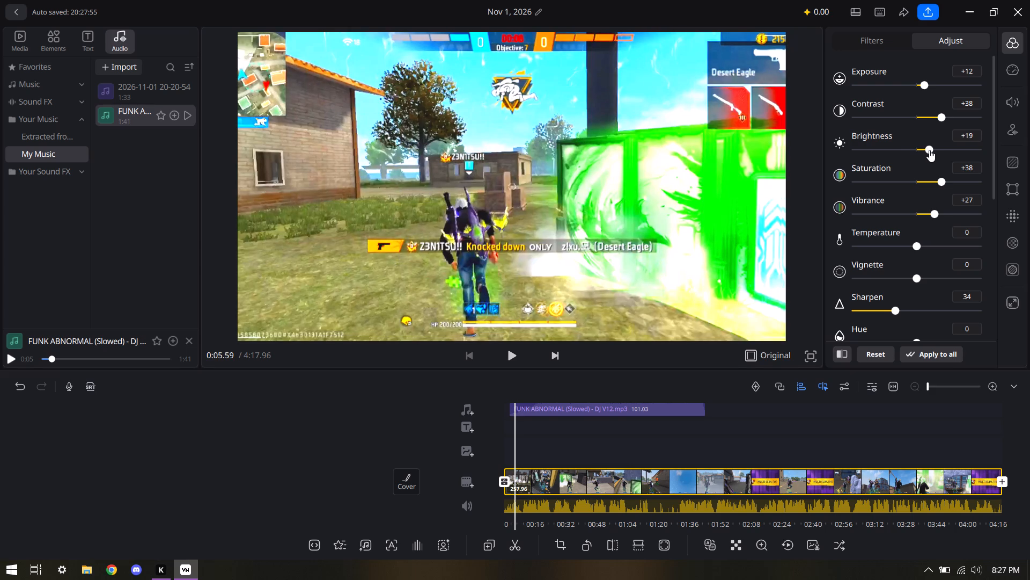
click(517, 353)
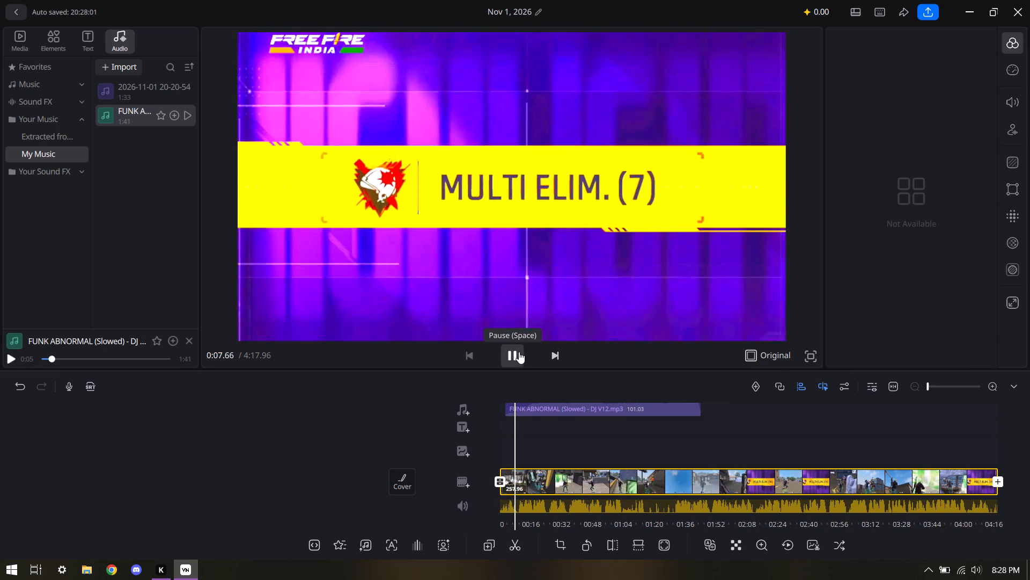
click(517, 348)
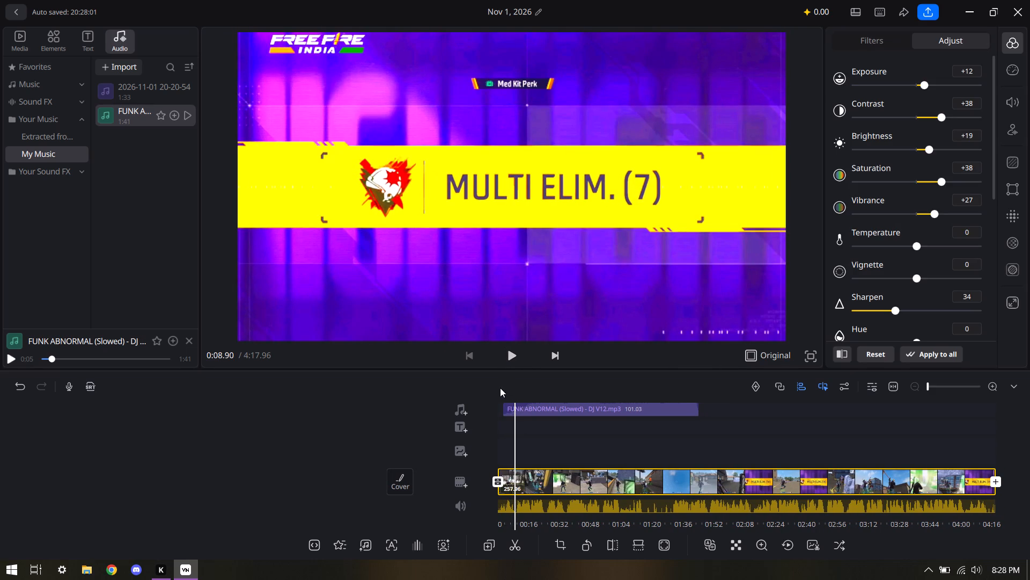
Find the start of the MULTI ELIM. (7) banner in the gameplay clip and split the clip there, at 0:07.85.
click(506, 355)
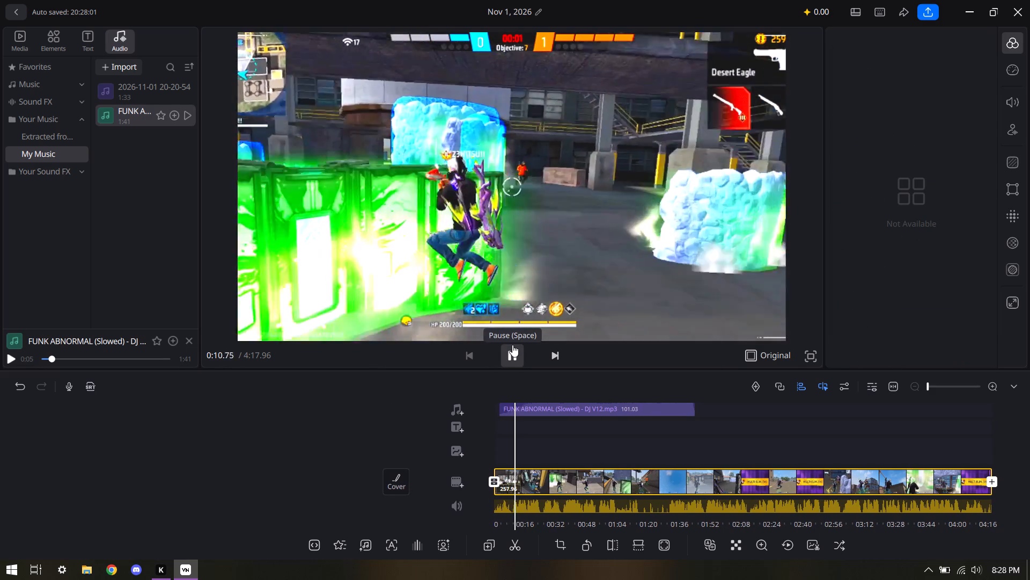
click(512, 345)
drag(538, 431, 558, 429)
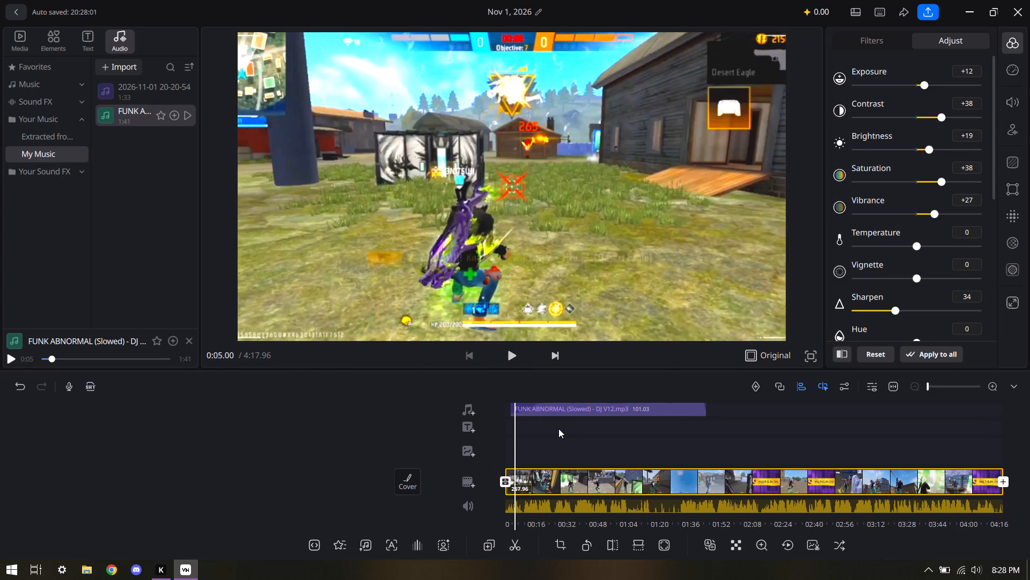
drag(558, 429, 558, 427)
click(516, 361)
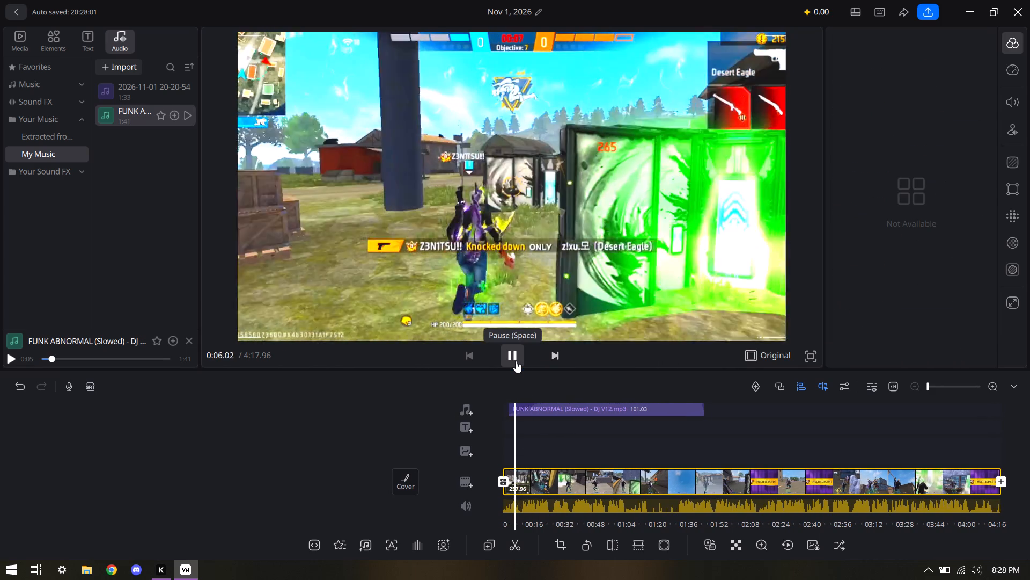
click(516, 361)
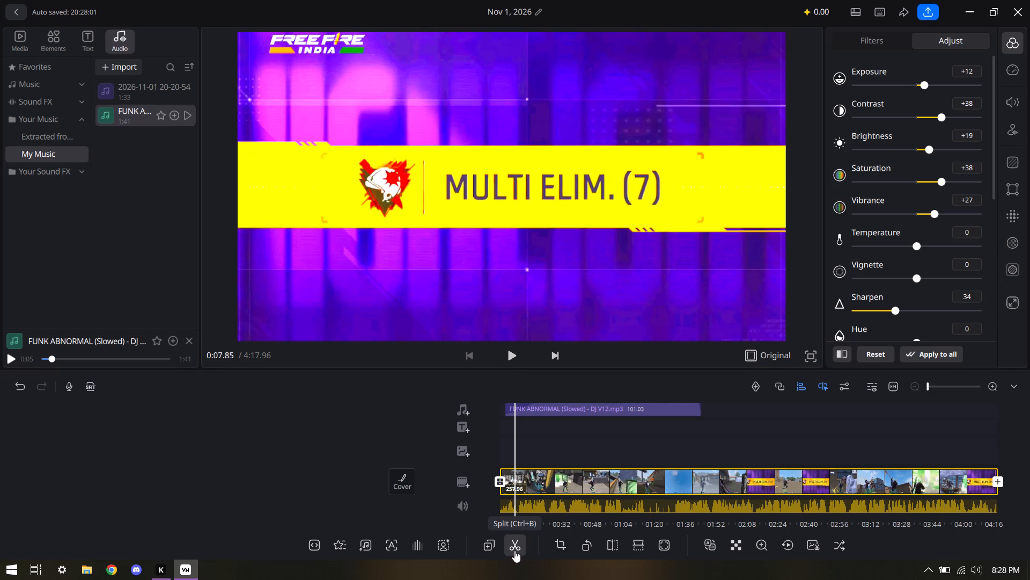
click(514, 550)
Find where the MULTI ELIM. (7) banner ends and split the gameplay clip there, at 0:10.05.
click(510, 360)
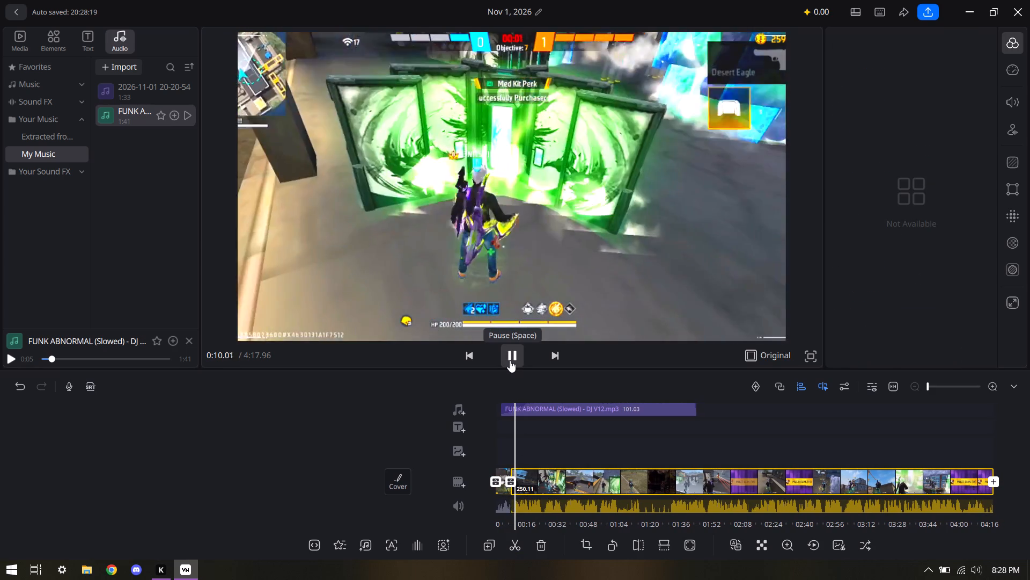
click(510, 360)
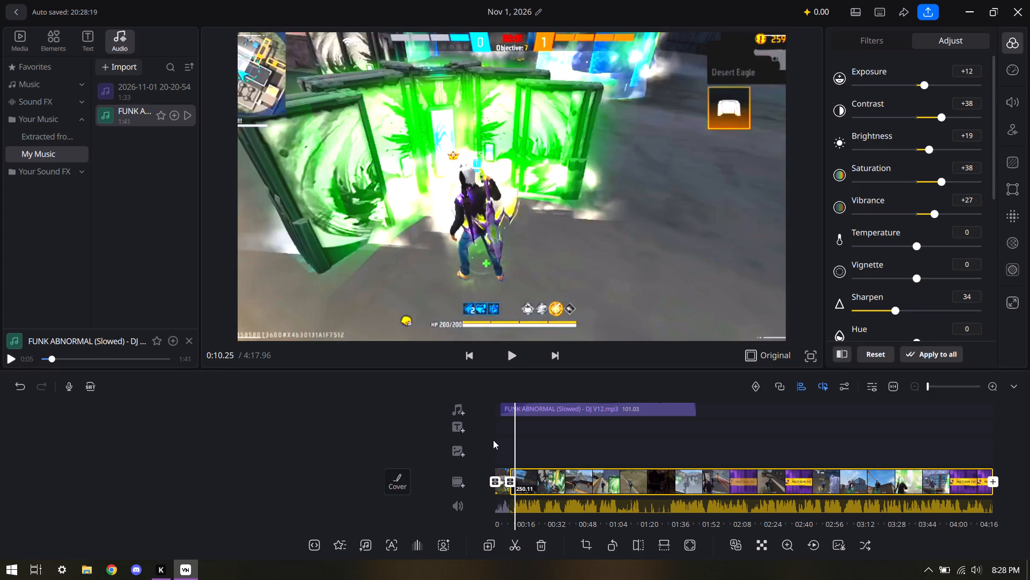
drag(531, 443, 540, 442)
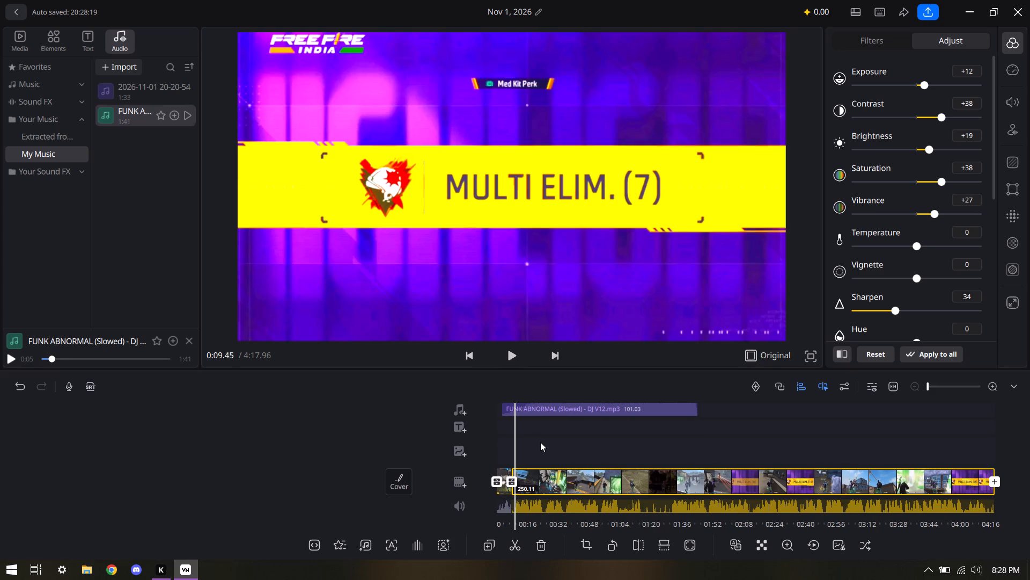
drag(540, 442, 542, 442)
click(512, 358)
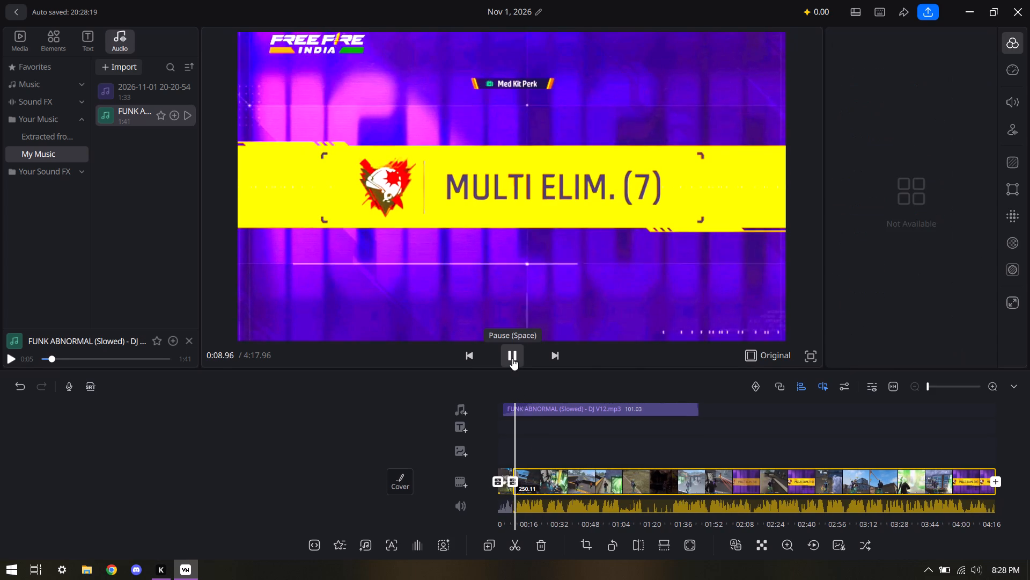
click(512, 358)
click(512, 358)
click(512, 358)
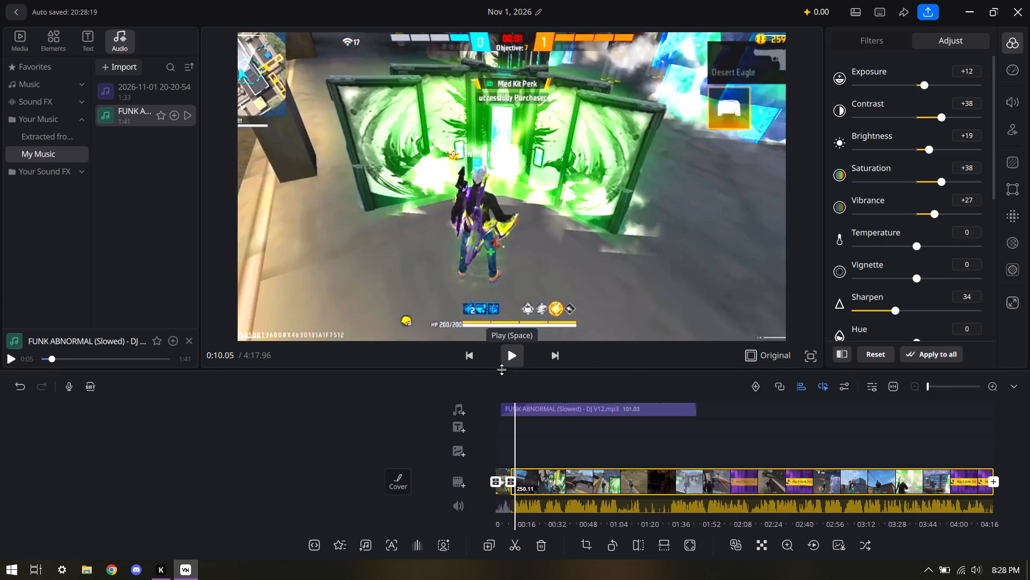
click(512, 545)
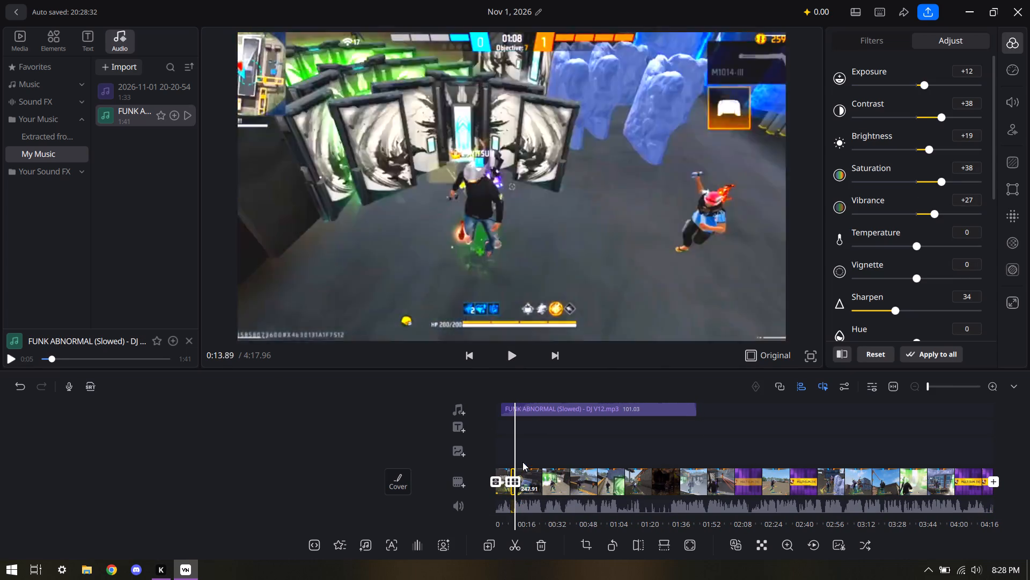
Delete the short banner segment between the two splits.
click(512, 490)
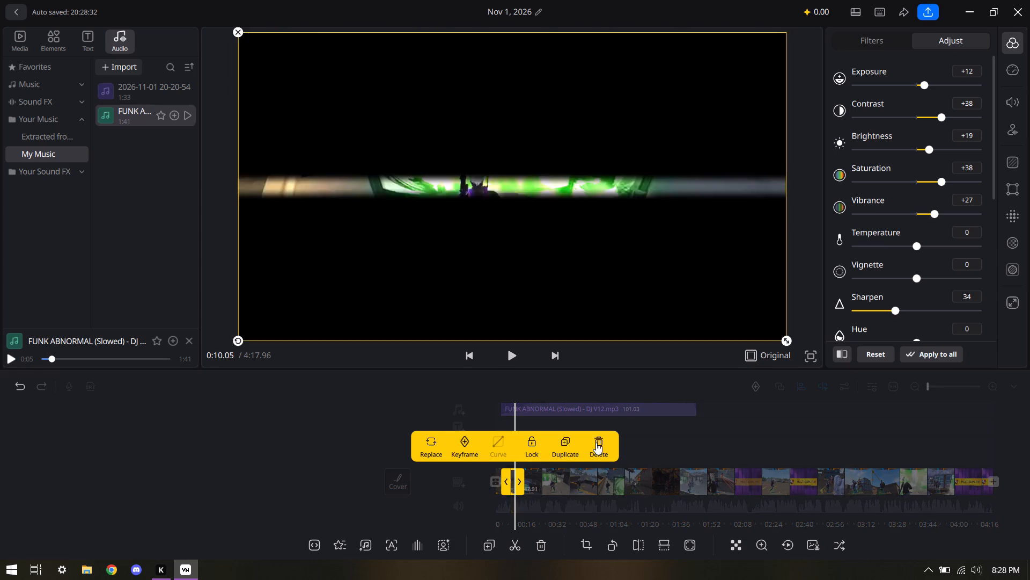
click(597, 443)
click(678, 434)
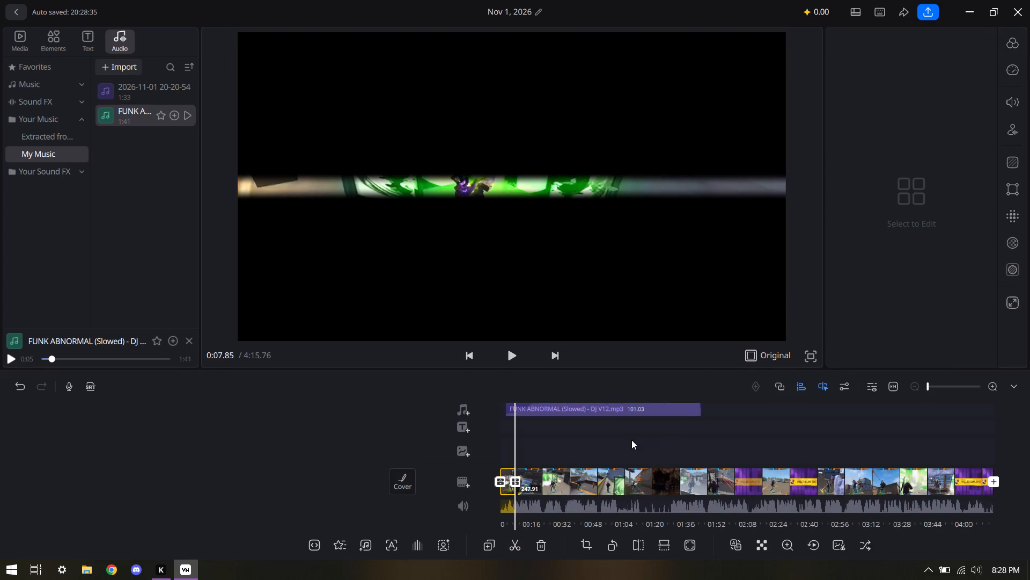
Play the video's opening and open the transition settings at the join where the banner was cut out.
drag(616, 440, 642, 440)
click(519, 365)
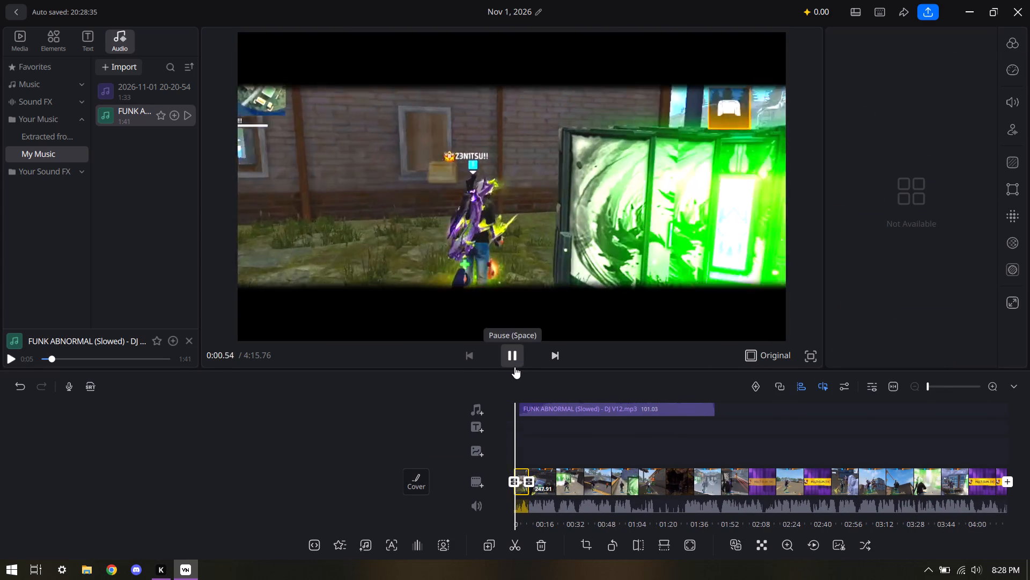
click(526, 482)
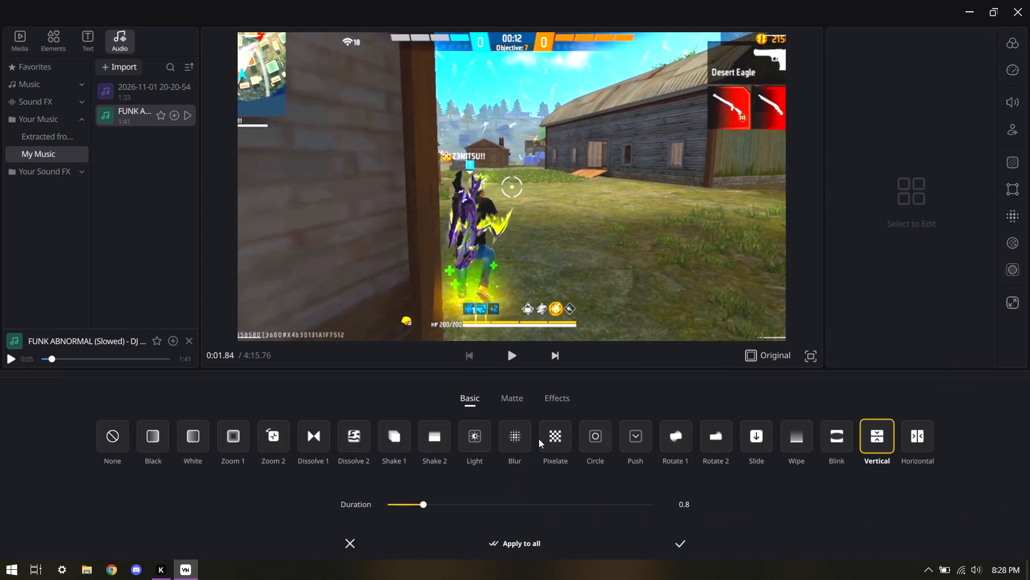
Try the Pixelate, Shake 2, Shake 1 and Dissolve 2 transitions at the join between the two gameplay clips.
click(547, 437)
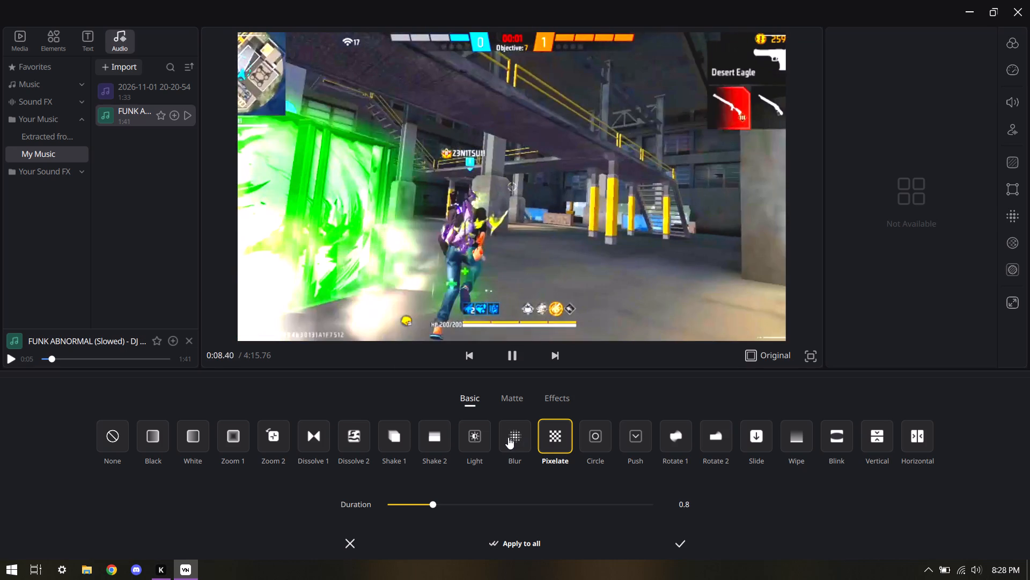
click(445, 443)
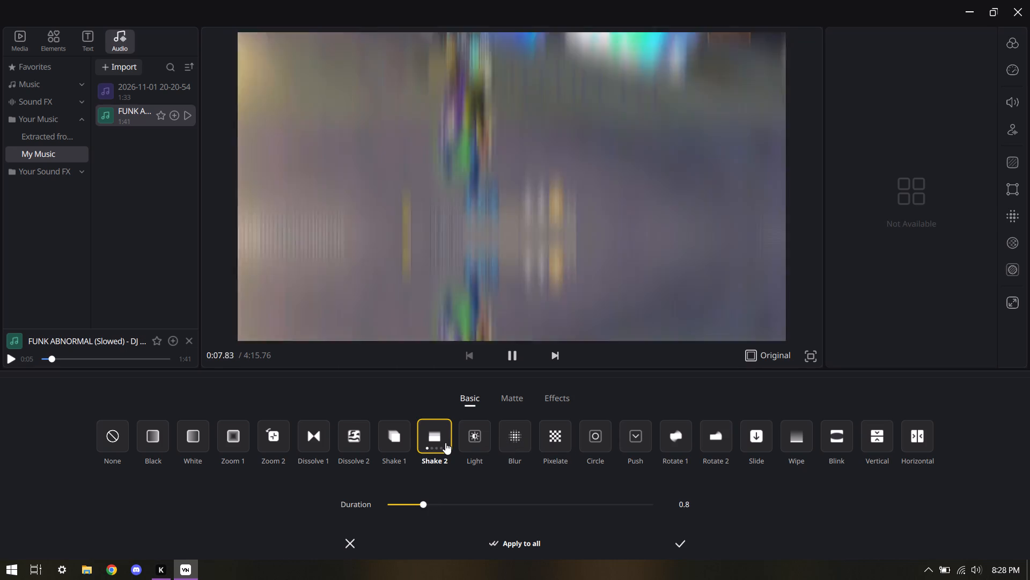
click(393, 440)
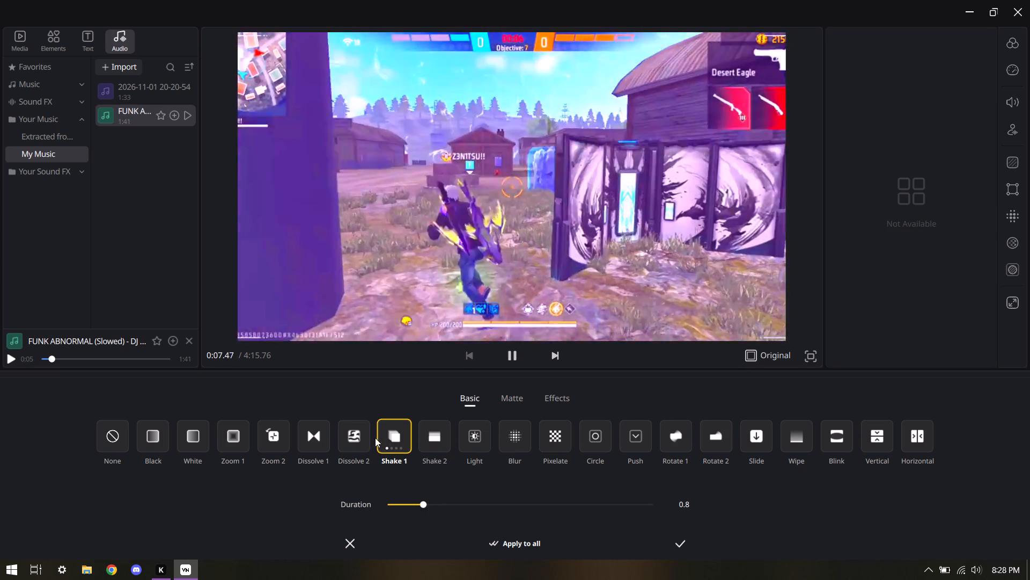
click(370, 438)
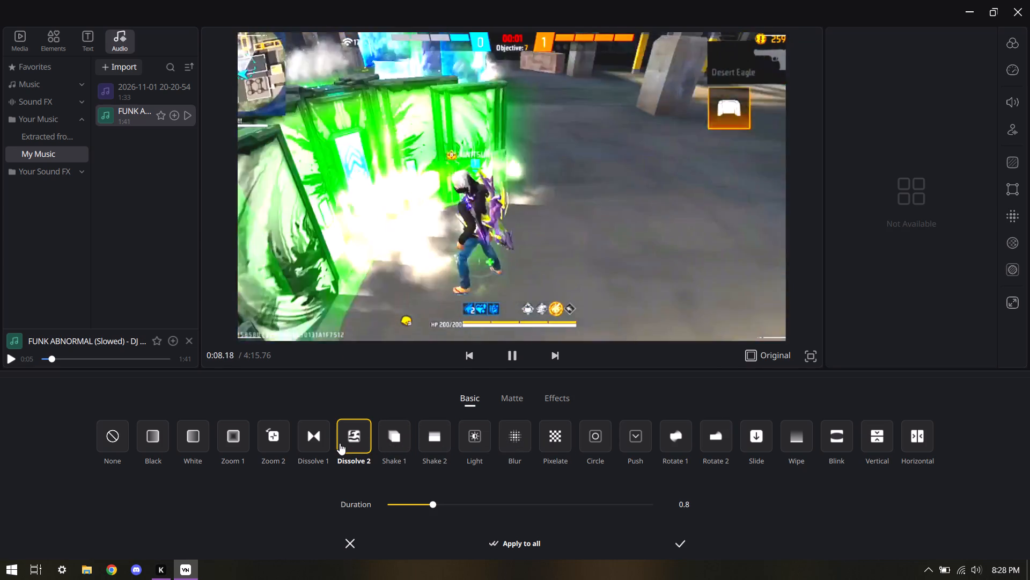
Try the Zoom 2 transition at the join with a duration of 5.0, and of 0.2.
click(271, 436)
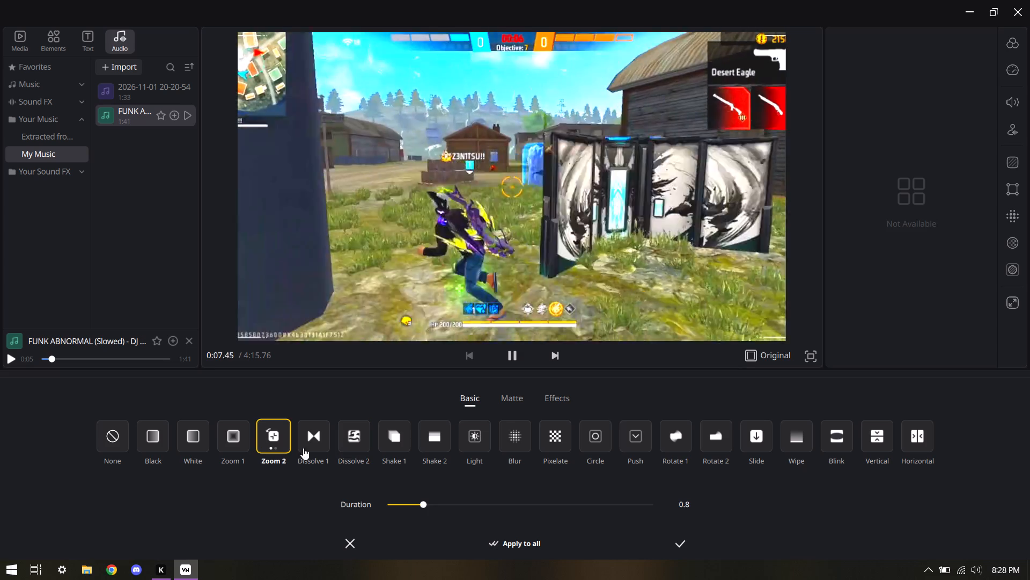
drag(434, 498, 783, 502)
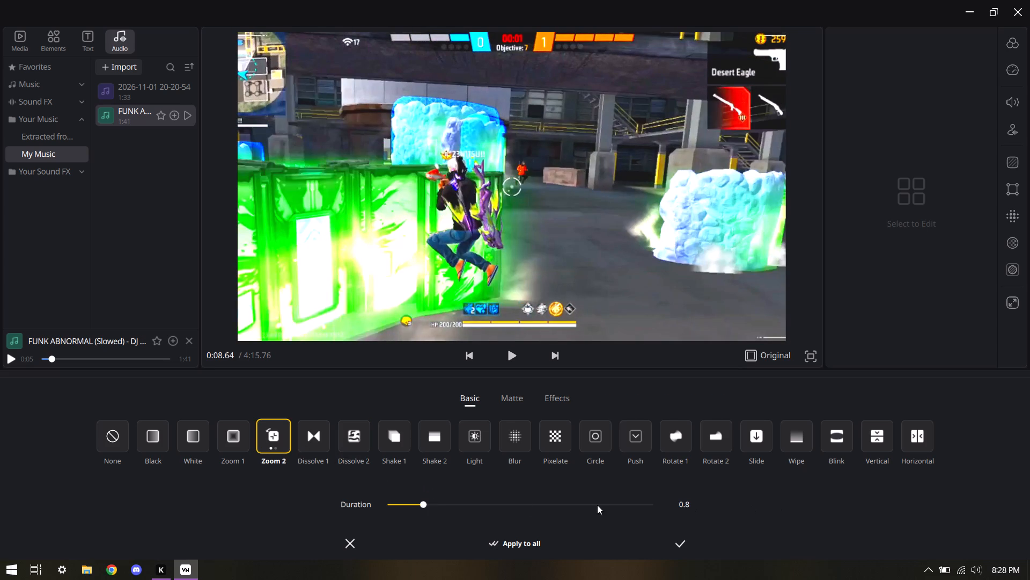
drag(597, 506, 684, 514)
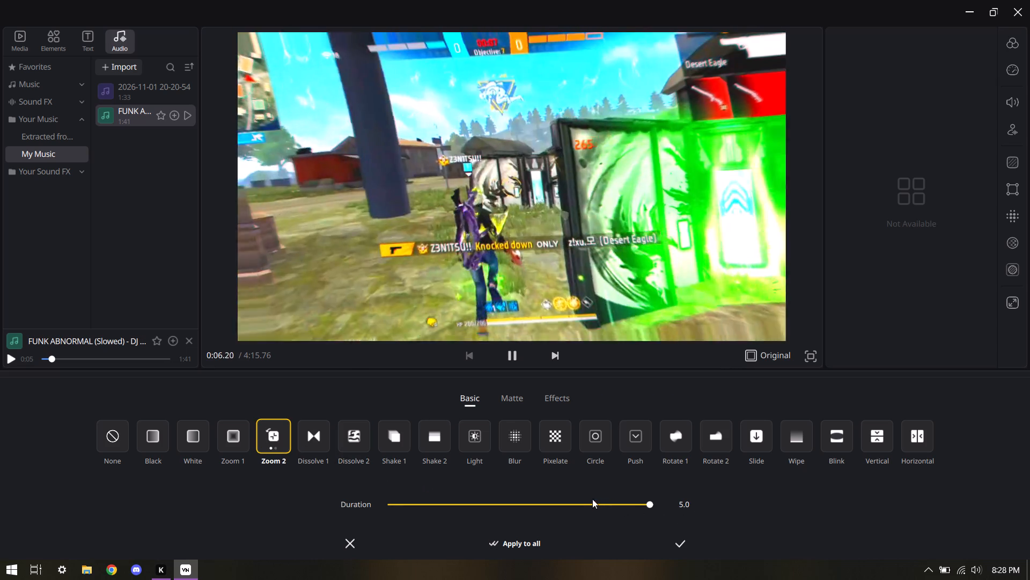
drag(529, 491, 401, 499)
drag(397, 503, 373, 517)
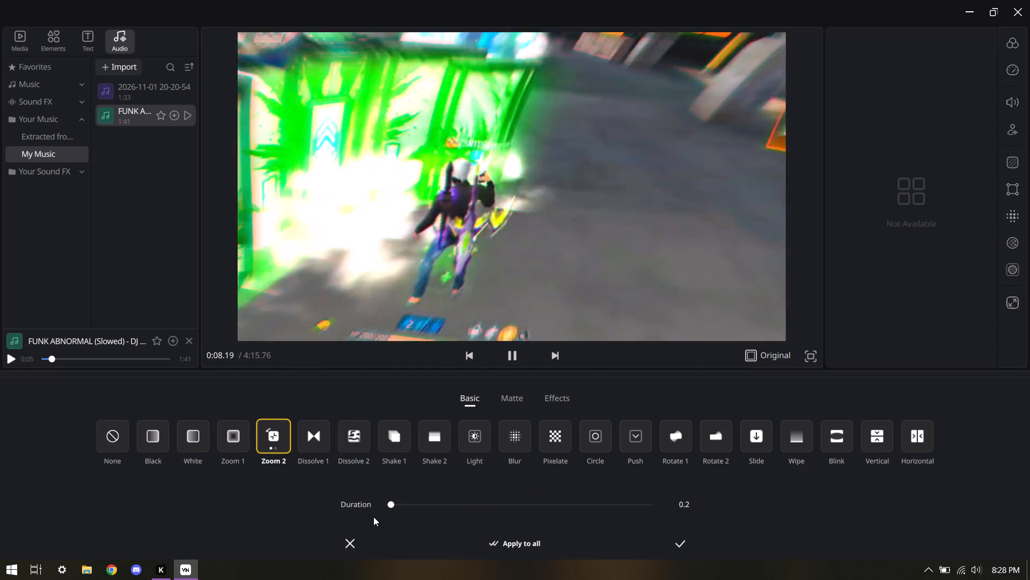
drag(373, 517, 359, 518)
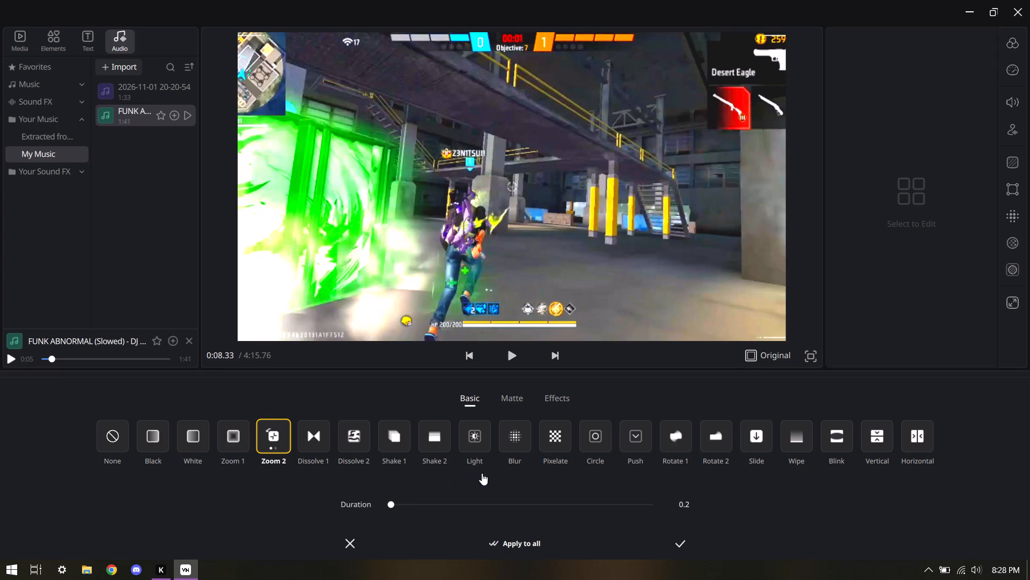
Compare Dissolve 1 and Rotate 2, apply the Light transition at the join instead, and play the footage across it.
click(326, 437)
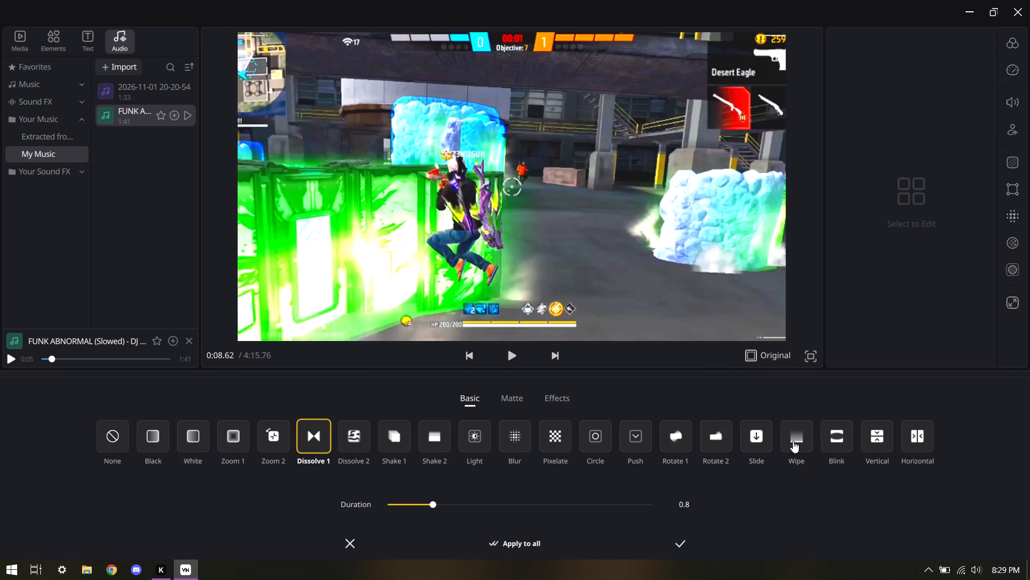
click(726, 436)
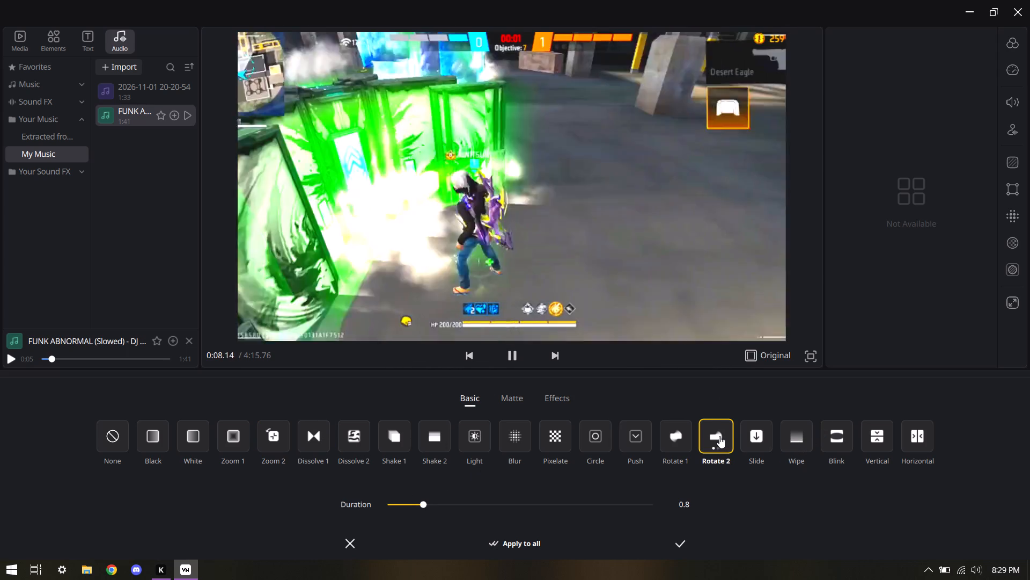
click(484, 431)
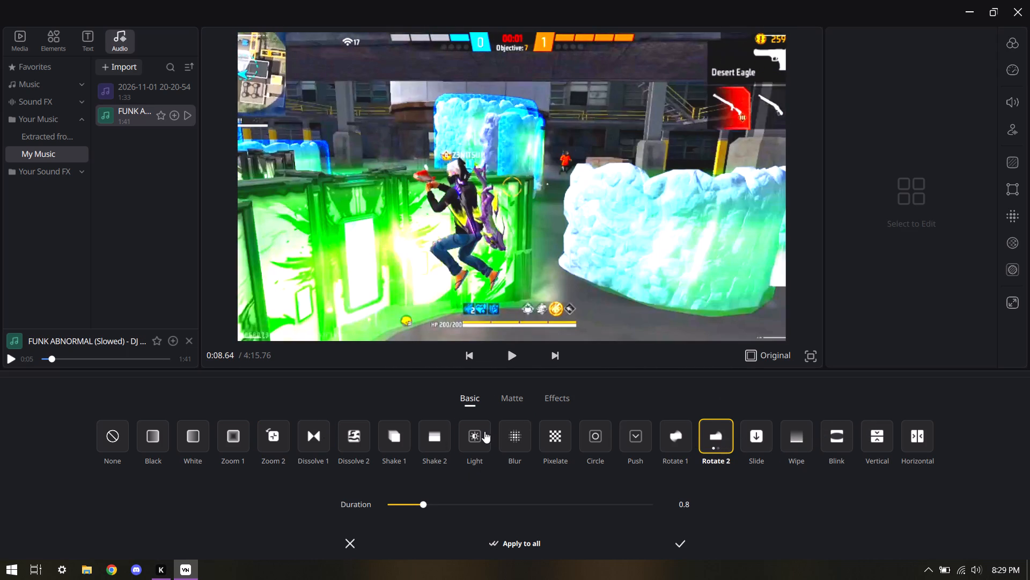
click(681, 541)
click(510, 365)
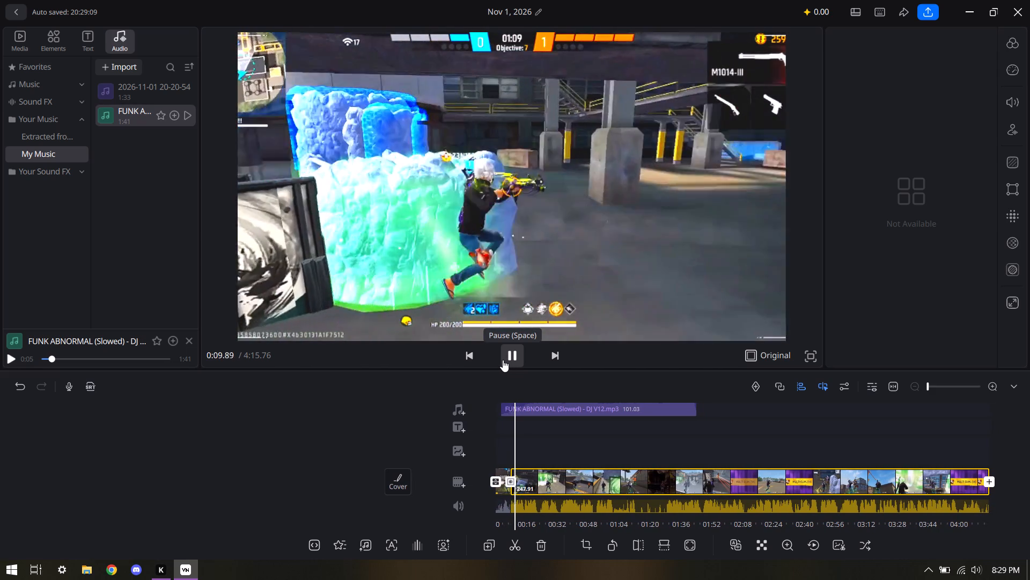
click(502, 360)
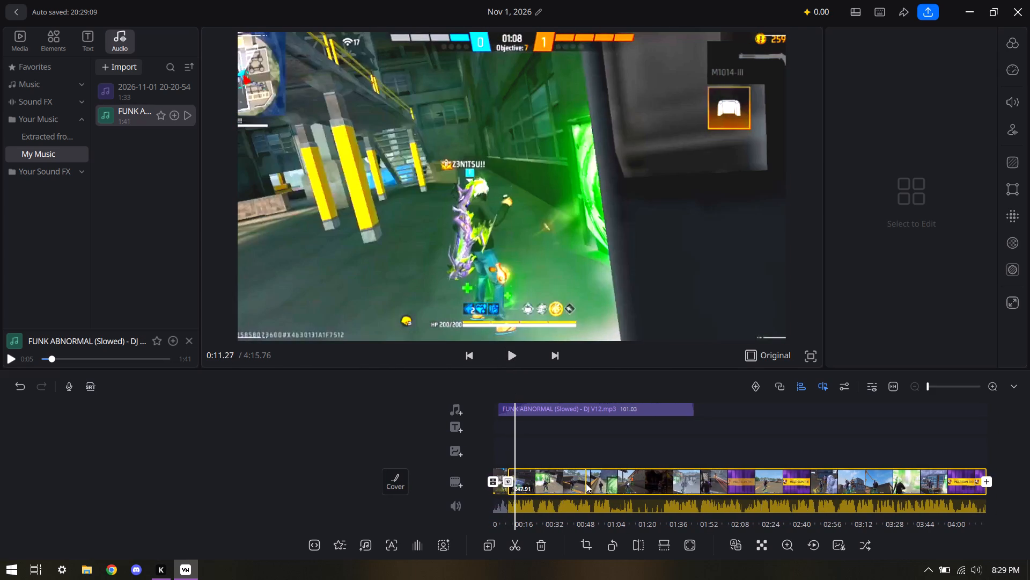
Open the colour adjustments of the gameplay clip after the join and examine its look in short playbacks up to about 0:25.
click(588, 484)
click(1014, 42)
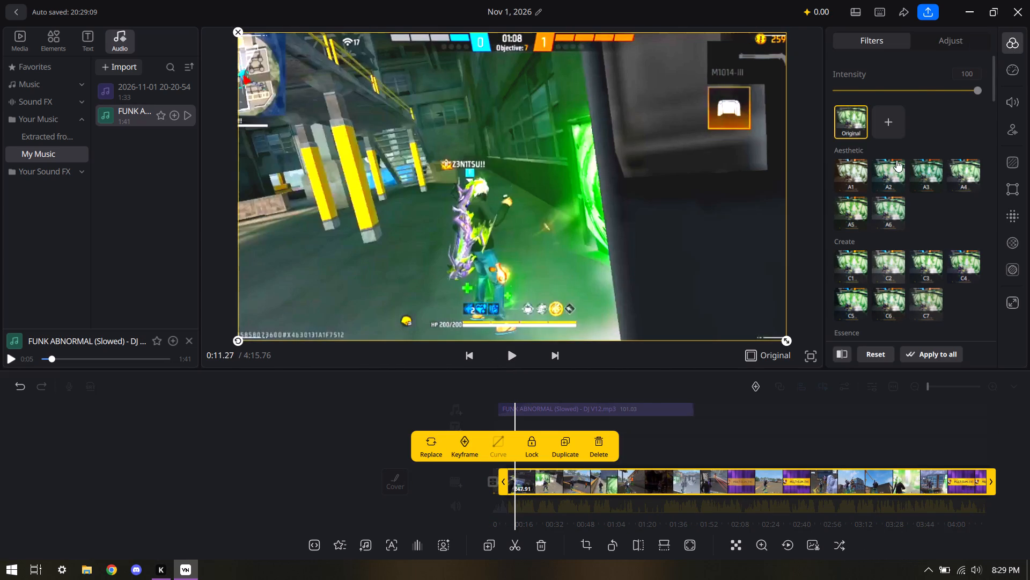
click(949, 47)
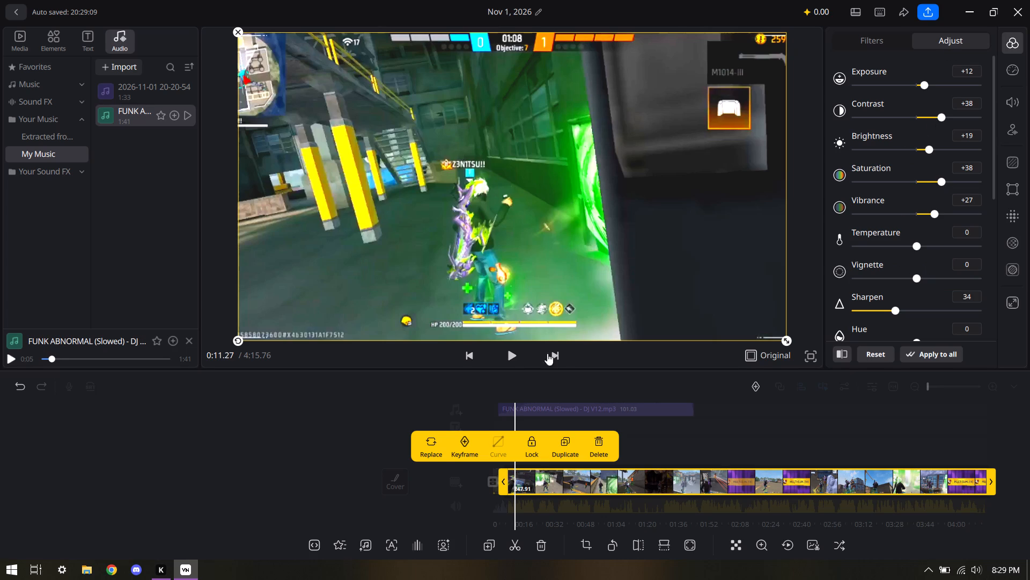
click(506, 361)
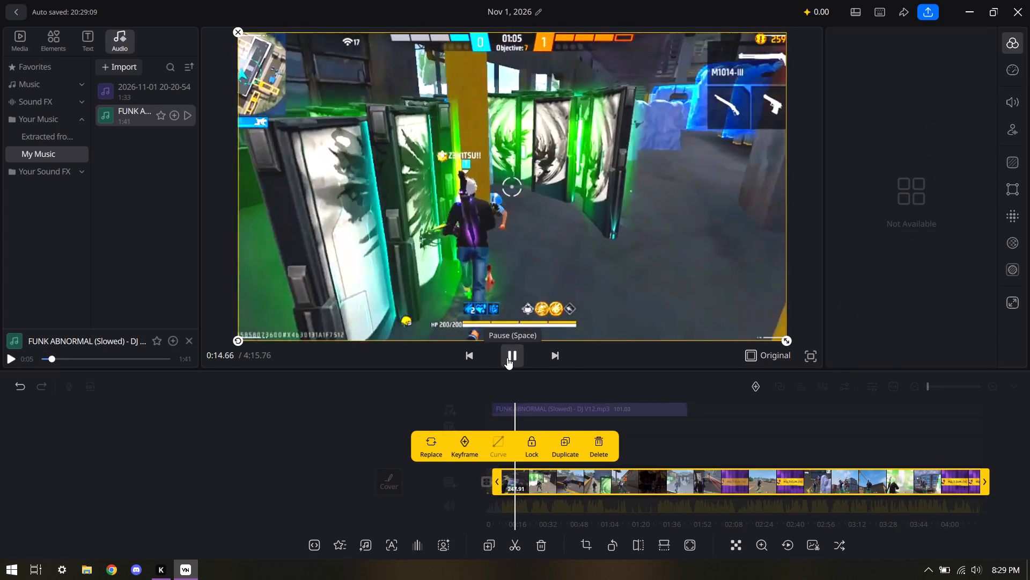
click(507, 358)
click(507, 357)
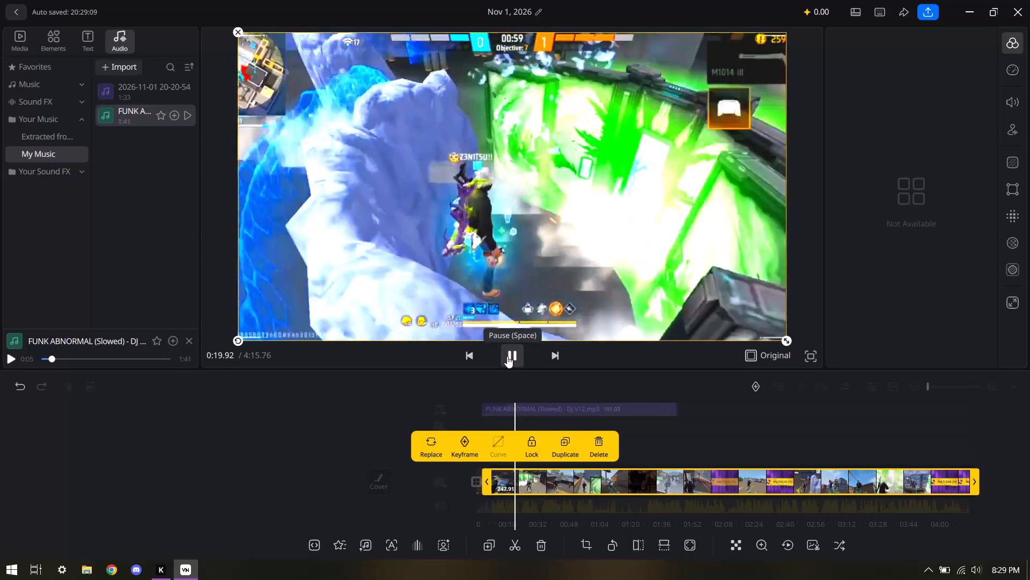
click(507, 356)
click(507, 355)
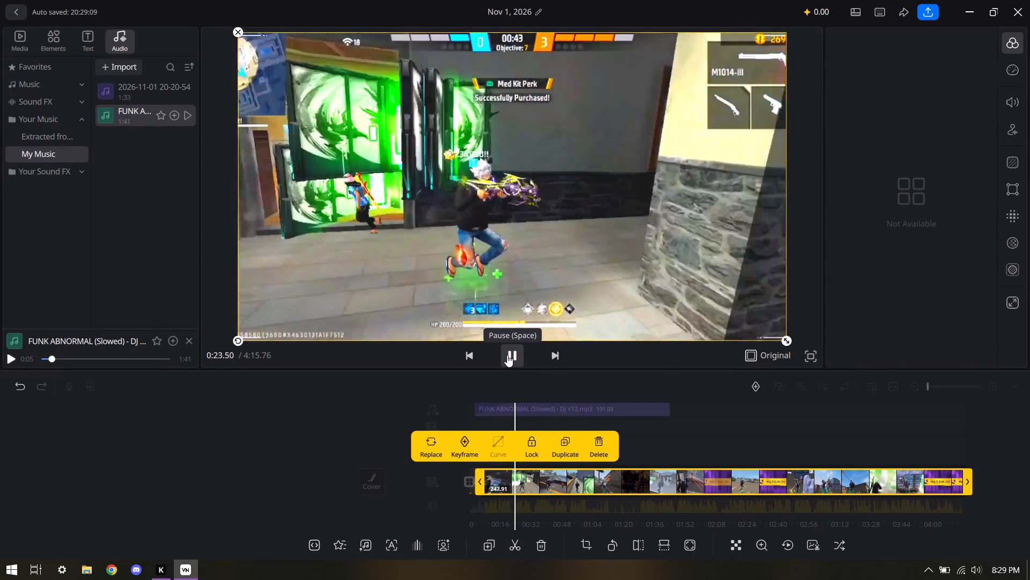
click(507, 355)
click(509, 351)
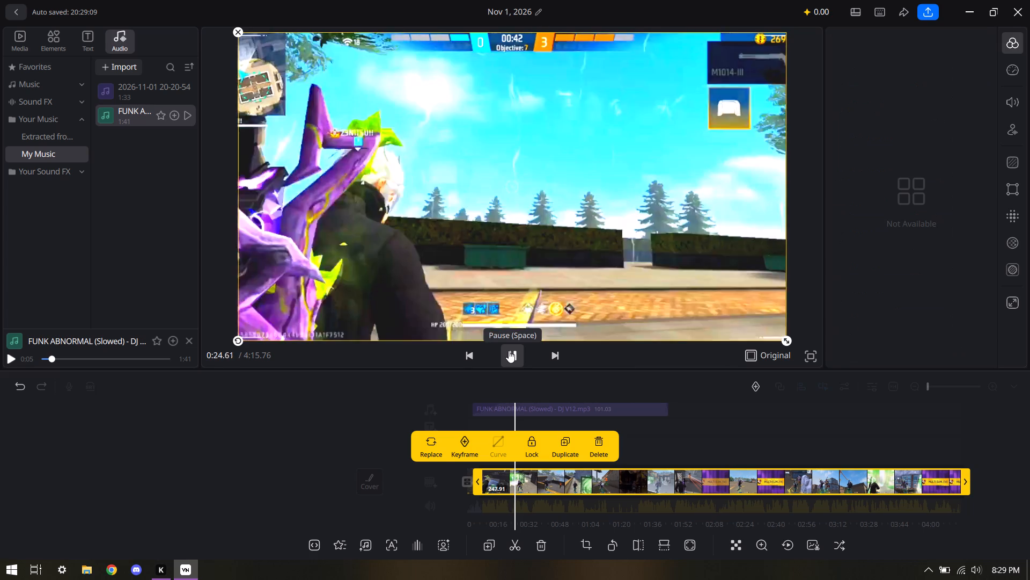
click(509, 351)
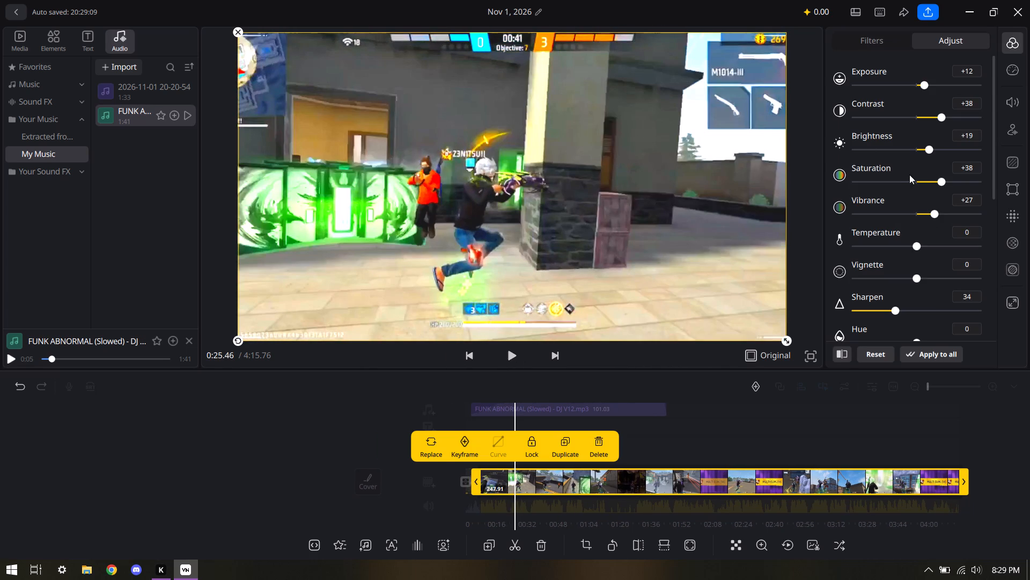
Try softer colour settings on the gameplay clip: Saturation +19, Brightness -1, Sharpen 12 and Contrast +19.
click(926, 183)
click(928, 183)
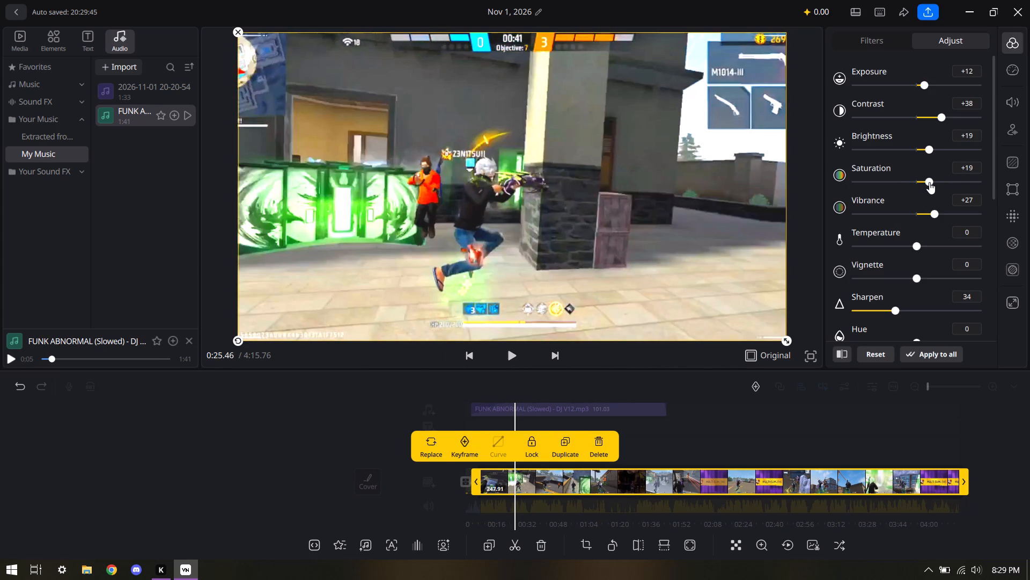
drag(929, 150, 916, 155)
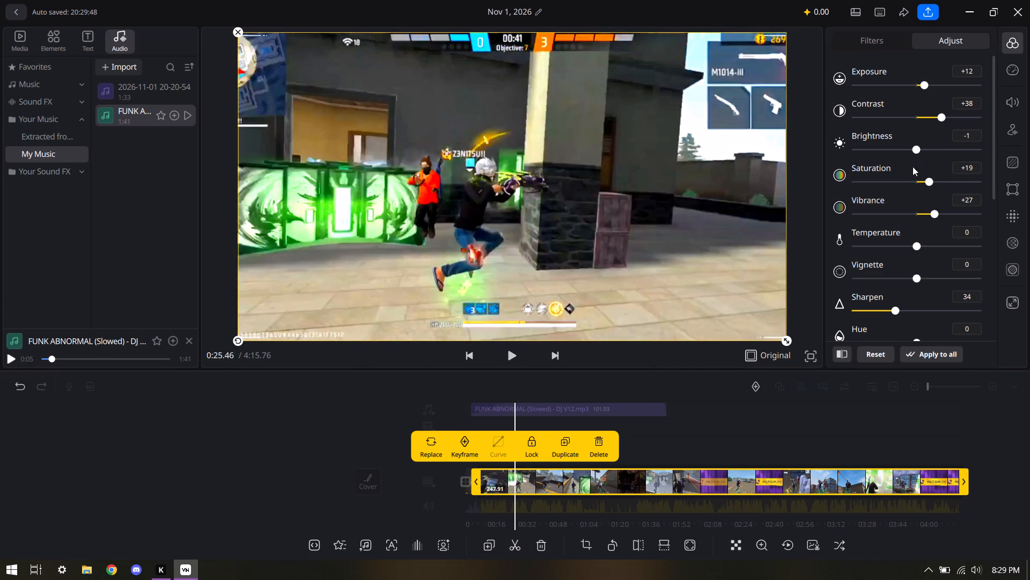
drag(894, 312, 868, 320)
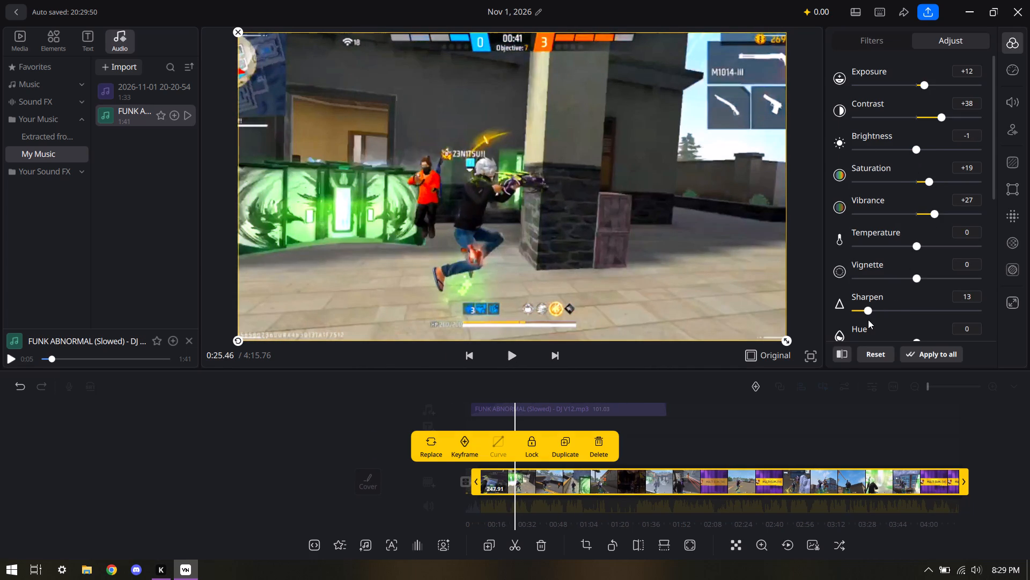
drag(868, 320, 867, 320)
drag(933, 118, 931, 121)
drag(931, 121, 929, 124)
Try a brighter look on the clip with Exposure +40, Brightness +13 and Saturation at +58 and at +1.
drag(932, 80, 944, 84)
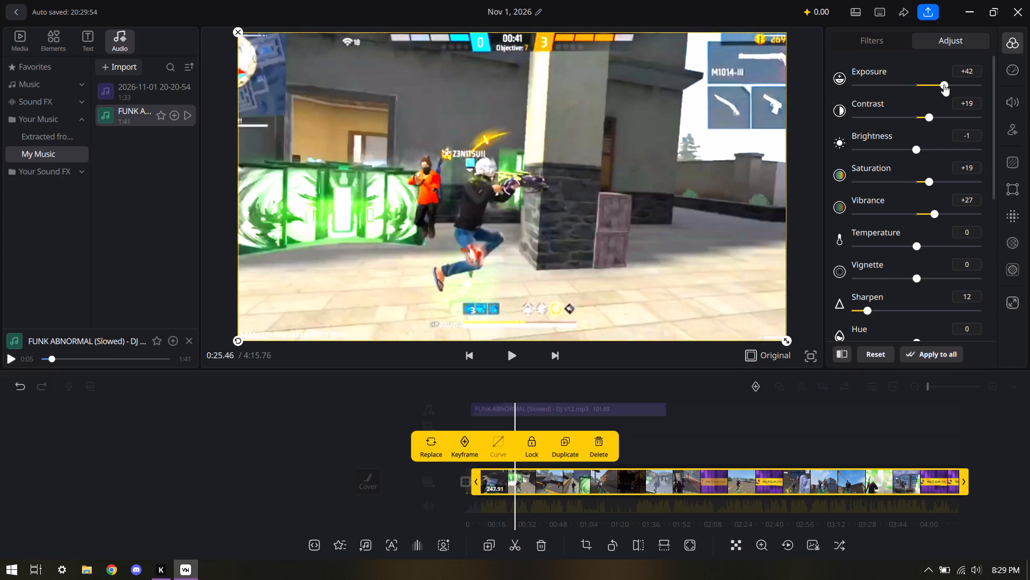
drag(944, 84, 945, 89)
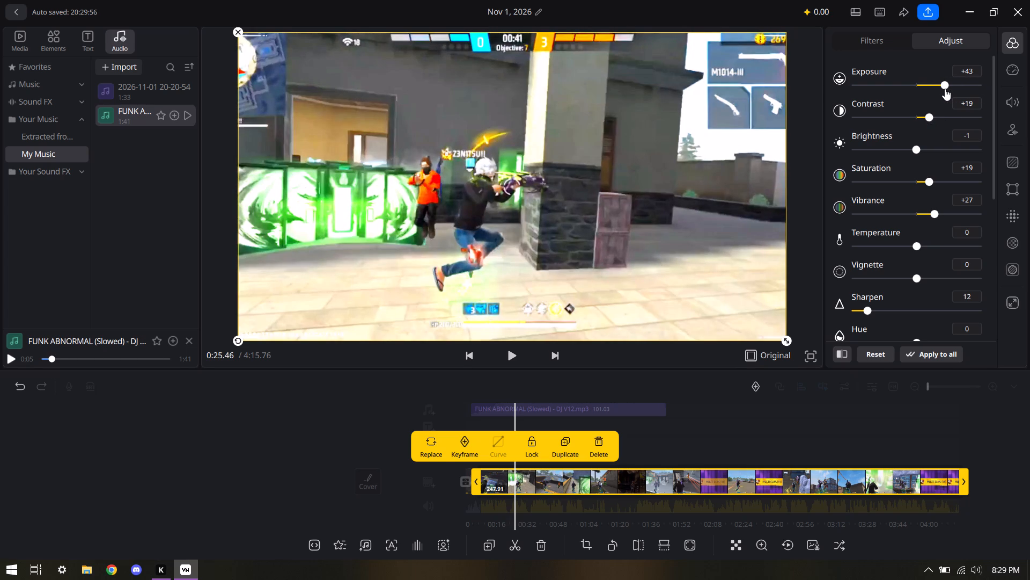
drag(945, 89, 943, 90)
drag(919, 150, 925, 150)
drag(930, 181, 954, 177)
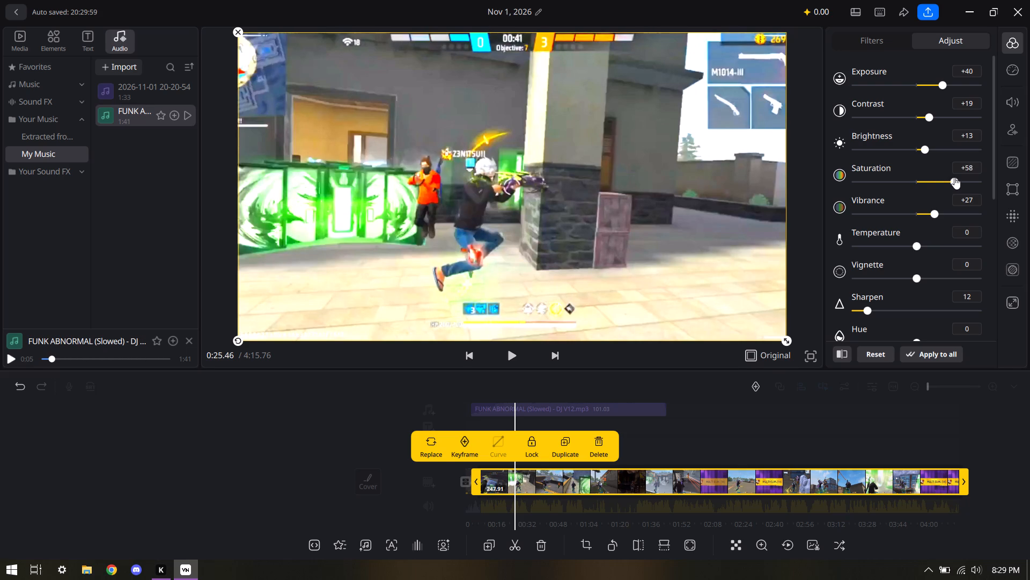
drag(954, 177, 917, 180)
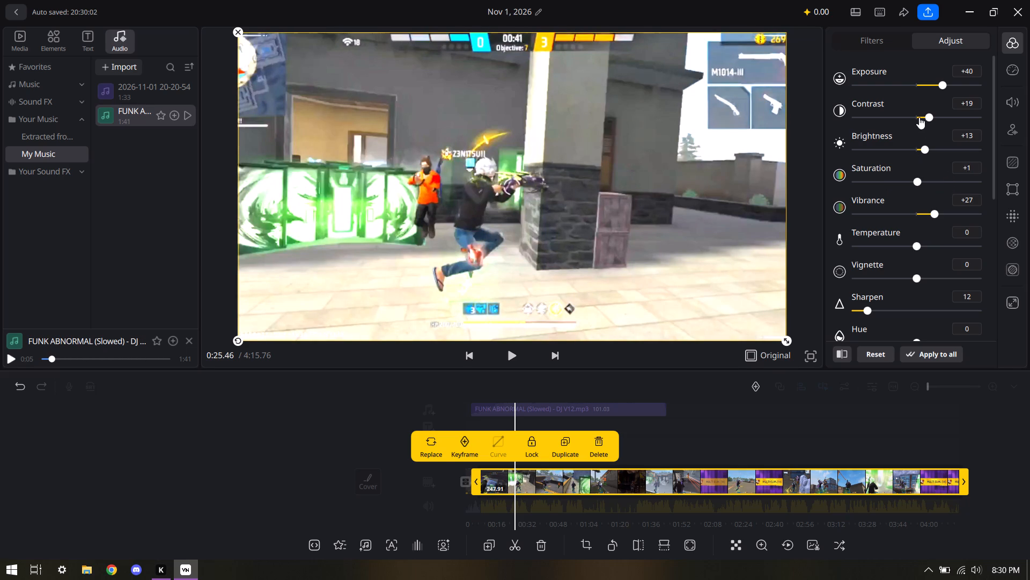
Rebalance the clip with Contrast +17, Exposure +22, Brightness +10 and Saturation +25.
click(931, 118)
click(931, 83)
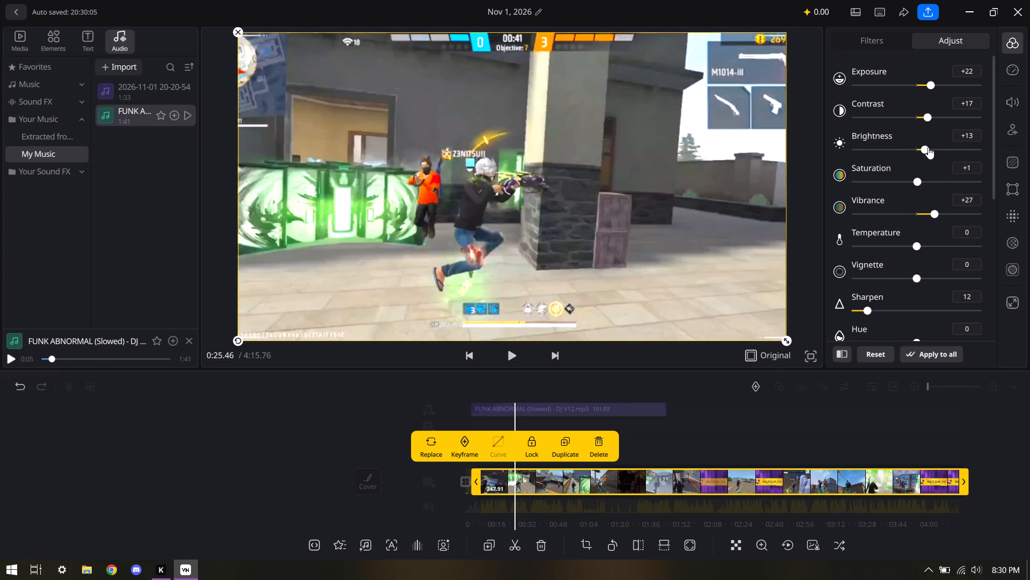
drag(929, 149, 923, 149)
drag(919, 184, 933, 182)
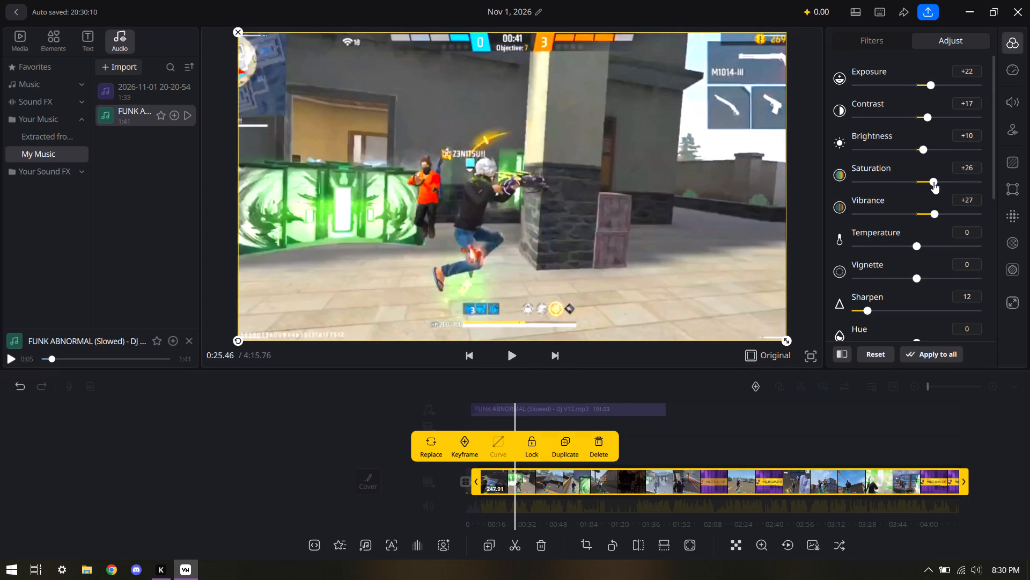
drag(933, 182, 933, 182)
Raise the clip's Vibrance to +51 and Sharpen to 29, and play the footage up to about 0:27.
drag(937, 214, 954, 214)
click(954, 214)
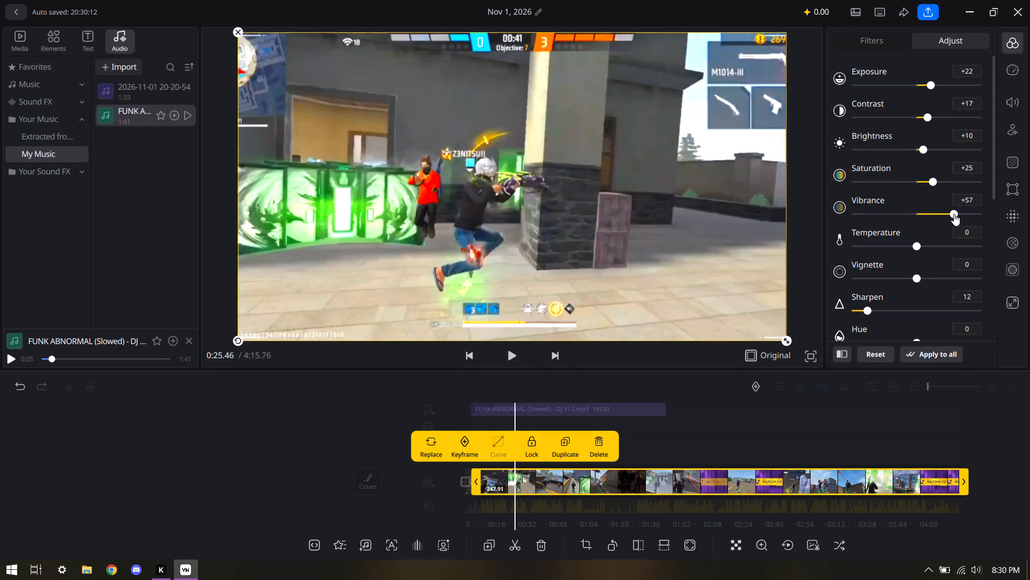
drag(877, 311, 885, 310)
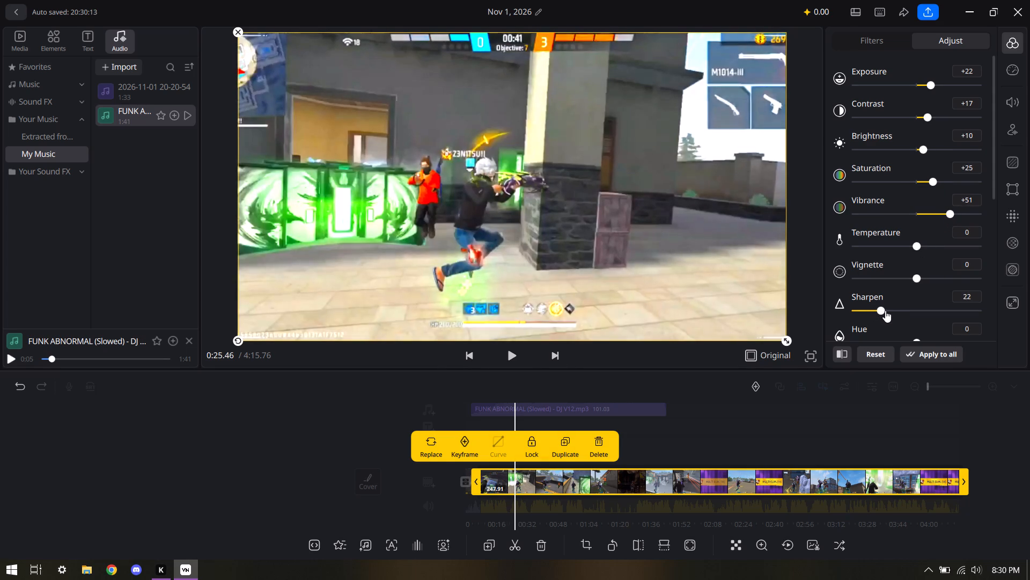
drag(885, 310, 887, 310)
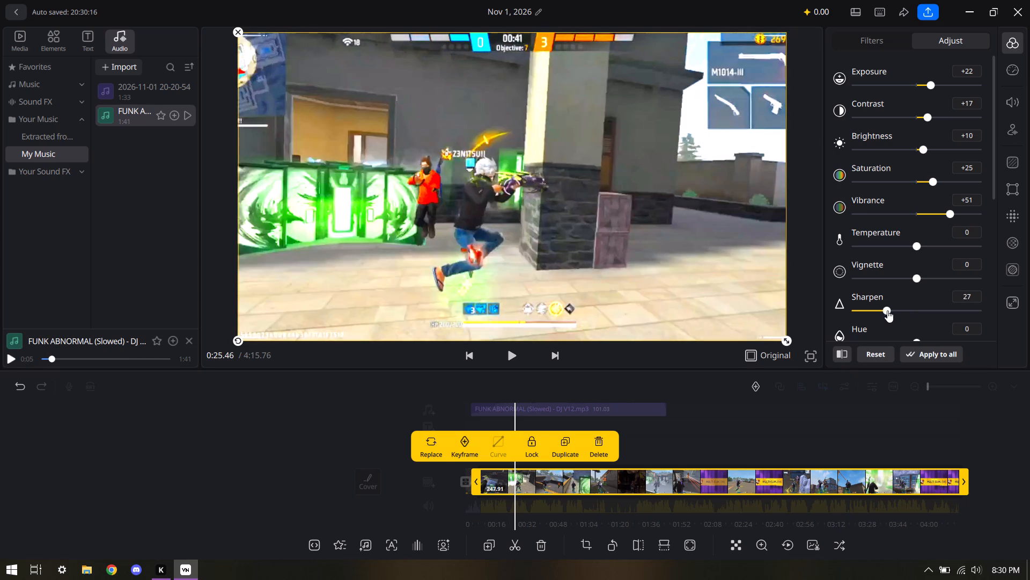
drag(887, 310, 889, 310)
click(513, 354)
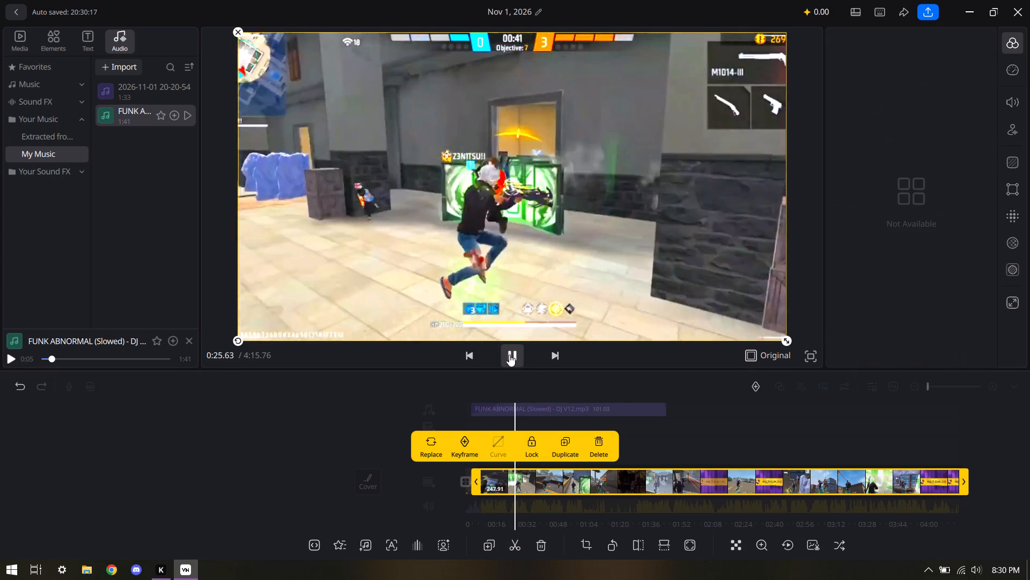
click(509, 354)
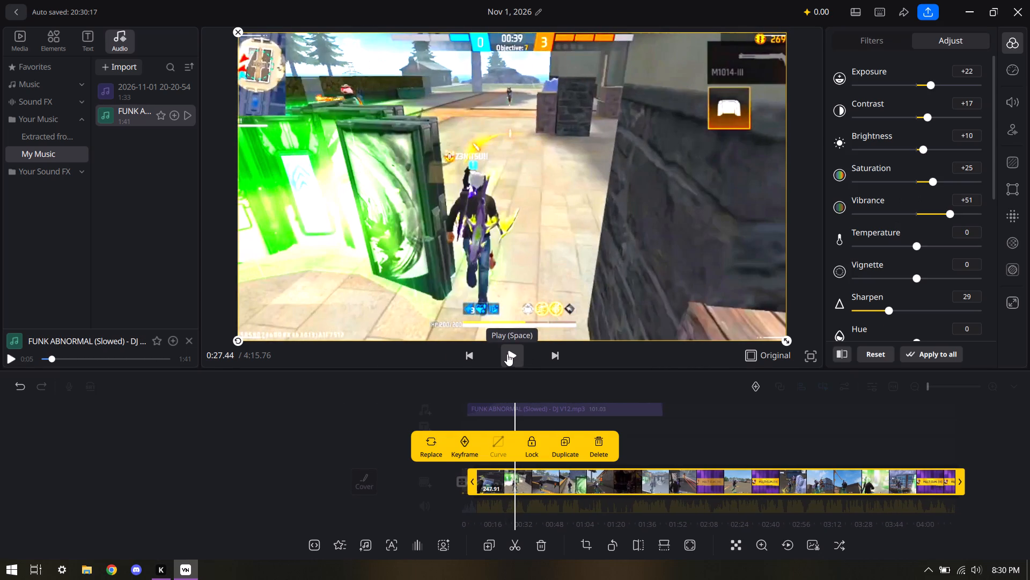
Reset the clip's colour adjustments, try Exposure at +17, and reset them again.
click(866, 354)
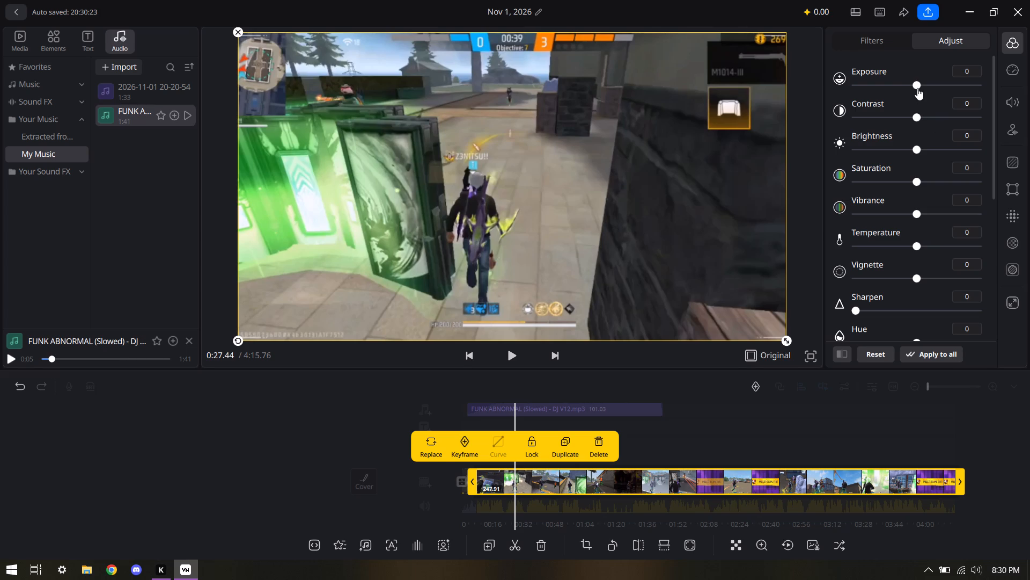
drag(917, 88, 928, 90)
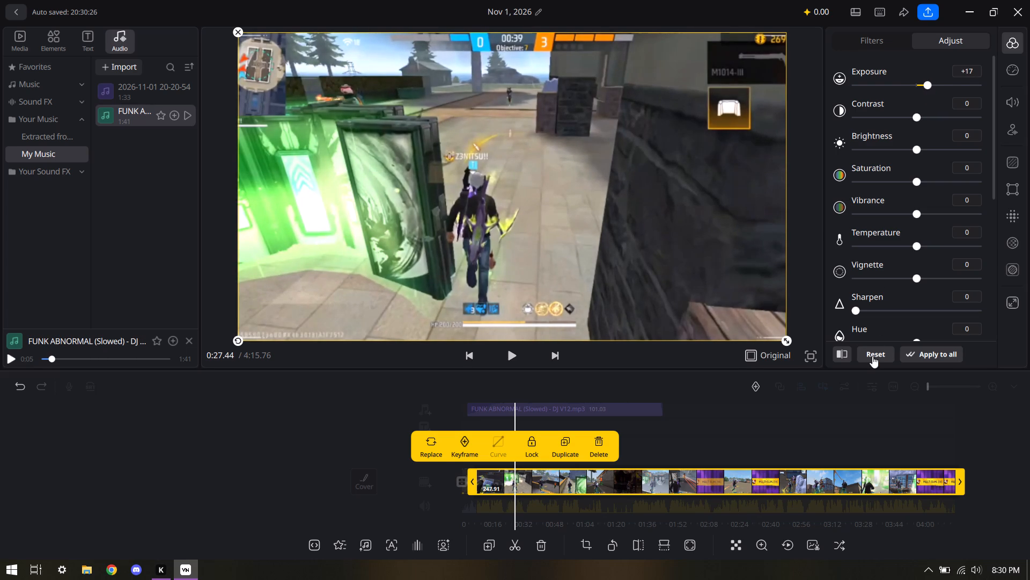
click(872, 354)
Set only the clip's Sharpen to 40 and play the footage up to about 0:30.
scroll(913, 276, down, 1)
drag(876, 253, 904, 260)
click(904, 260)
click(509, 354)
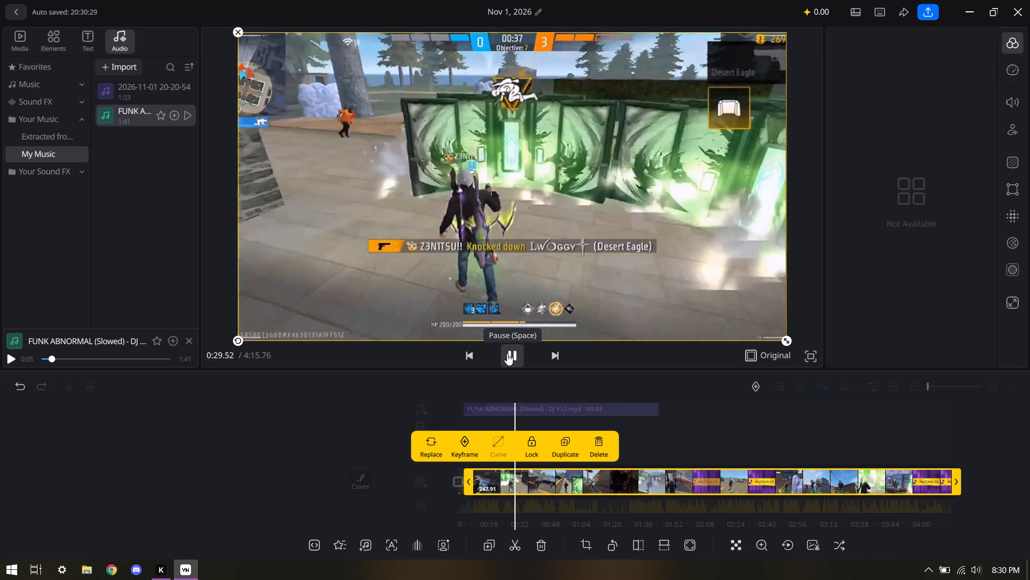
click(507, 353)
Set the clip's Brightness to +6, Saturation to +8 and Contrast to +10, and play a short stretch of the footage.
drag(915, 102, 918, 103)
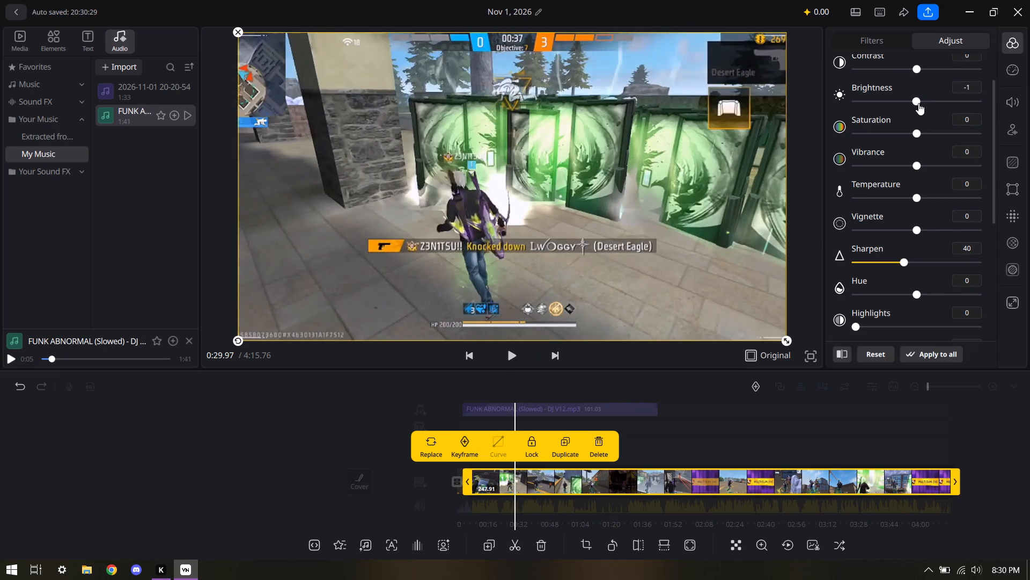
drag(918, 103, 921, 104)
click(917, 133)
drag(915, 73, 923, 79)
click(511, 349)
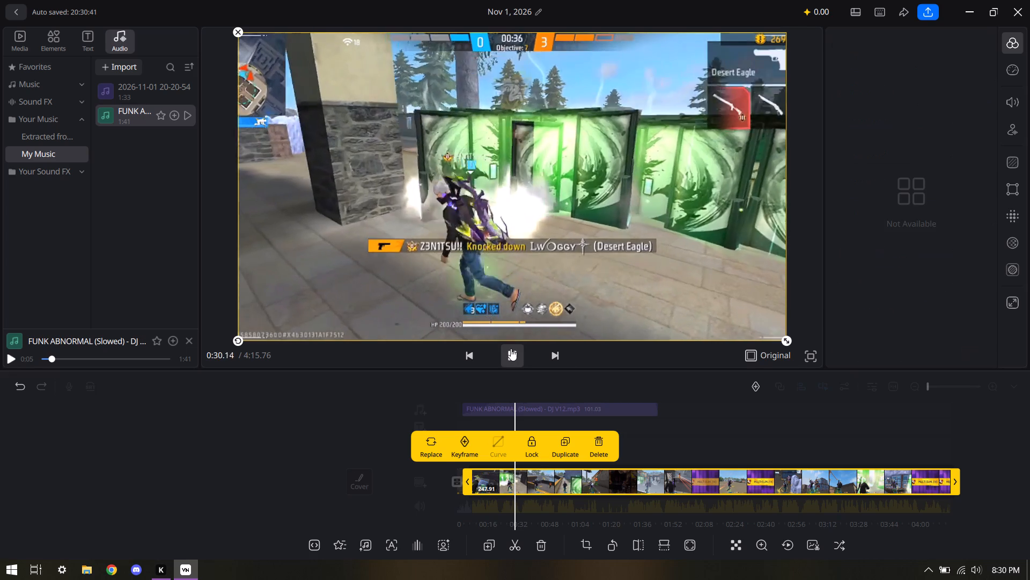
click(511, 349)
Fine-tune the clip's Exposure to +4 and its Contrast to +8 after trying stronger values.
scroll(888, 139, up, 2)
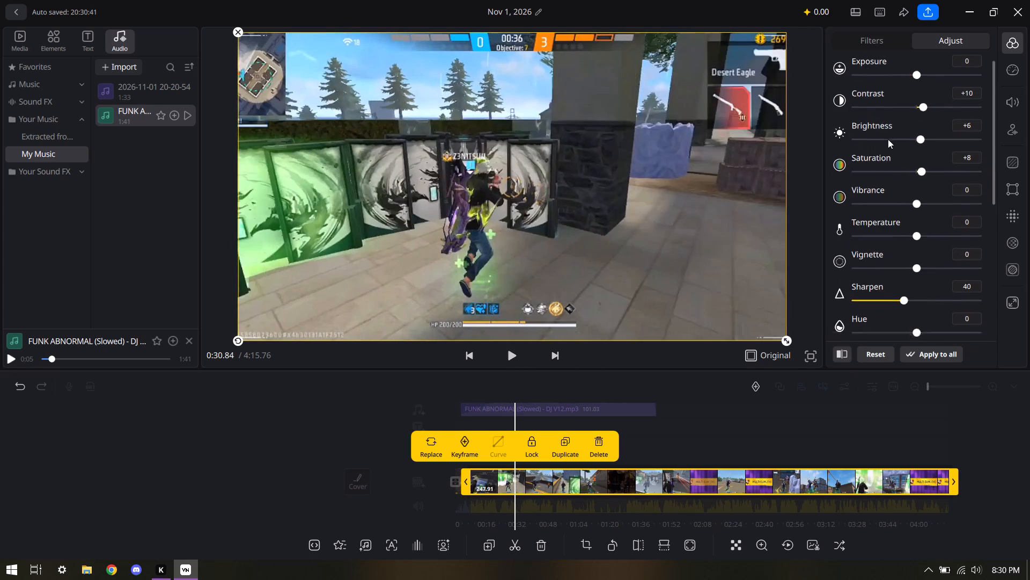
drag(921, 85, 928, 88)
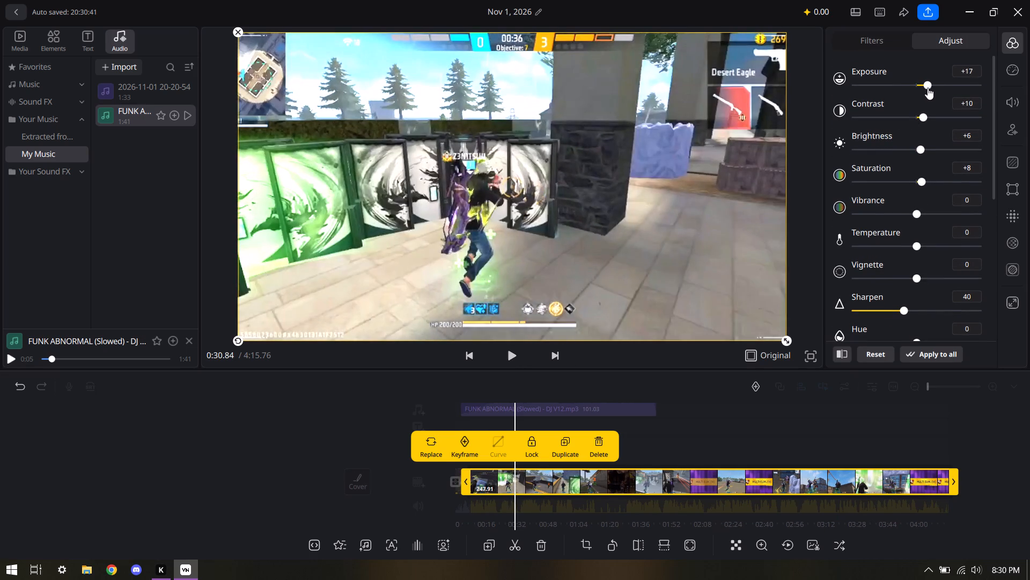
drag(928, 88, 923, 90)
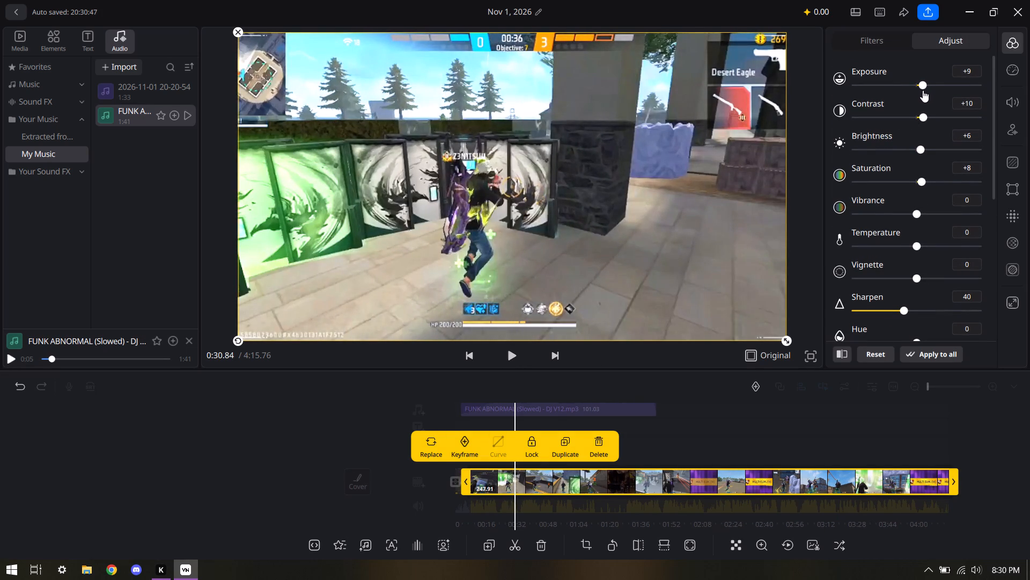
drag(923, 90, 919, 91)
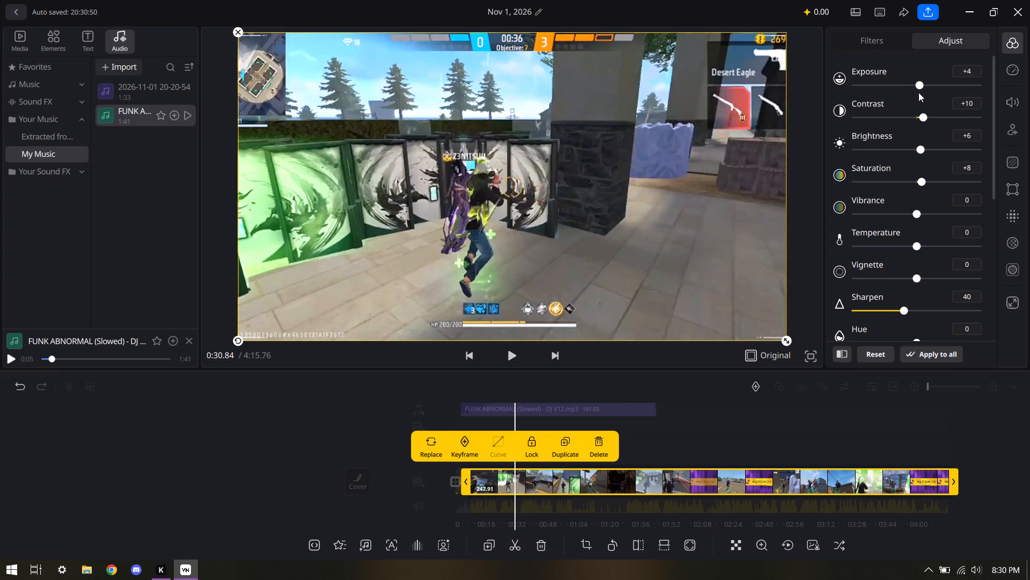
drag(921, 117, 942, 120)
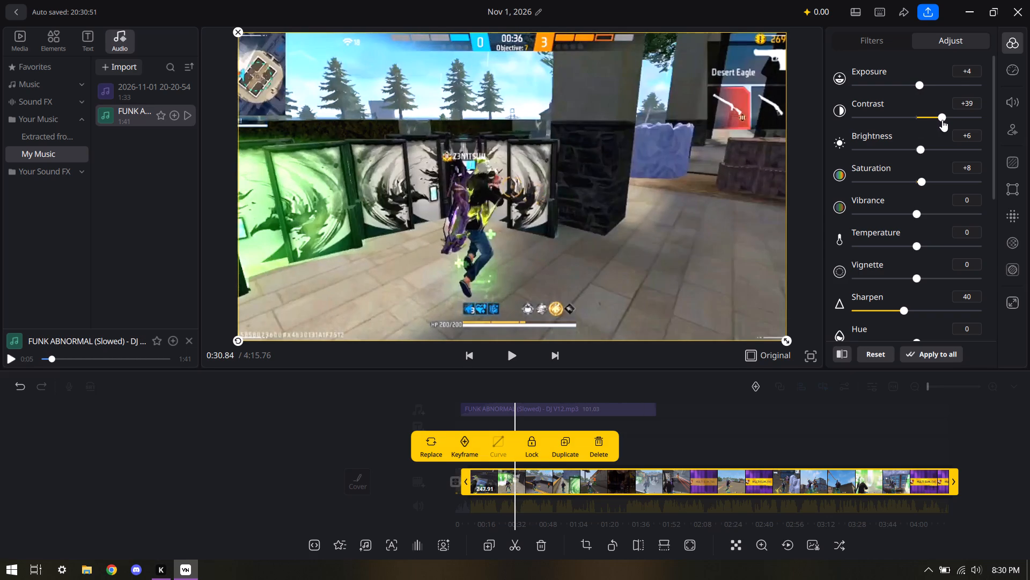
drag(942, 120, 922, 124)
Raise the clip's Sharpen to 100, Vibrance to +29 and Saturation to +27.
scroll(867, 197, down, 1)
drag(891, 269, 833, 269)
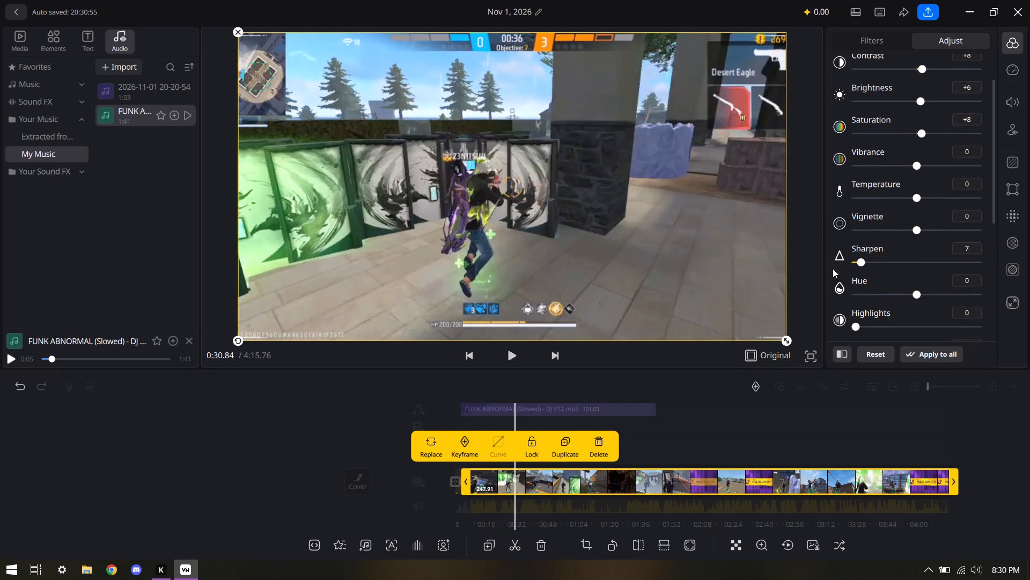
drag(833, 269, 1028, 264)
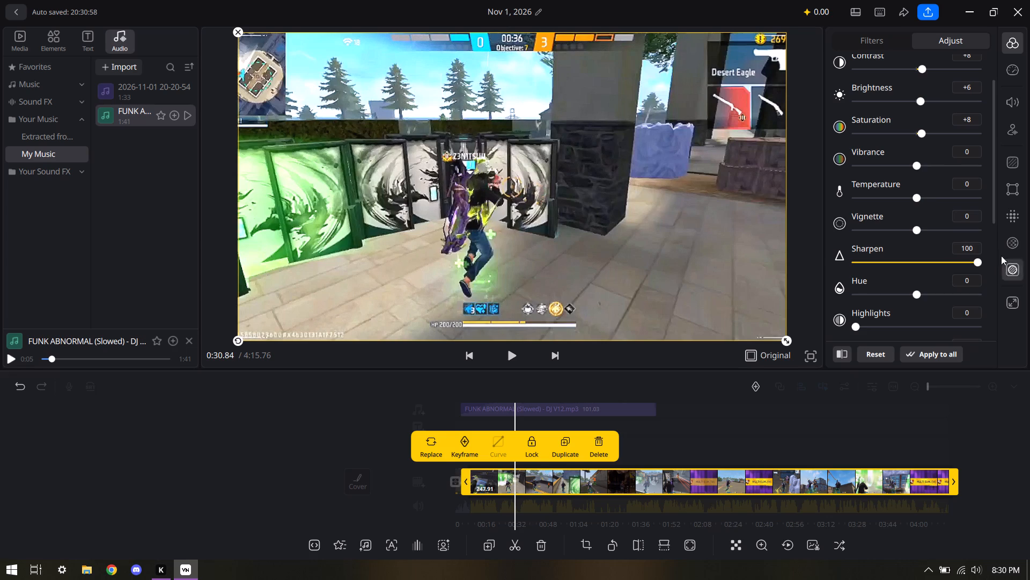
drag(922, 169, 924, 170)
drag(924, 170, 936, 175)
click(932, 136)
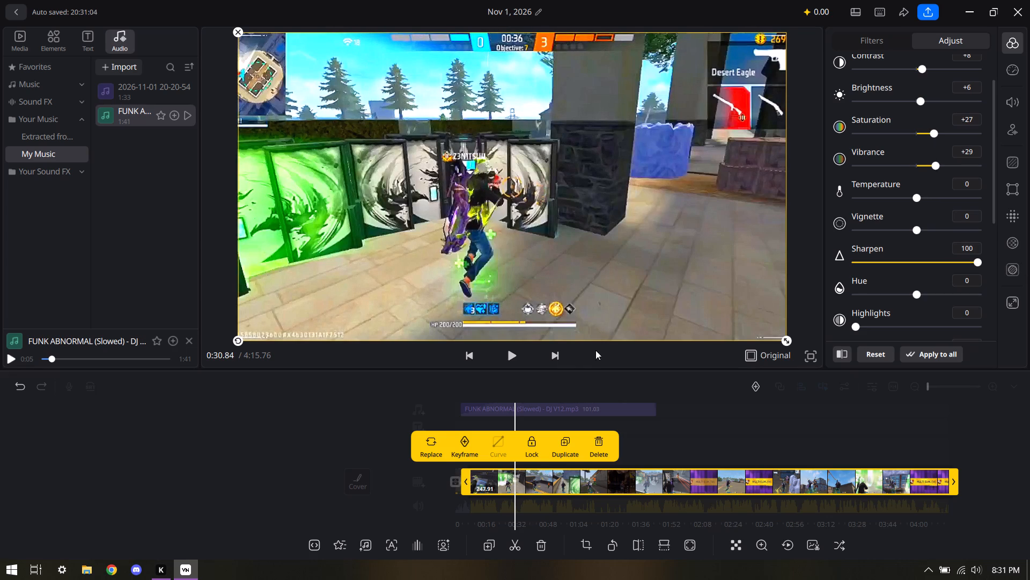
Play the footage up to about 0:38 and reduce the clip's Sharpen to 35.
click(521, 352)
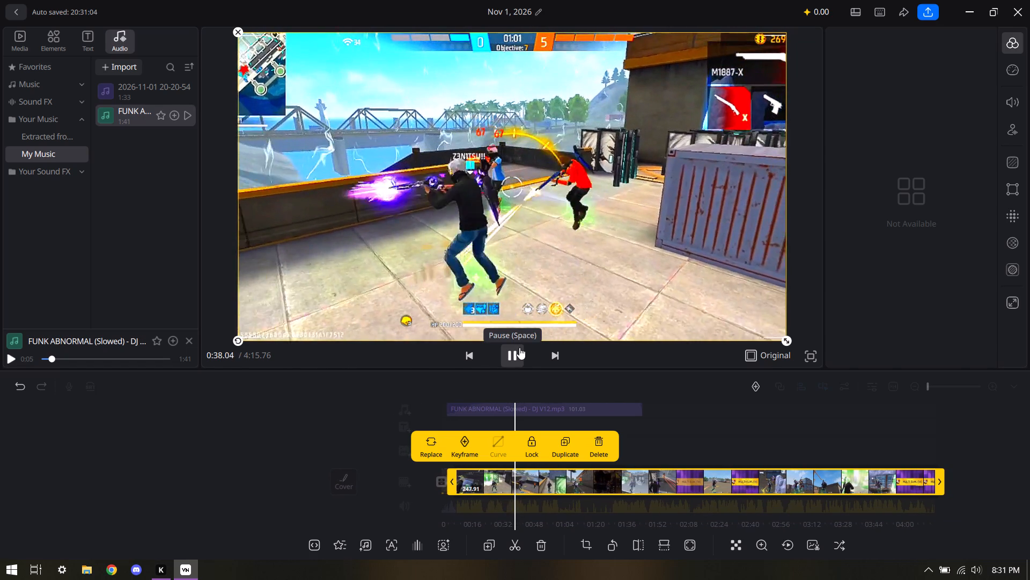
click(519, 347)
drag(922, 266, 897, 270)
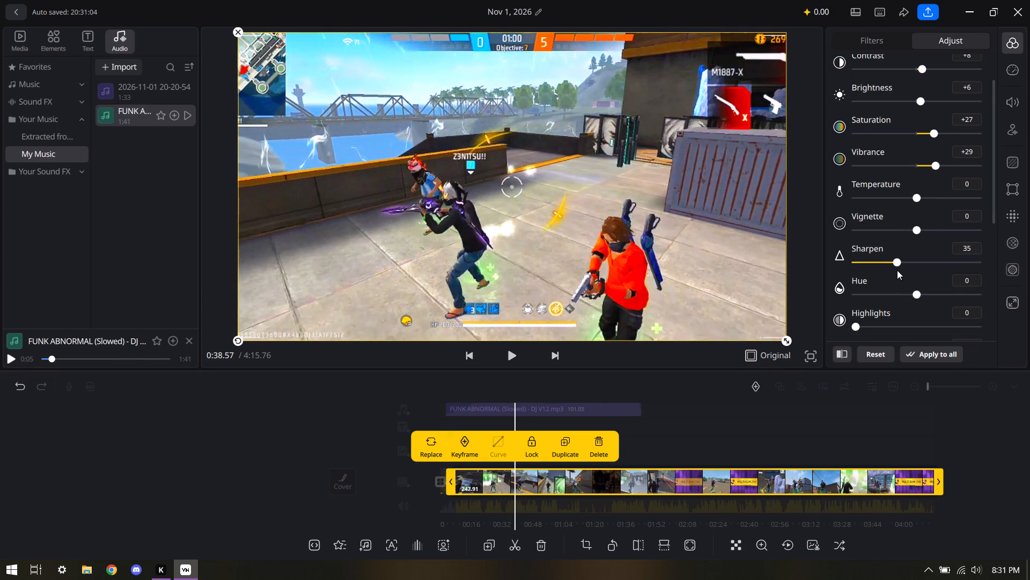
Raise the clip's Sharpen to 38, then 45, checking each by playing the footage, ending at about 1:13.
drag(897, 270, 901, 272)
click(518, 361)
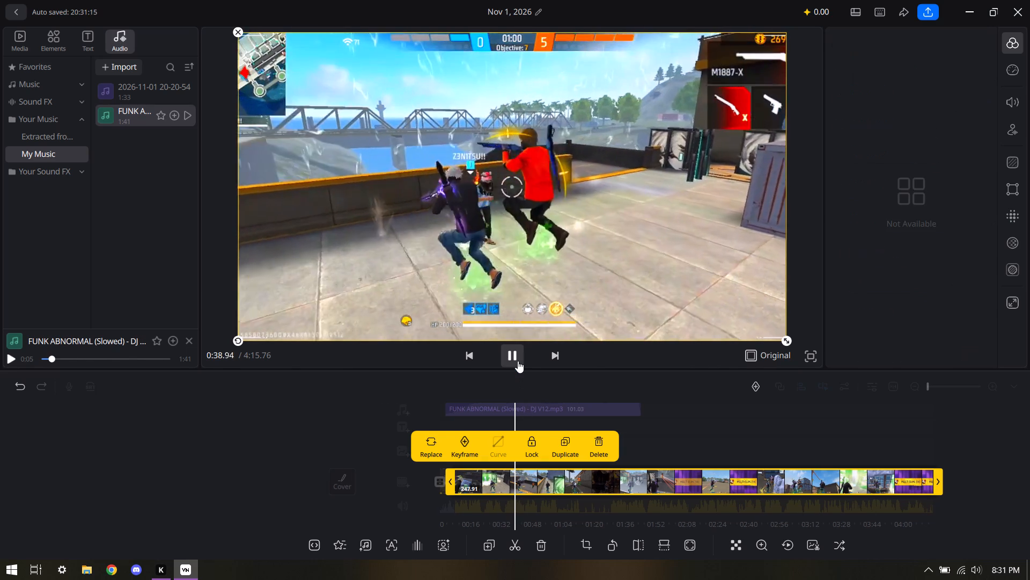
click(518, 359)
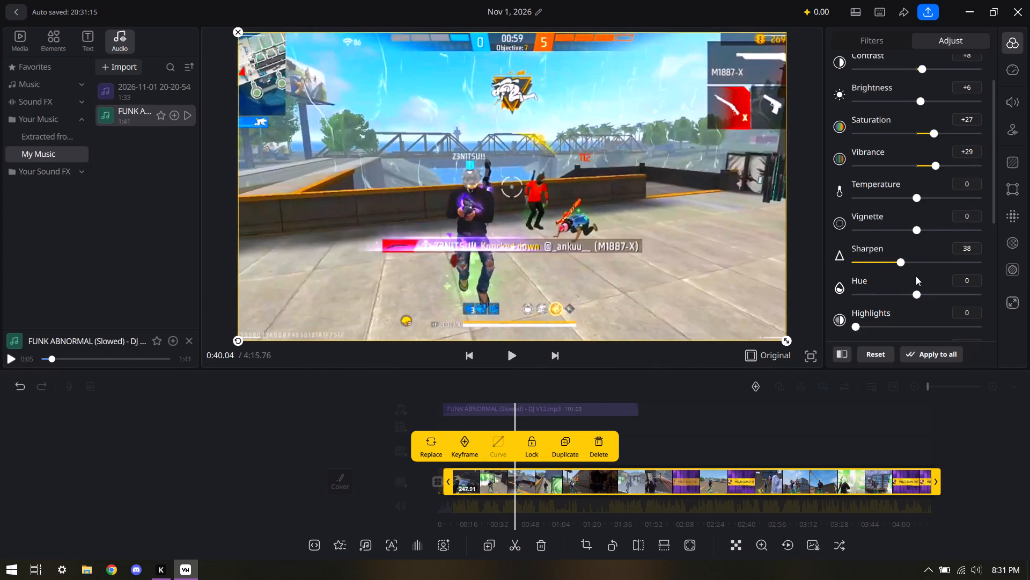
drag(902, 264, 910, 267)
click(521, 354)
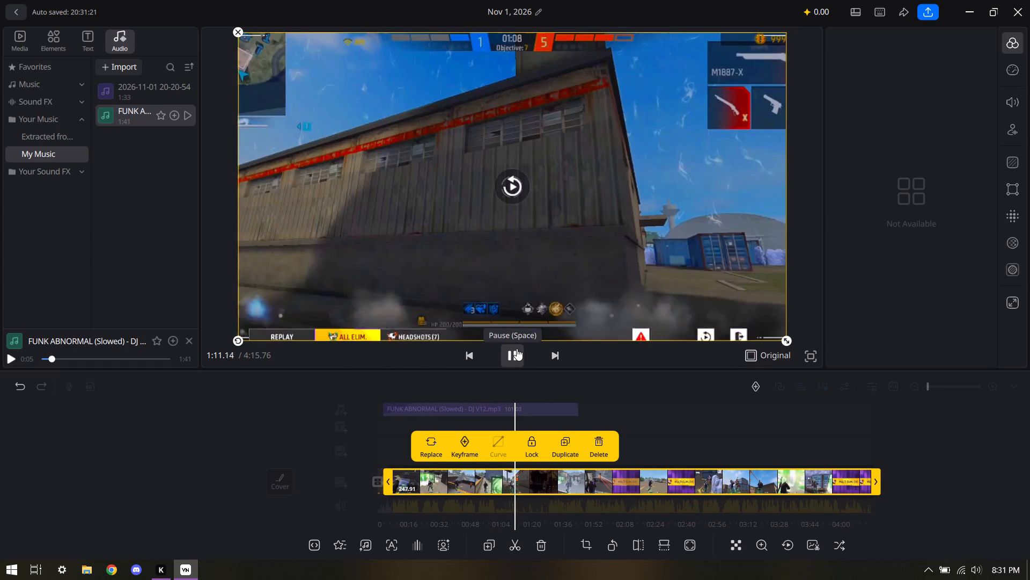
click(517, 349)
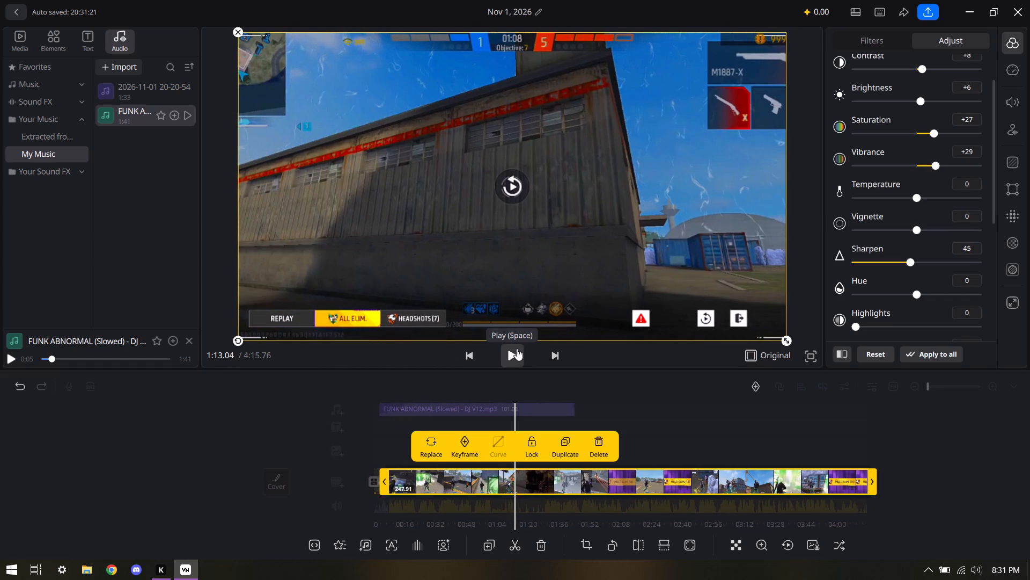
Go back to about 0:56 on the timeline and play a short stretch to check the sharpened footage.
click(413, 381)
drag(413, 381, 442, 382)
drag(483, 483, 494, 483)
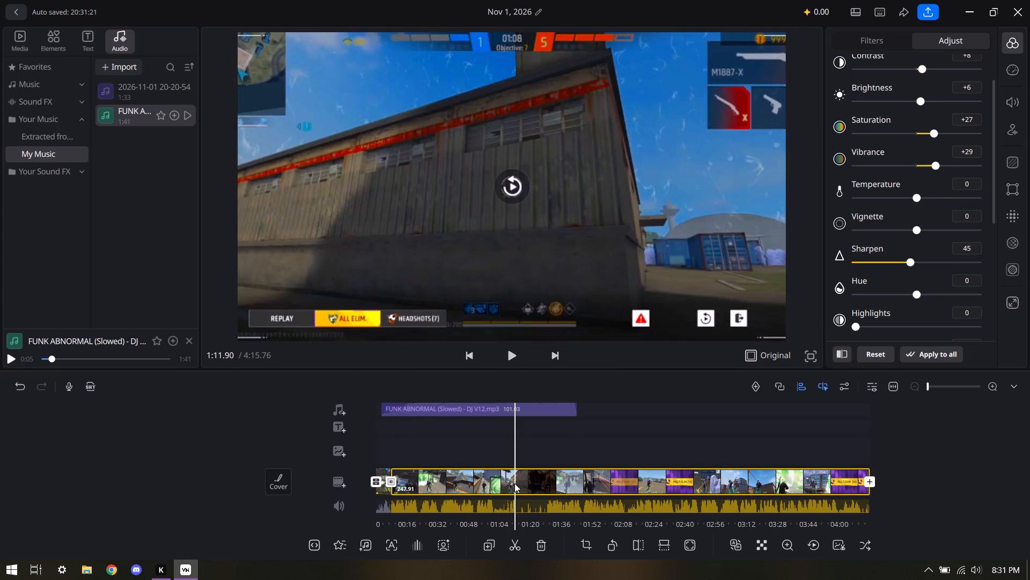
click(506, 483)
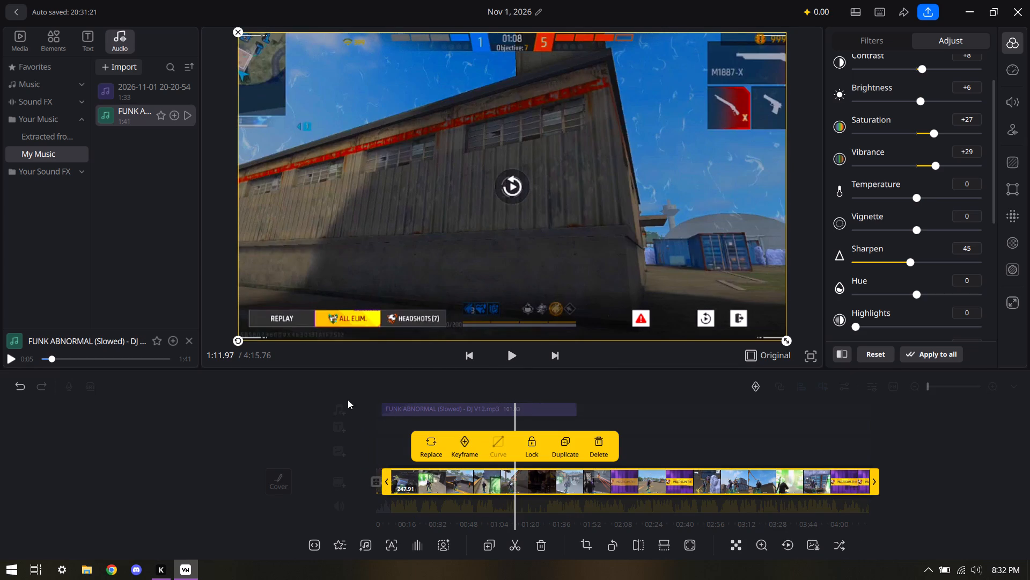
click(315, 402)
drag(602, 389, 665, 390)
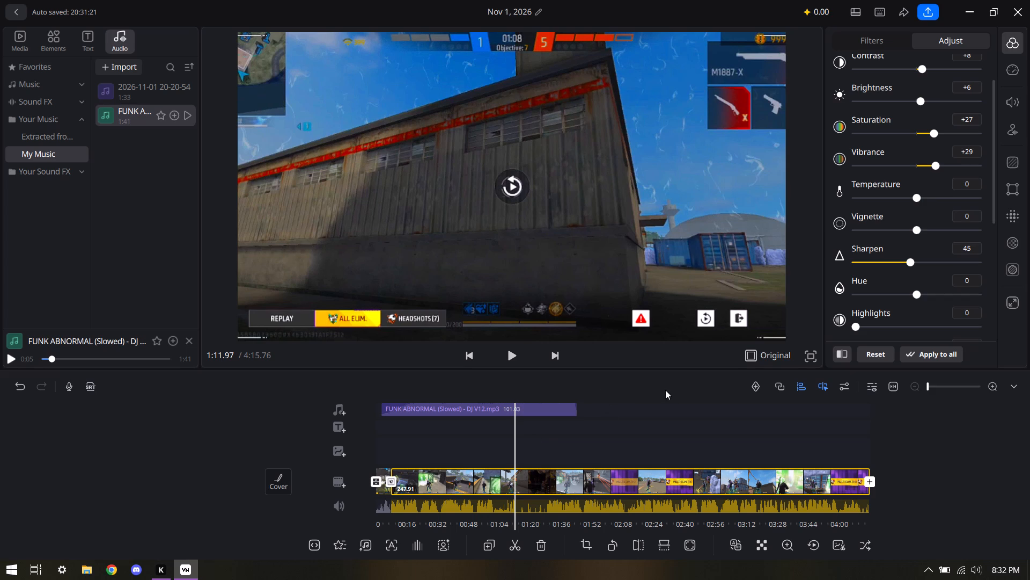
drag(665, 390, 658, 393)
drag(638, 410, 685, 413)
click(513, 352)
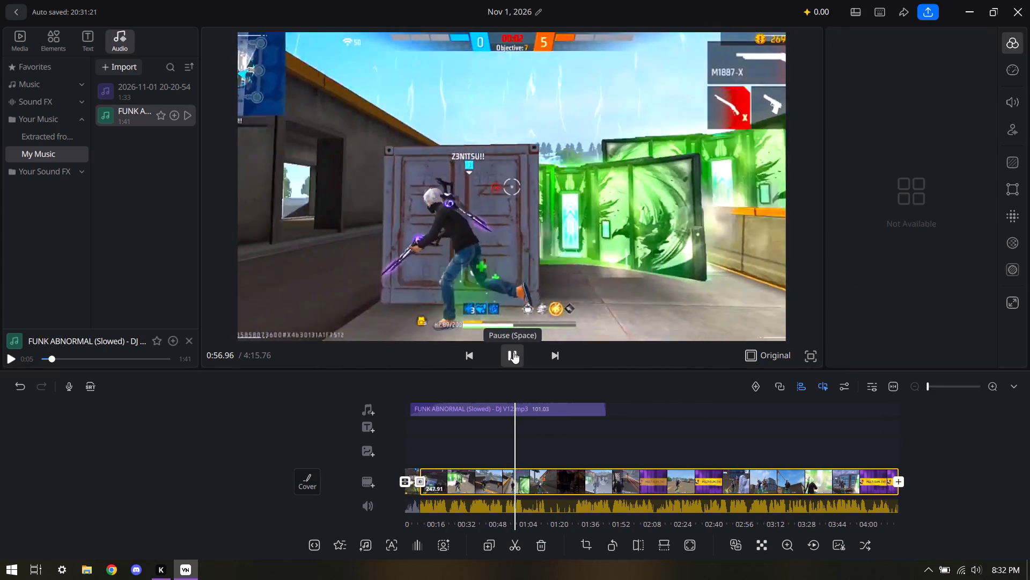
click(513, 352)
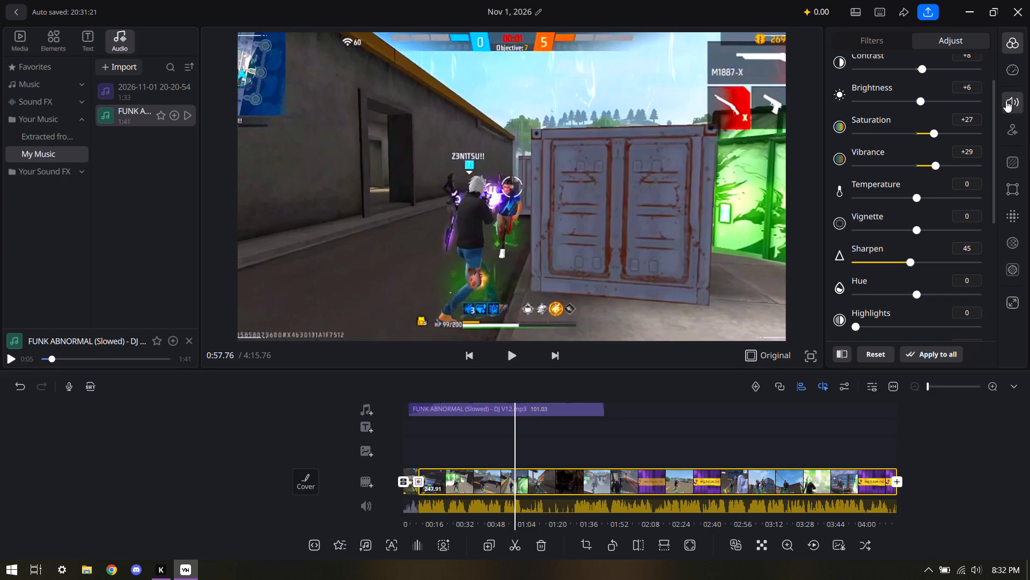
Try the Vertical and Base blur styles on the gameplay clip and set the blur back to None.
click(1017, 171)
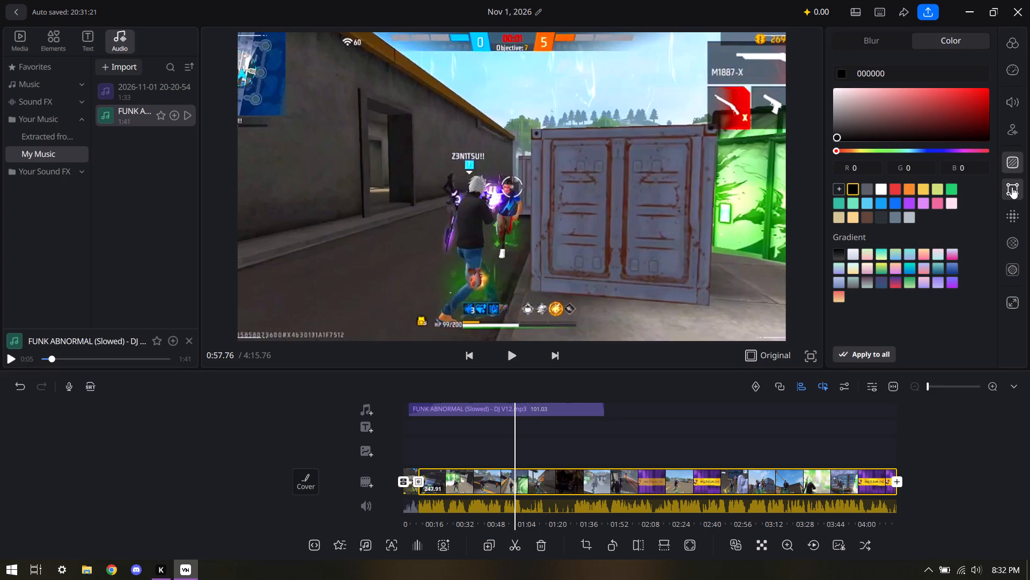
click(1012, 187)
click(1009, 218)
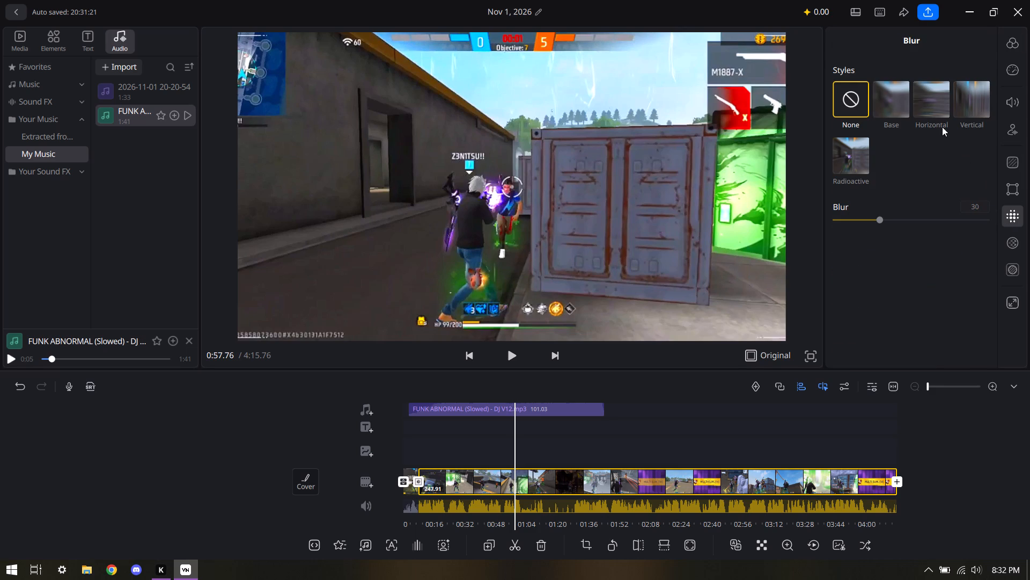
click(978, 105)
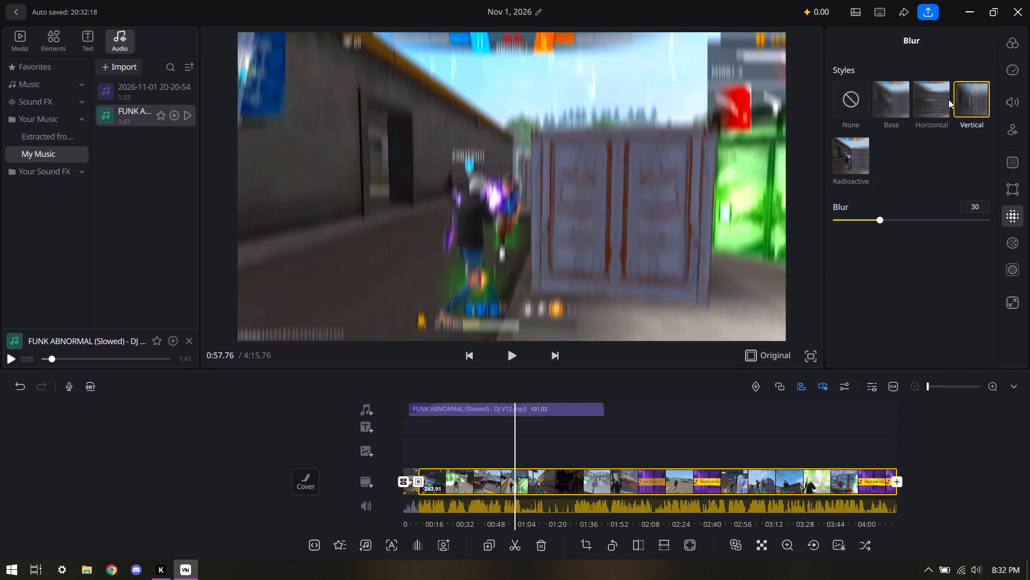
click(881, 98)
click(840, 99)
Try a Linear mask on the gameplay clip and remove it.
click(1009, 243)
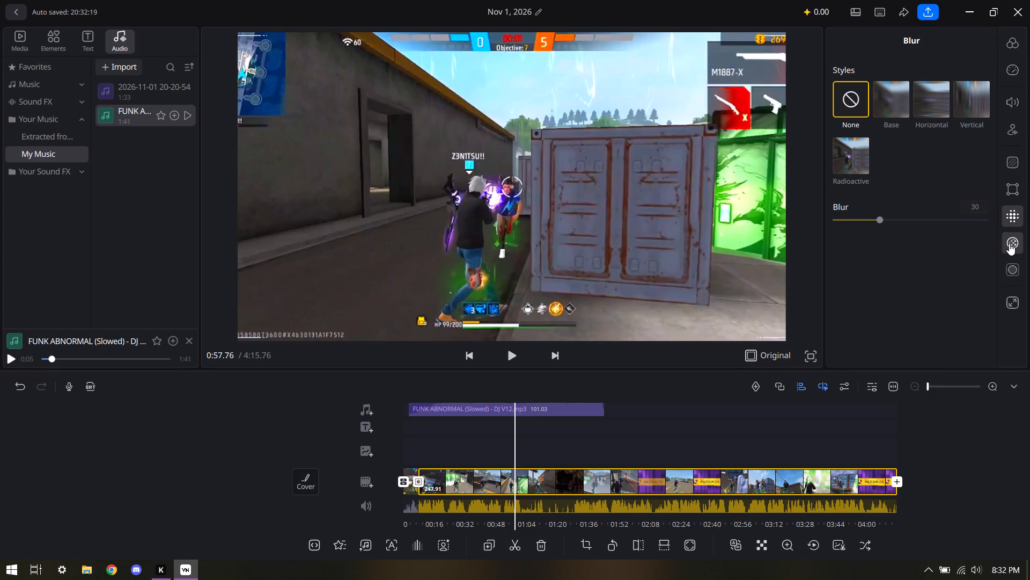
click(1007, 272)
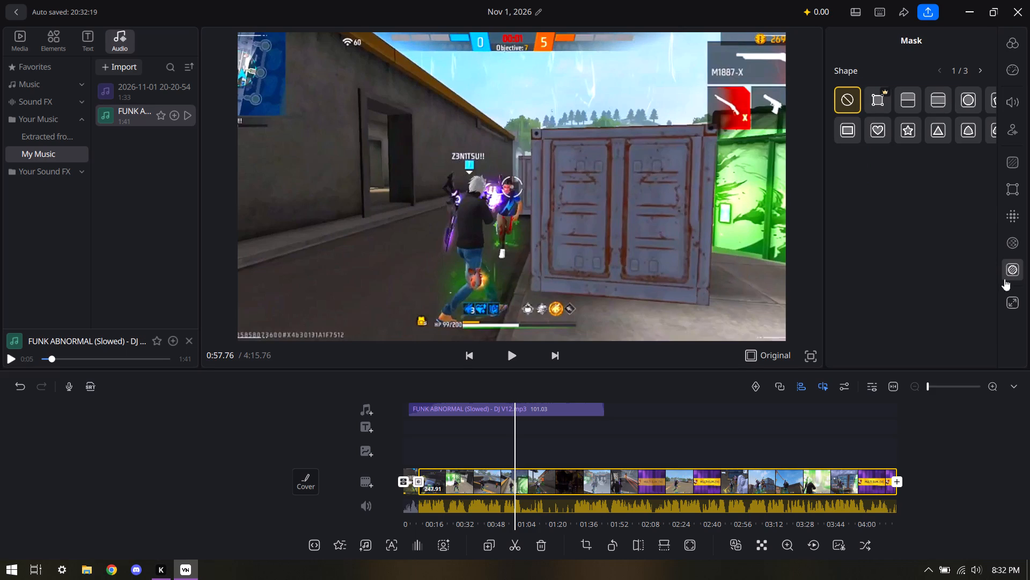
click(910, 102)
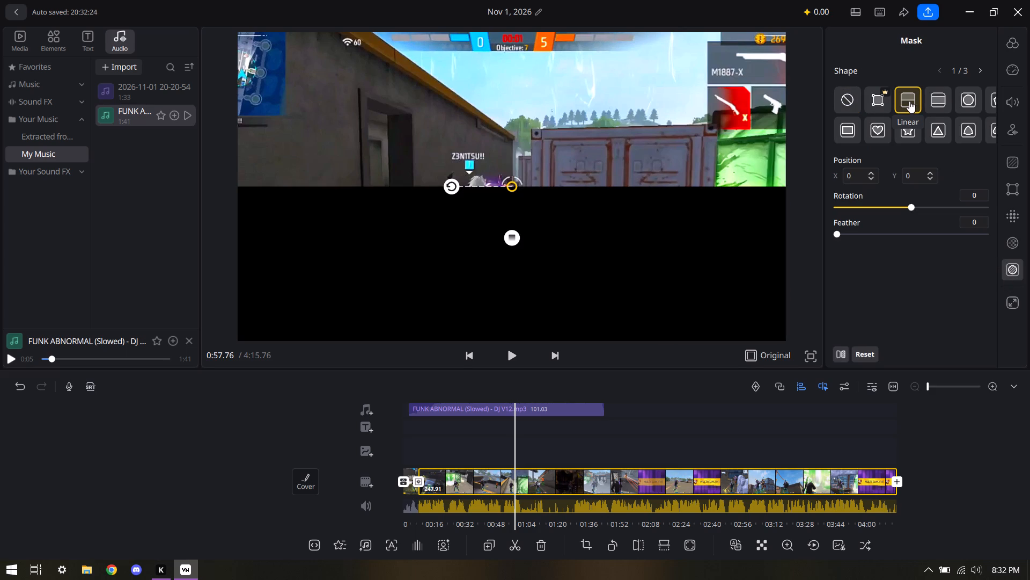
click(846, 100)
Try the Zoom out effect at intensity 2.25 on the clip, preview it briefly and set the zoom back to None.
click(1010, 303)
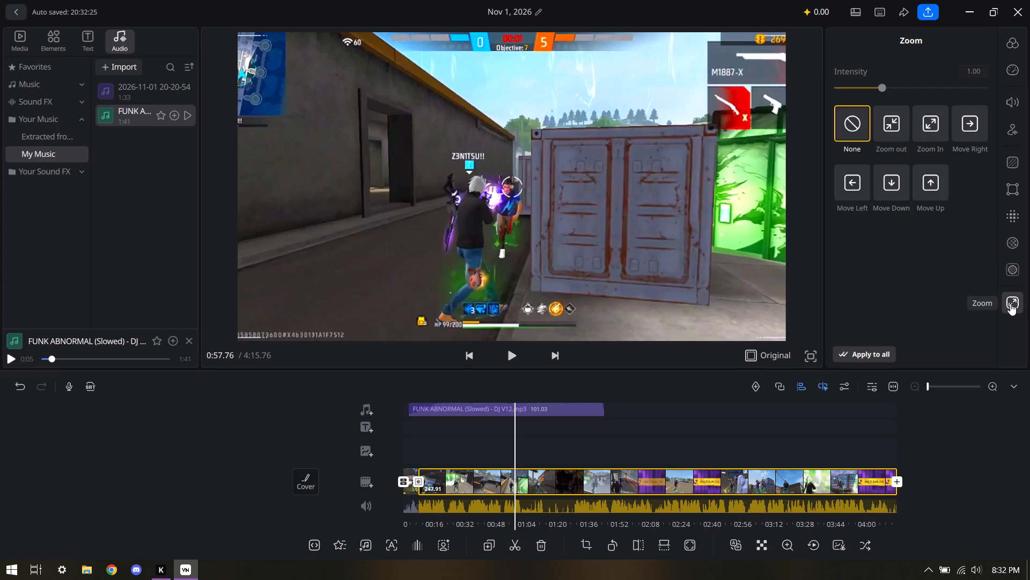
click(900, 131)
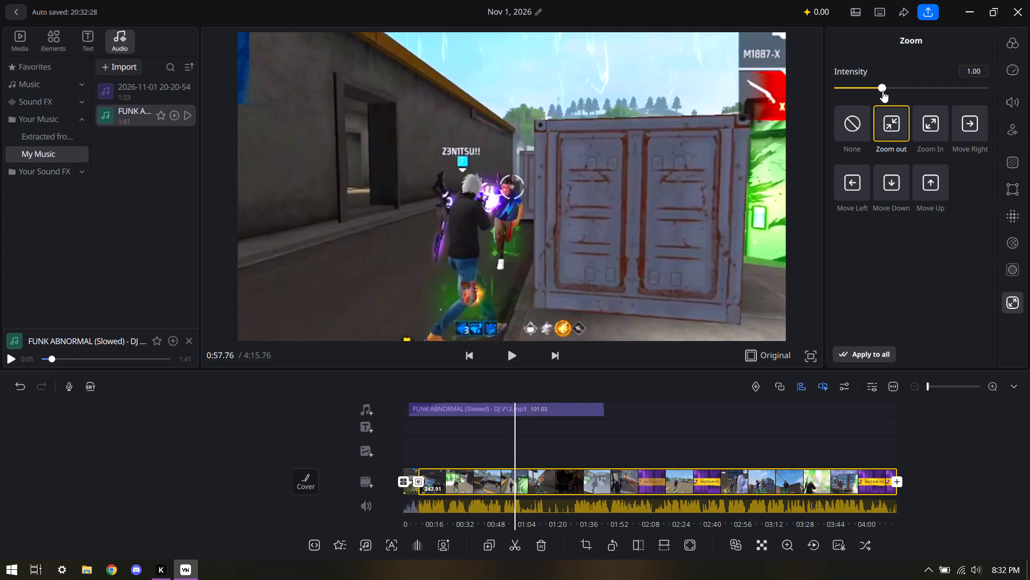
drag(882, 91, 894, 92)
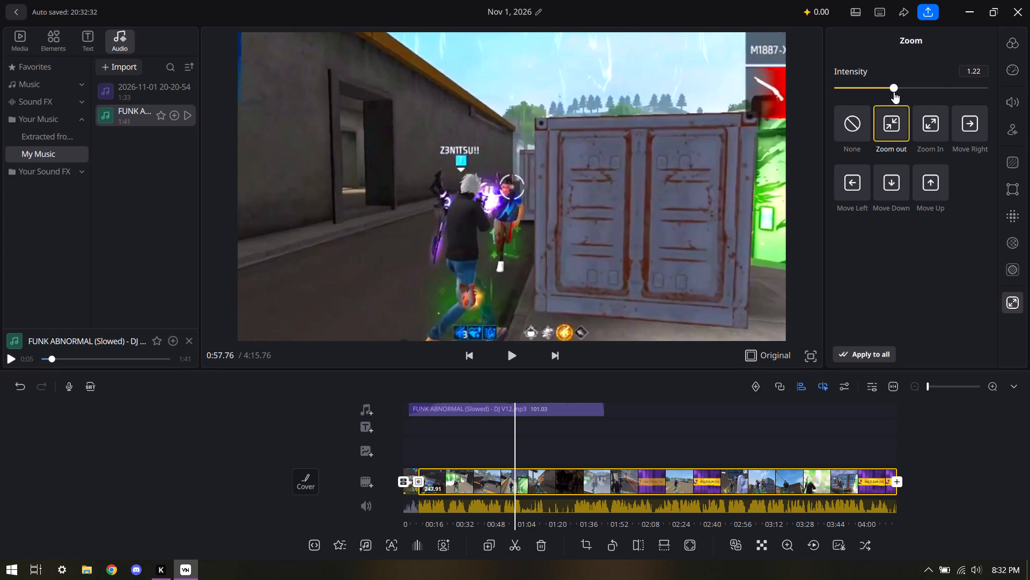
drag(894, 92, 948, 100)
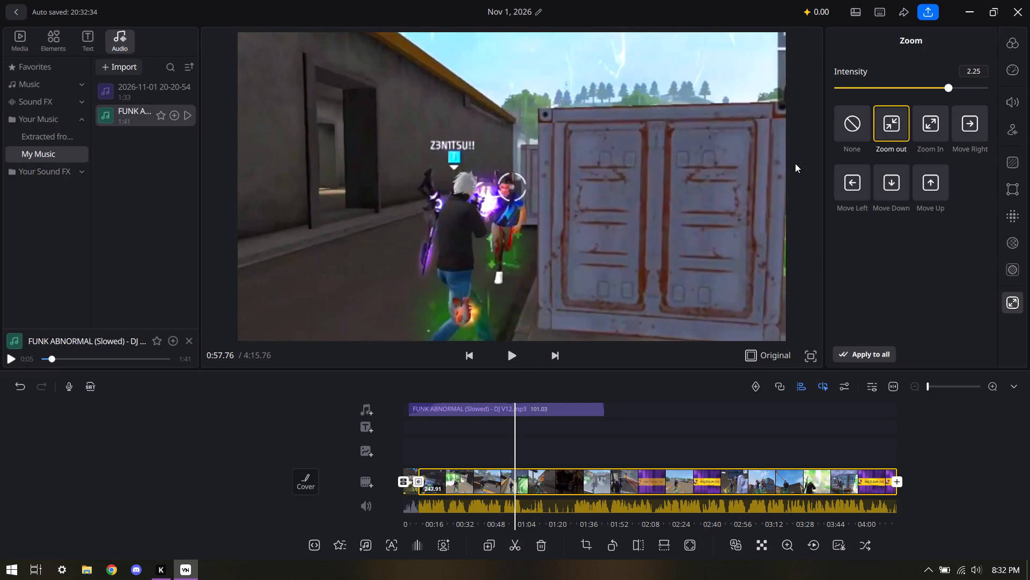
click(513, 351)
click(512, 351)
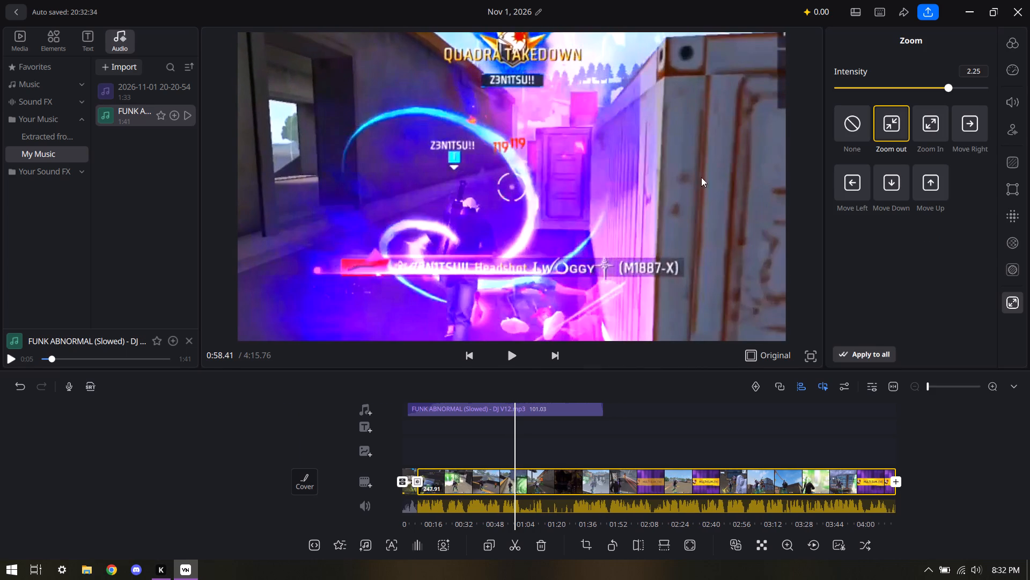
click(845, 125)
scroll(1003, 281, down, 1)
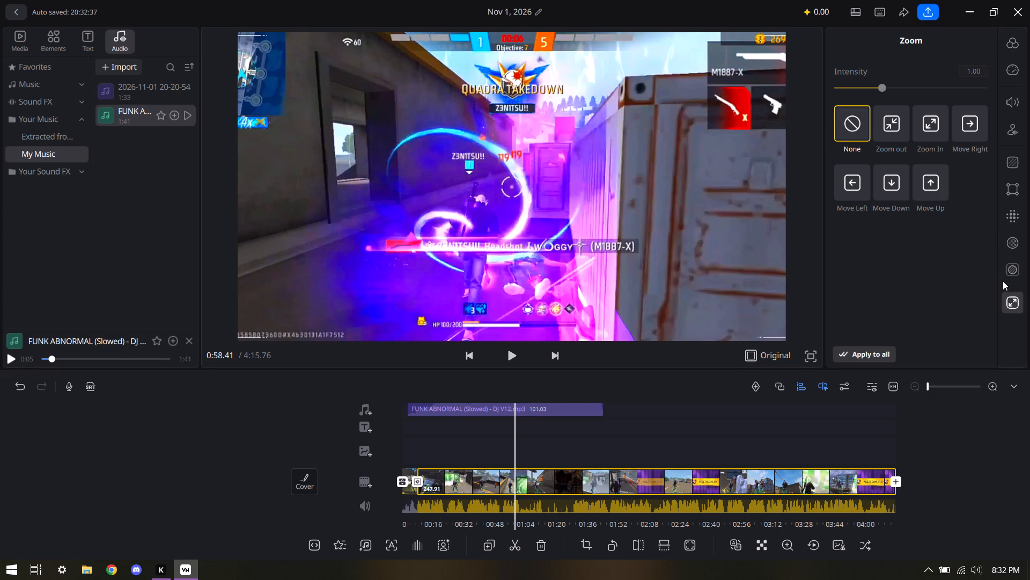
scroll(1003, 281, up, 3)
Play the footage around 0:35 and lower the clip's Contrast to -27 after trying both higher and lower values.
click(1015, 58)
click(1017, 45)
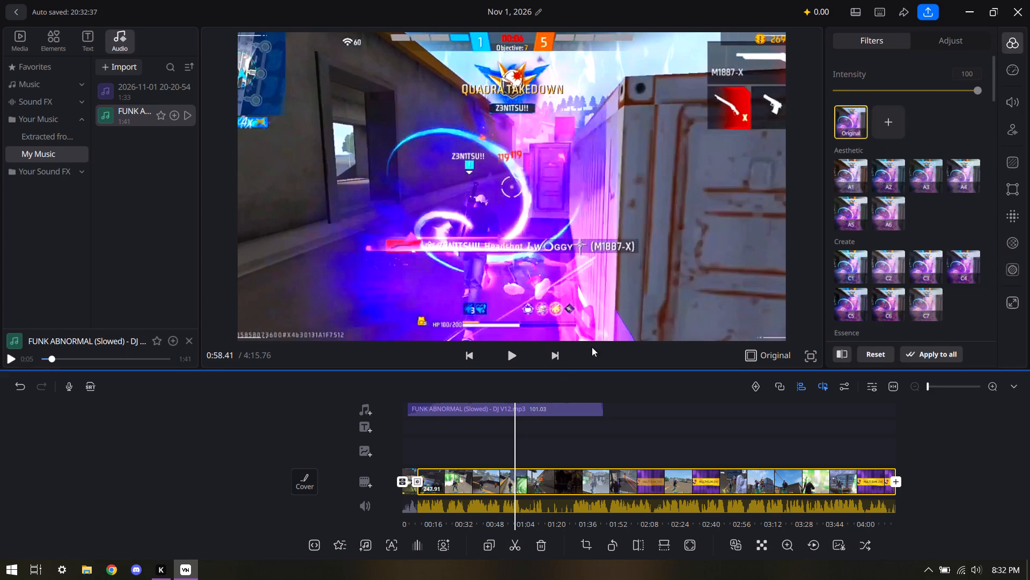
click(943, 41)
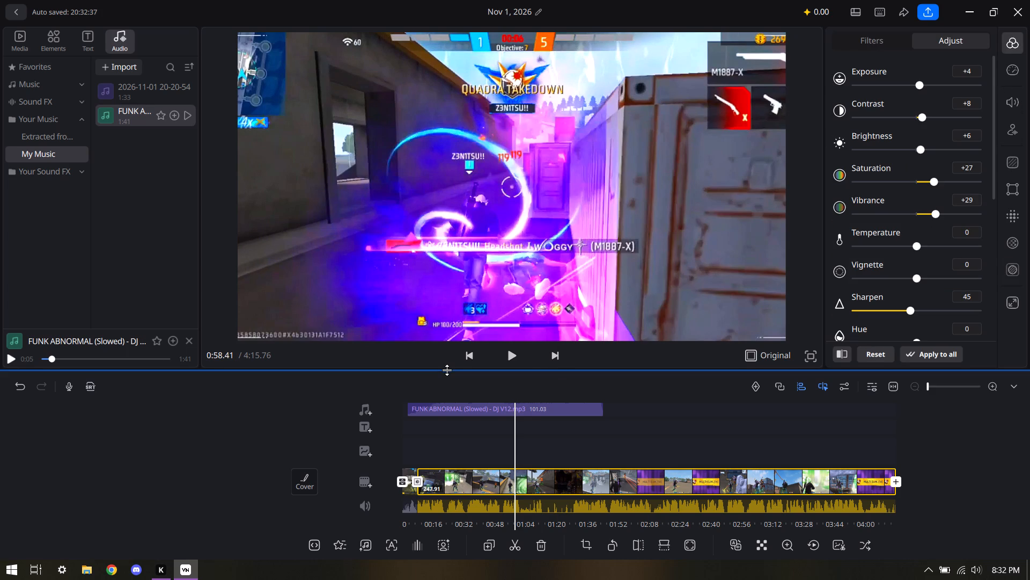
drag(456, 387, 482, 388)
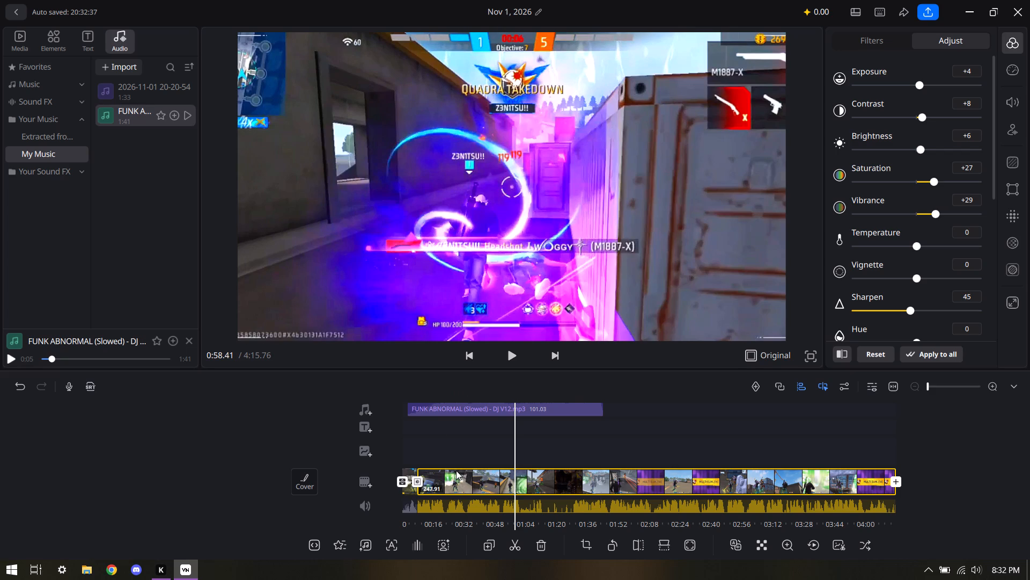
drag(458, 473, 512, 473)
click(516, 349)
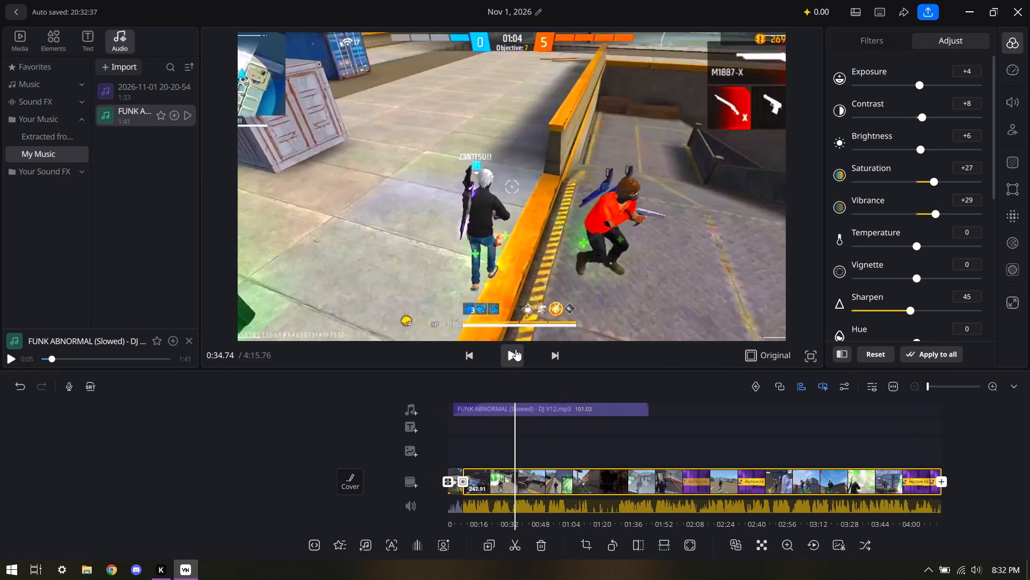
click(516, 349)
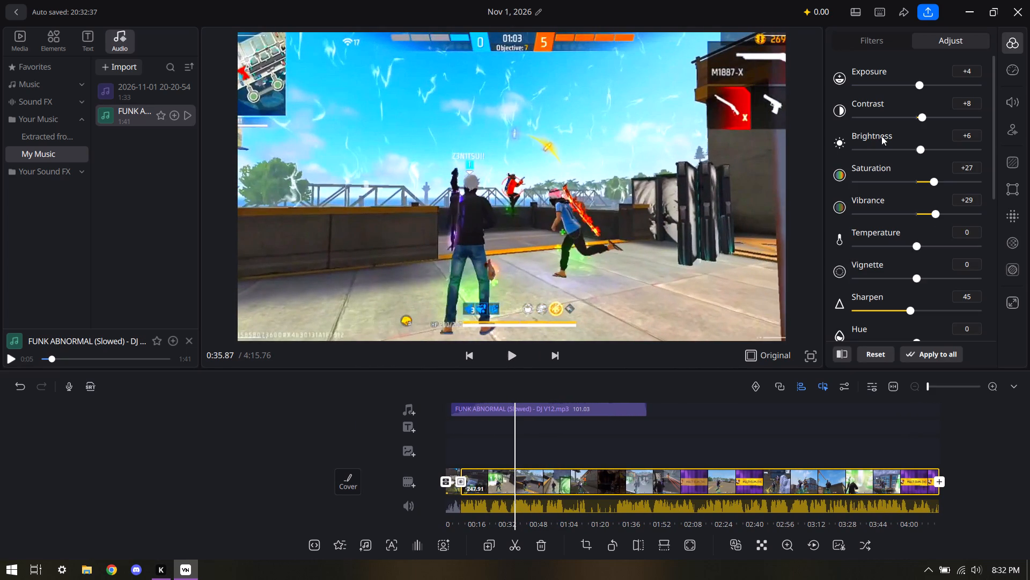
drag(920, 118, 945, 124)
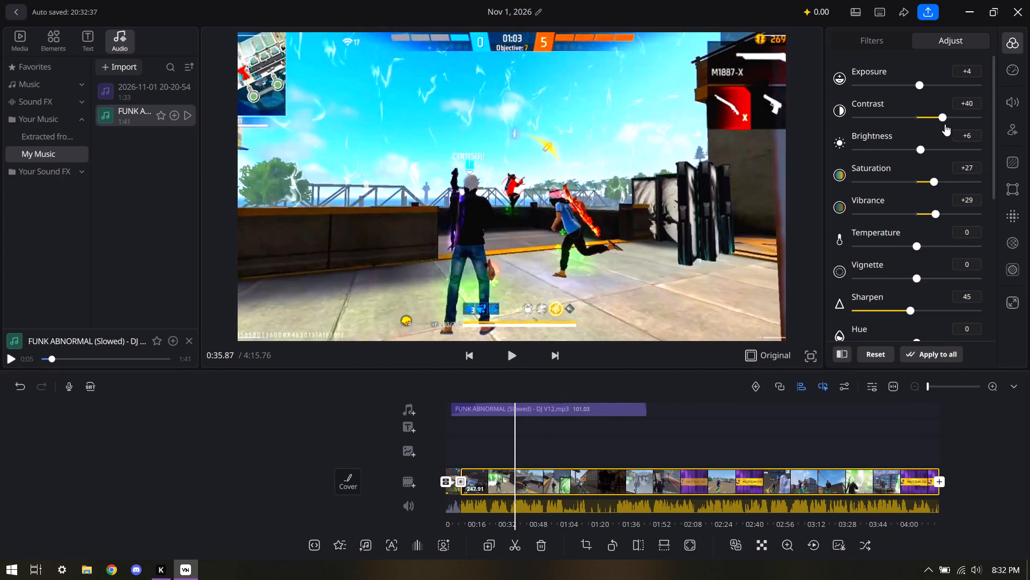
drag(945, 124, 880, 130)
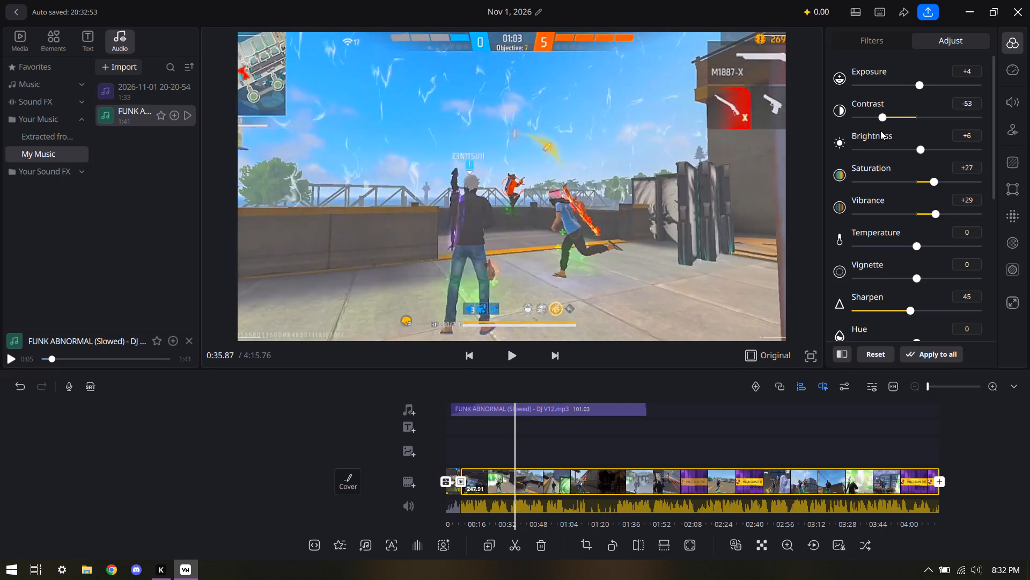
drag(880, 130, 895, 130)
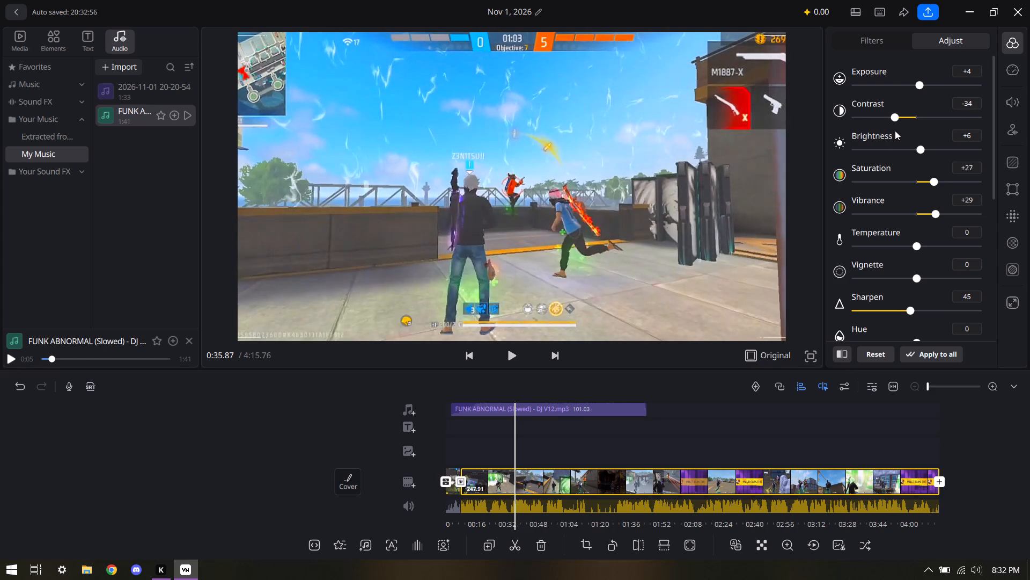
drag(895, 130, 899, 133)
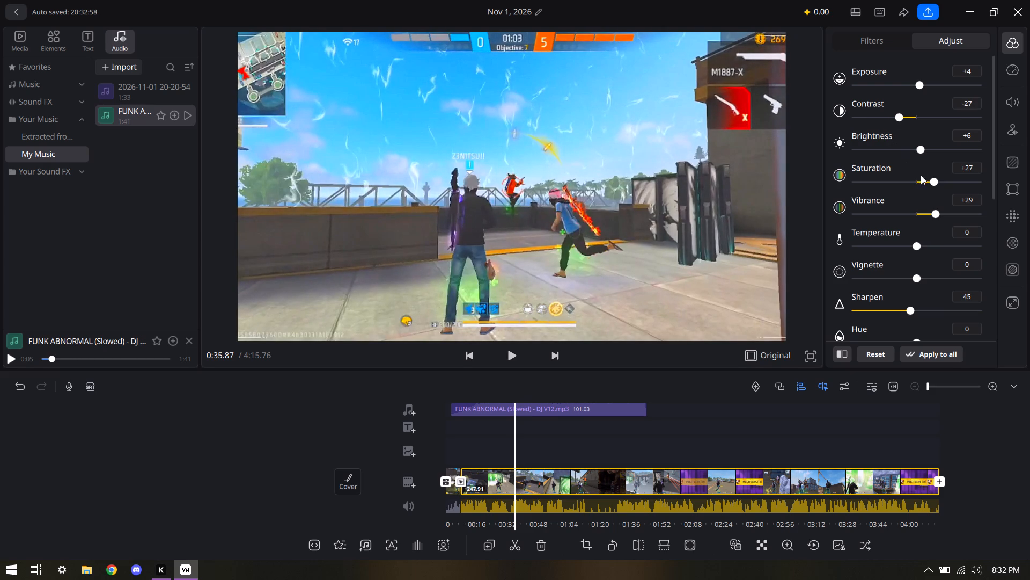
Raise the clip's Saturation to +100 and its Vibrance to +39.
click(925, 181)
drag(925, 181, 991, 193)
drag(962, 216, 1020, 220)
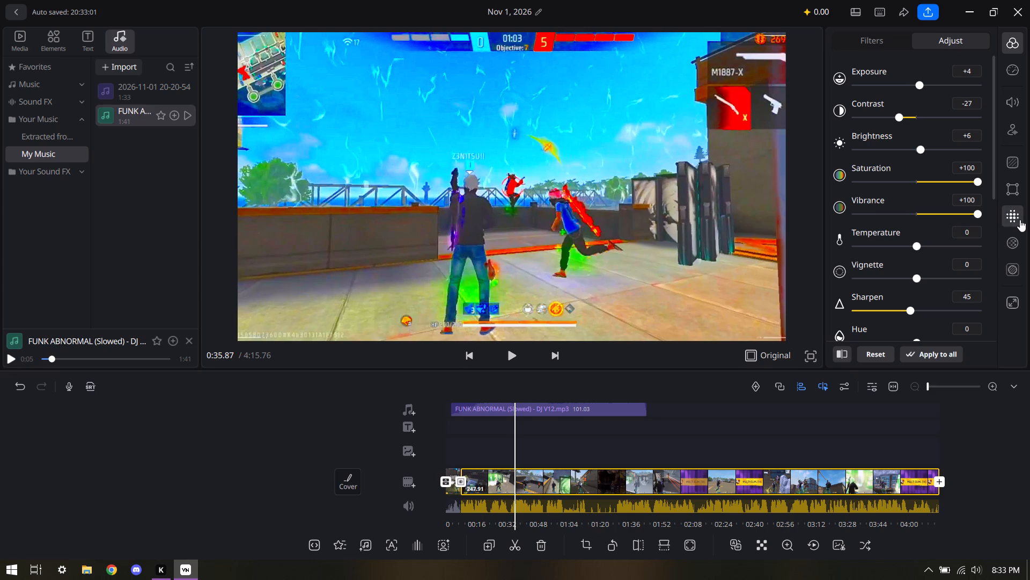
drag(967, 215, 943, 222)
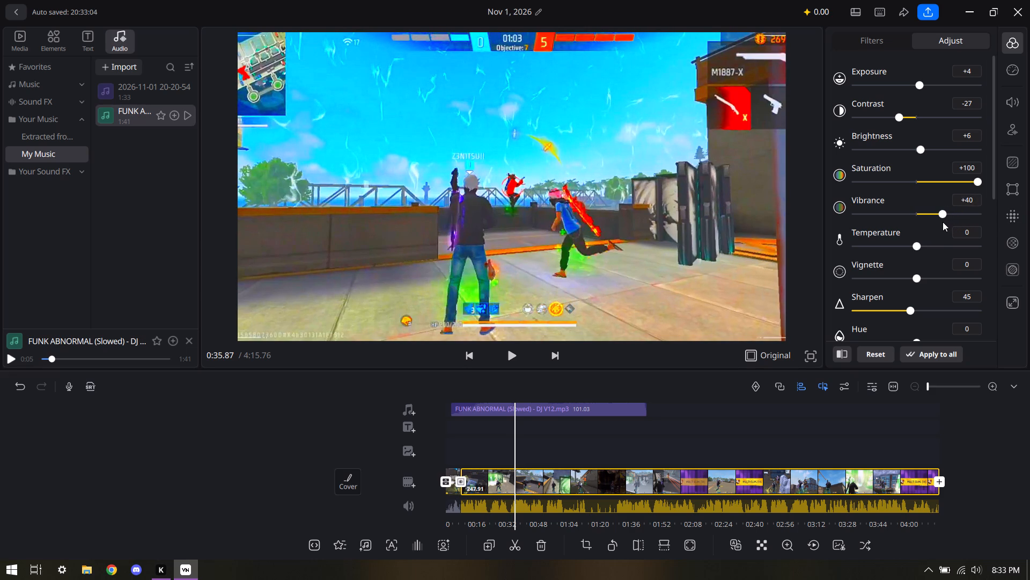
drag(943, 222, 942, 222)
Add a Vignette of +27 to the clip after trying a stronger amount.
drag(917, 277, 947, 277)
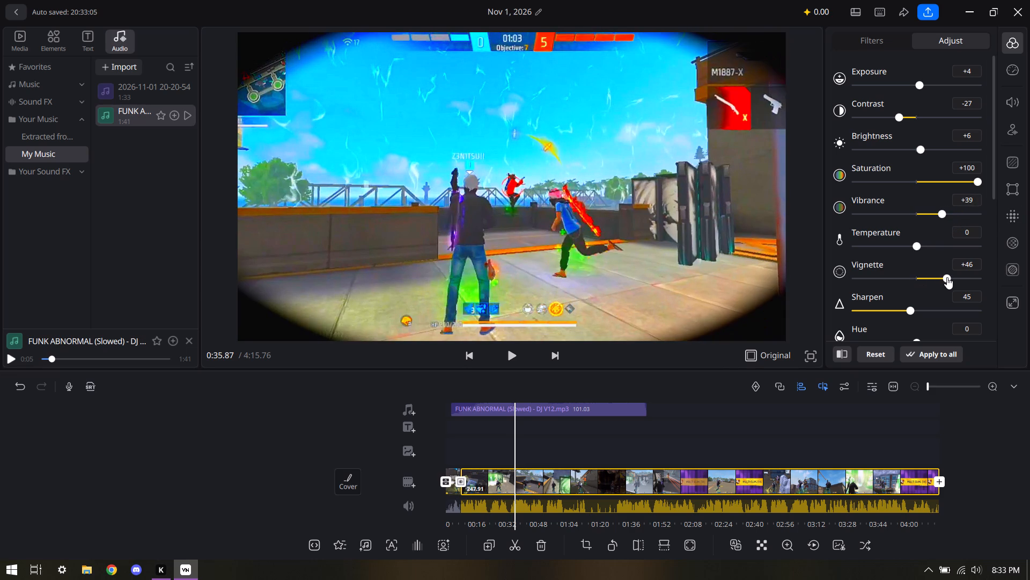
drag(947, 277, 935, 276)
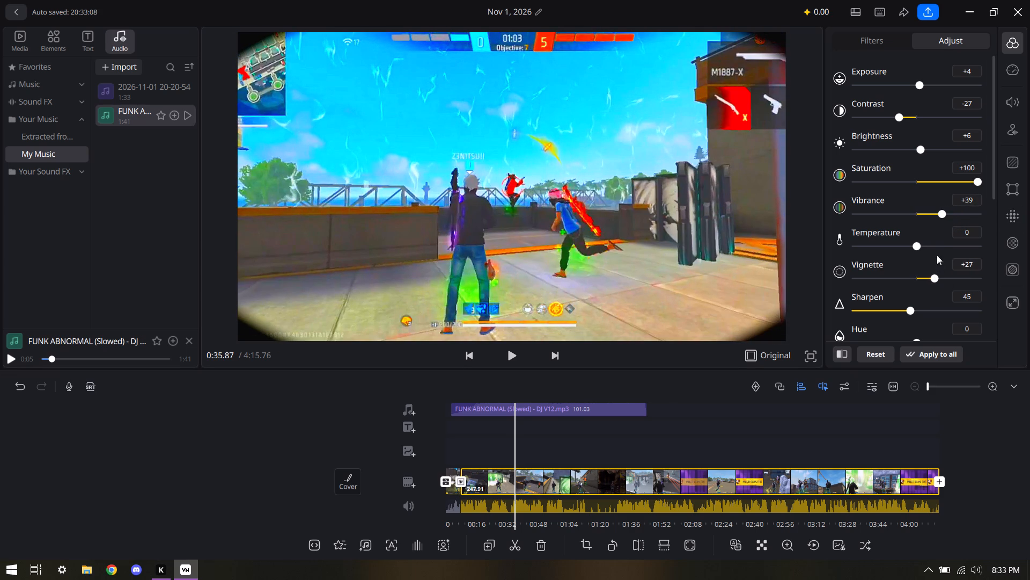
Reset all colour adjustments on the gameplay clip.
drag(923, 245, 917, 249)
click(872, 351)
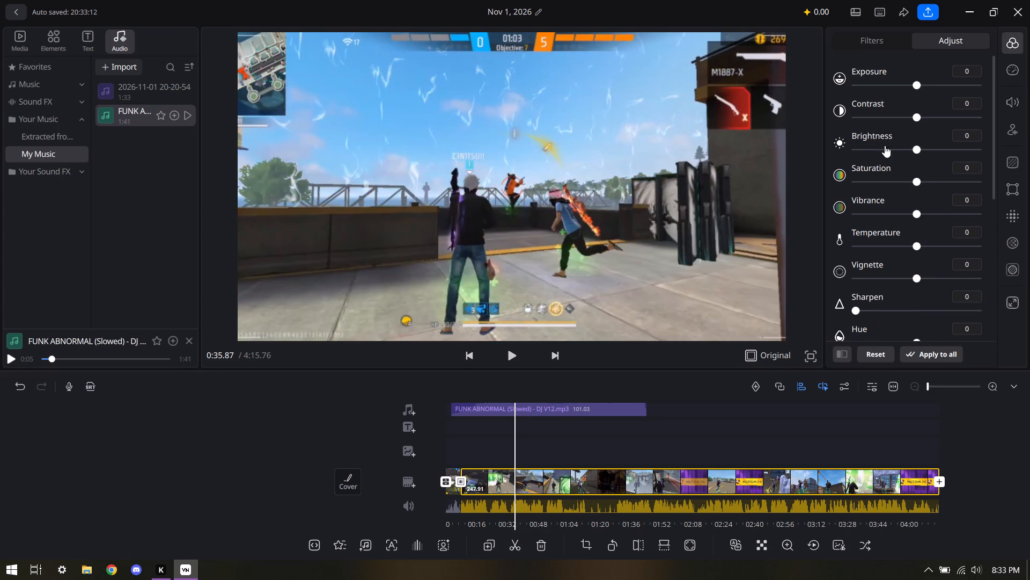
Look over the adjustment settings and play the unadjusted footage from about 0:35 to 0:44 to judge its original look.
scroll(875, 134, up, 2)
scroll(875, 134, down, 4)
scroll(875, 134, up, 1)
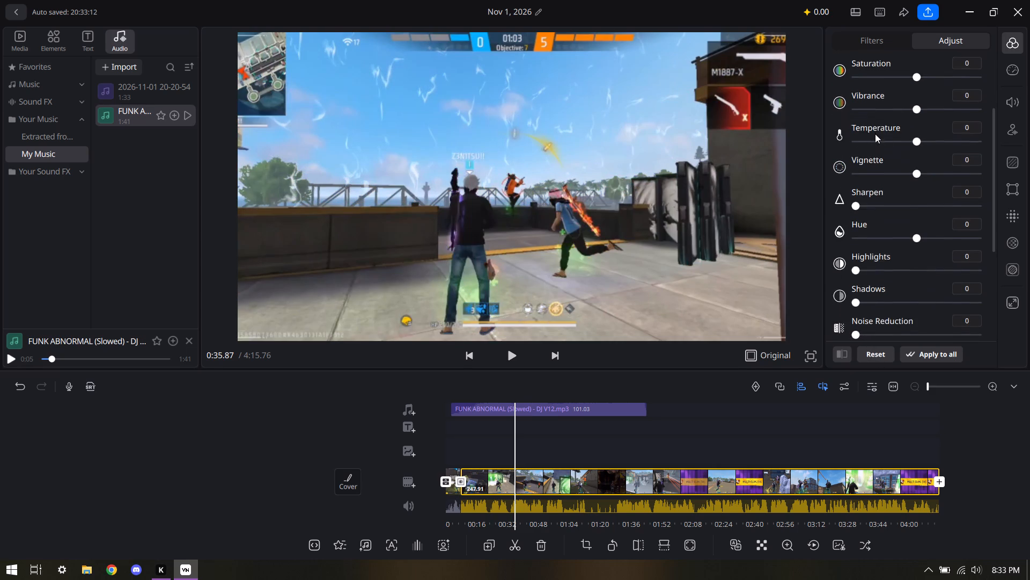
scroll(875, 134, up, 4)
click(512, 356)
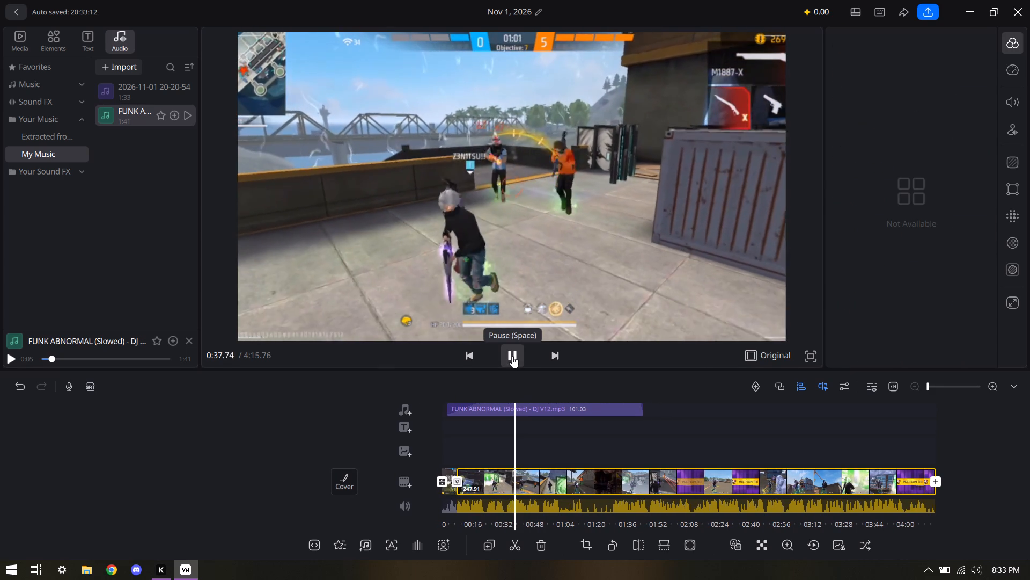
click(512, 356)
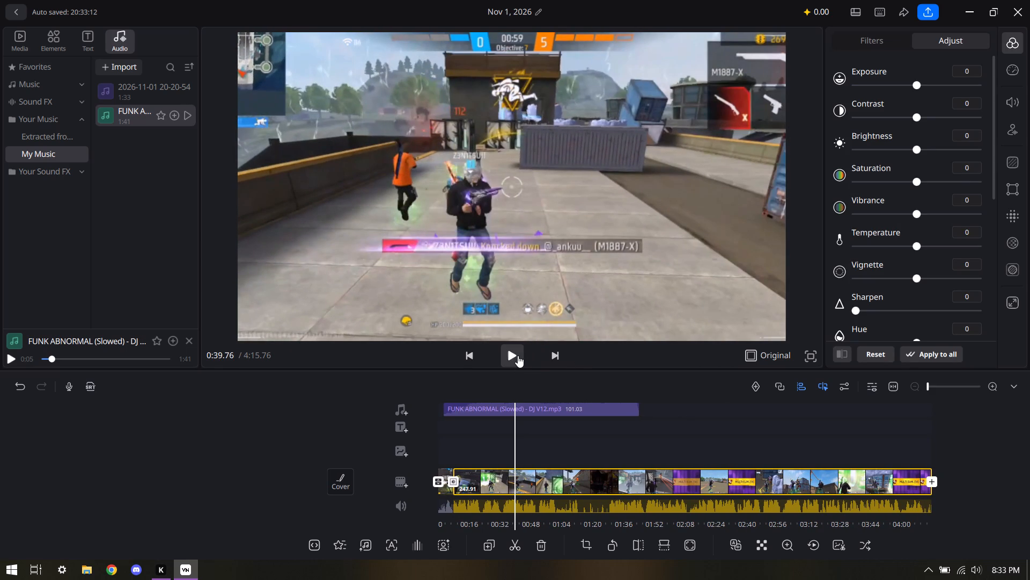
click(518, 356)
click(515, 354)
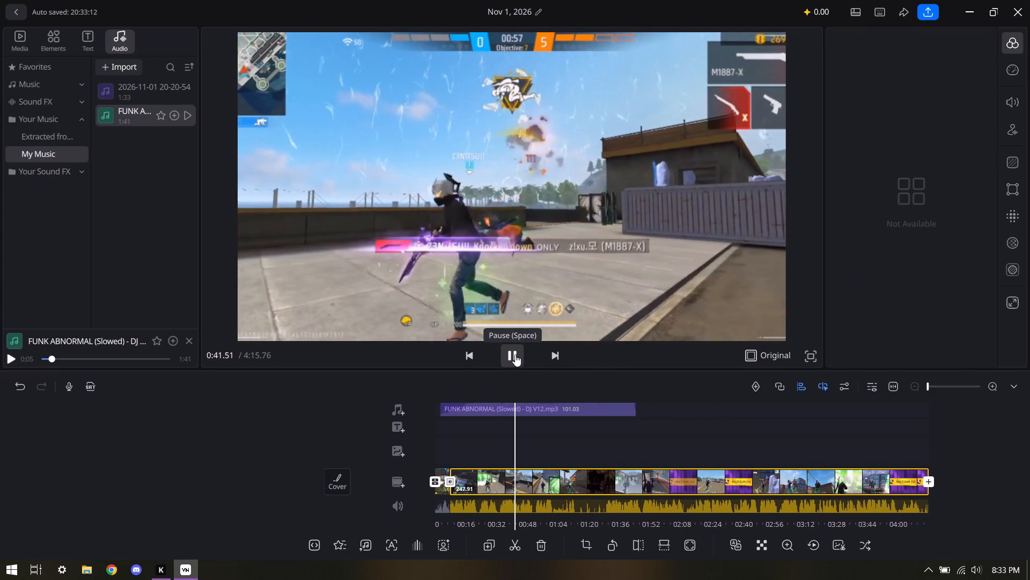
click(515, 354)
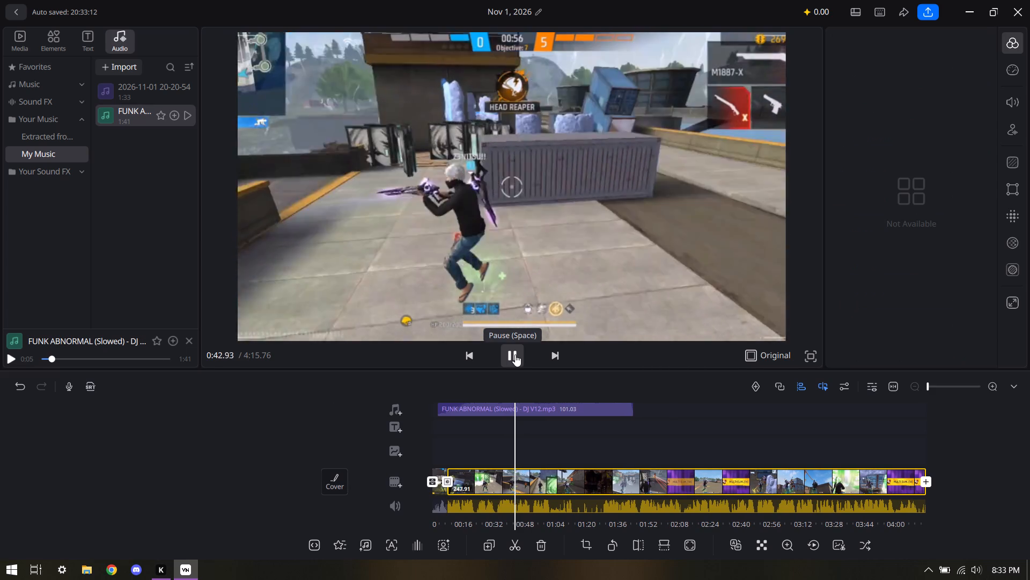
click(515, 354)
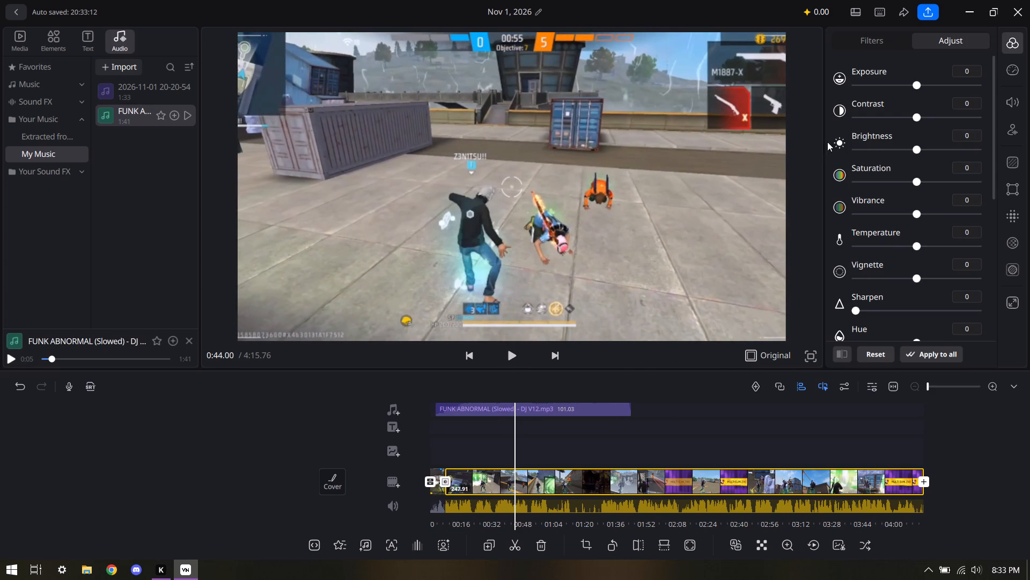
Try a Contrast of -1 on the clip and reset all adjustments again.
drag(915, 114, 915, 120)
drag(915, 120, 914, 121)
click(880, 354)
Set the clip's Exposure to +20 after trying stronger values up to +42 and briefly previewing the footage.
drag(937, 90, 944, 90)
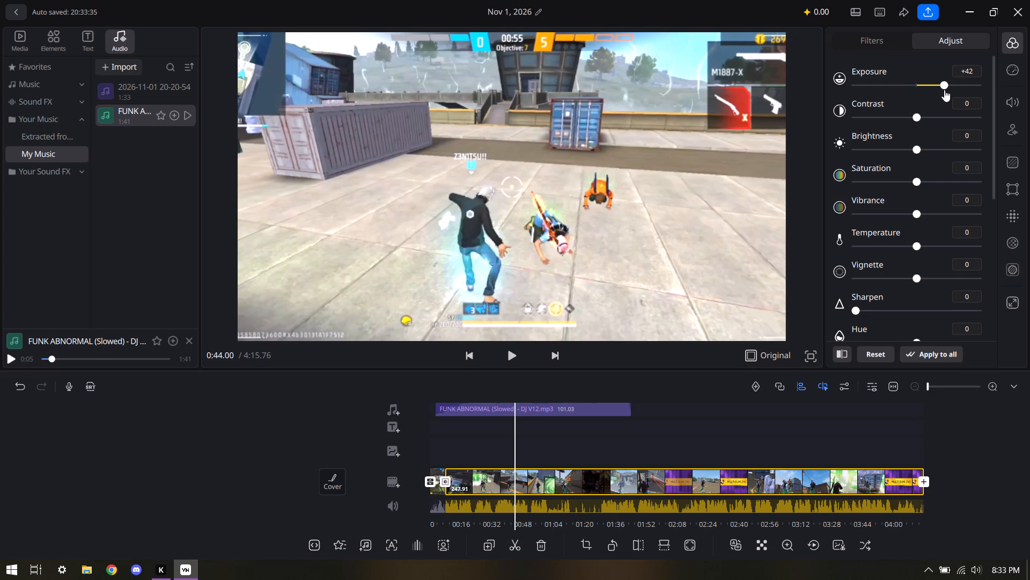
drag(944, 90, 943, 90)
click(520, 357)
click(519, 357)
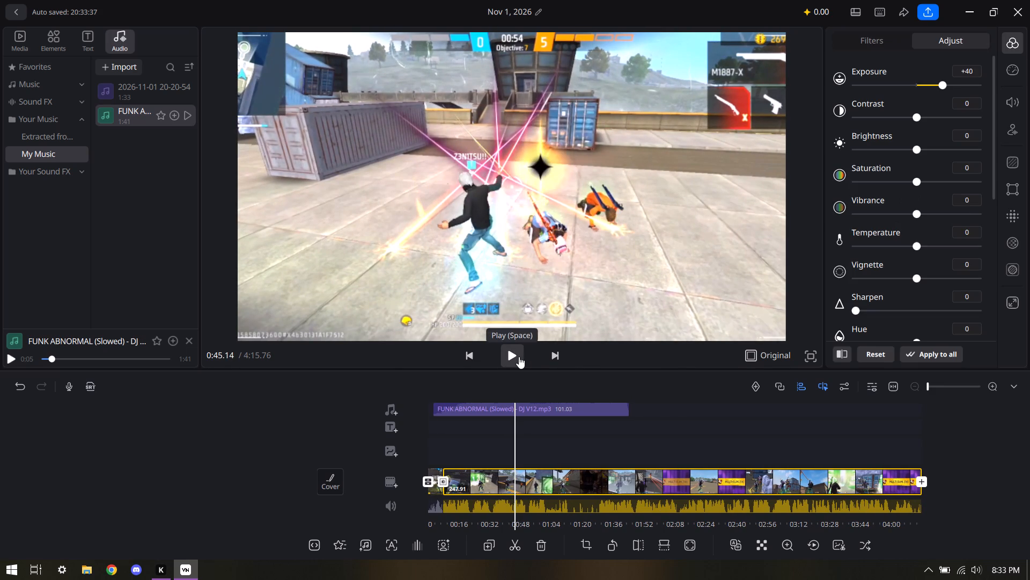
click(925, 84)
drag(926, 84, 937, 86)
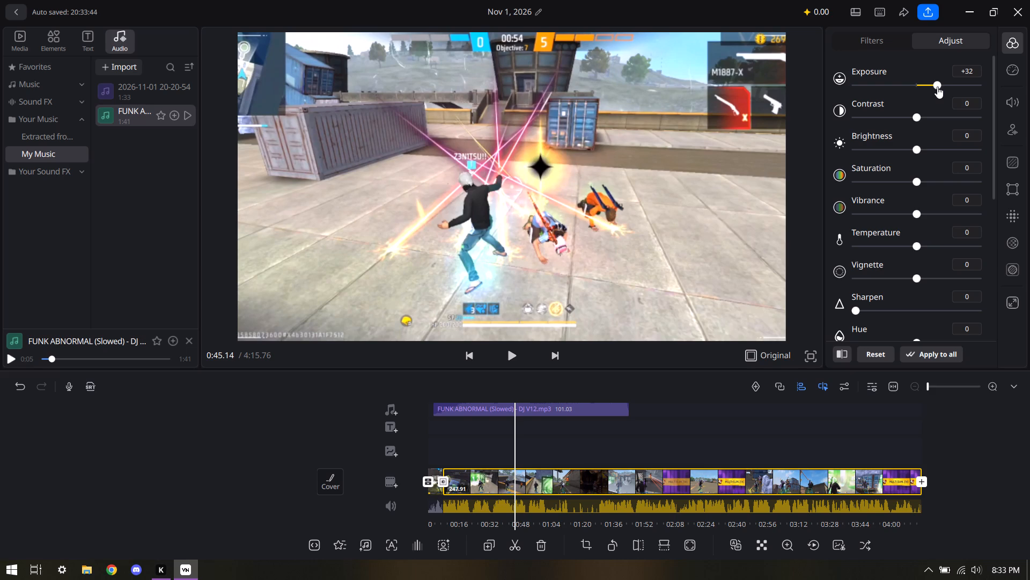
drag(937, 86, 929, 90)
drag(929, 90, 930, 91)
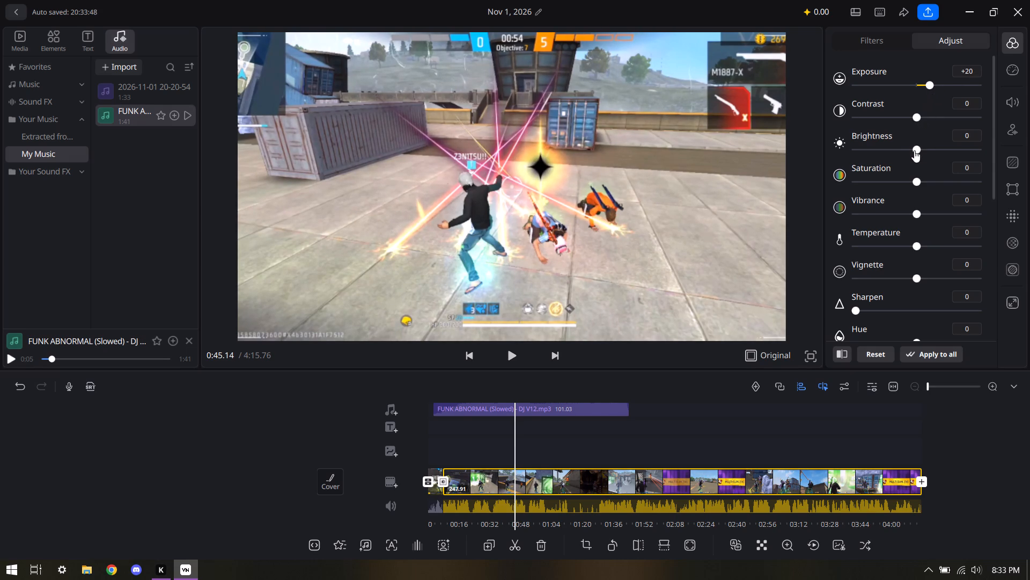
Set the clip's Brightness to +4.
click(915, 150)
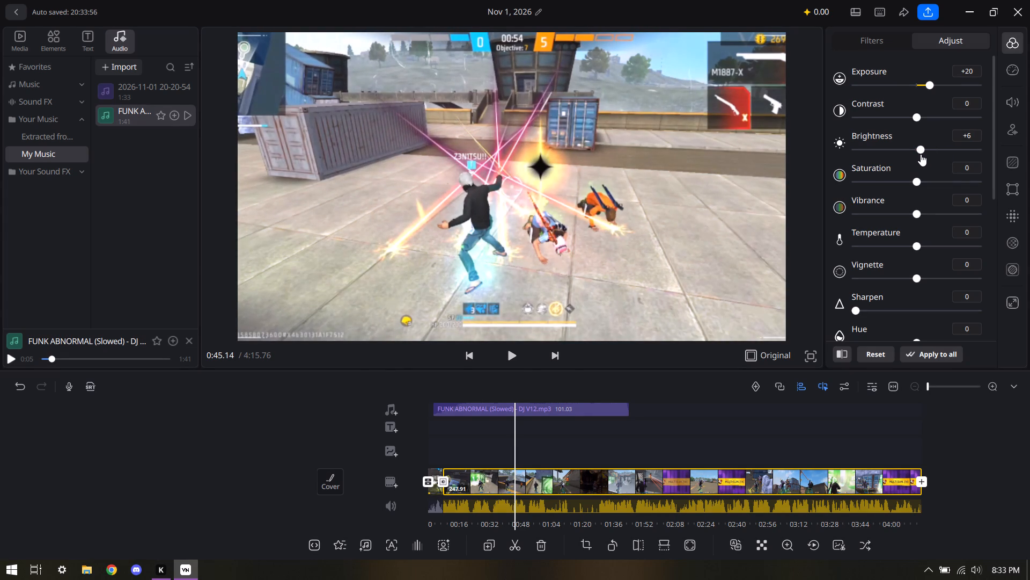
Raise the clip's Saturation to +10 and its Vibrance to +10.
drag(915, 177, 918, 178)
drag(918, 178, 921, 179)
drag(921, 179, 923, 179)
drag(923, 179, 923, 180)
drag(923, 180, 923, 180)
drag(916, 210, 923, 211)
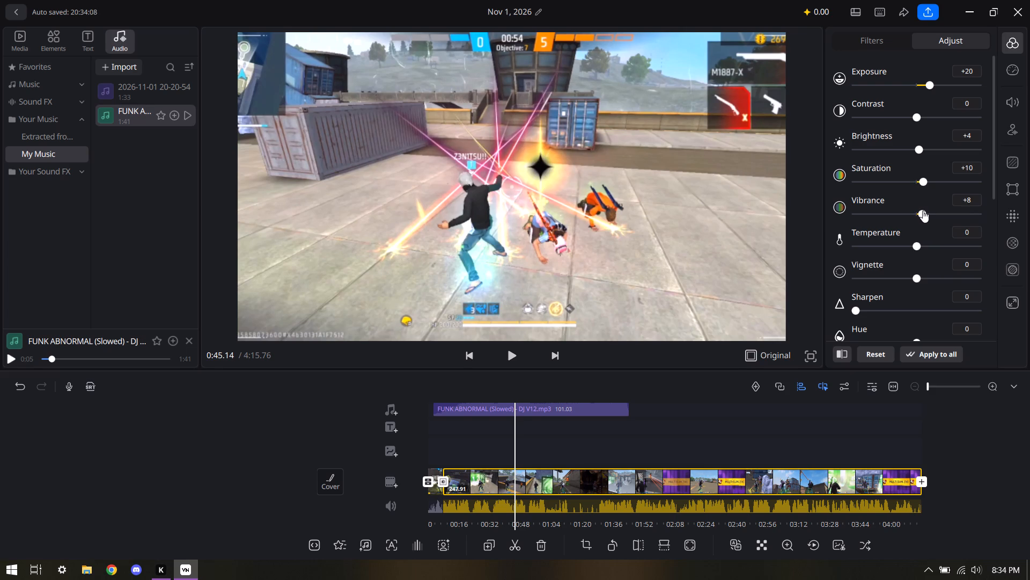
drag(923, 211, 923, 211)
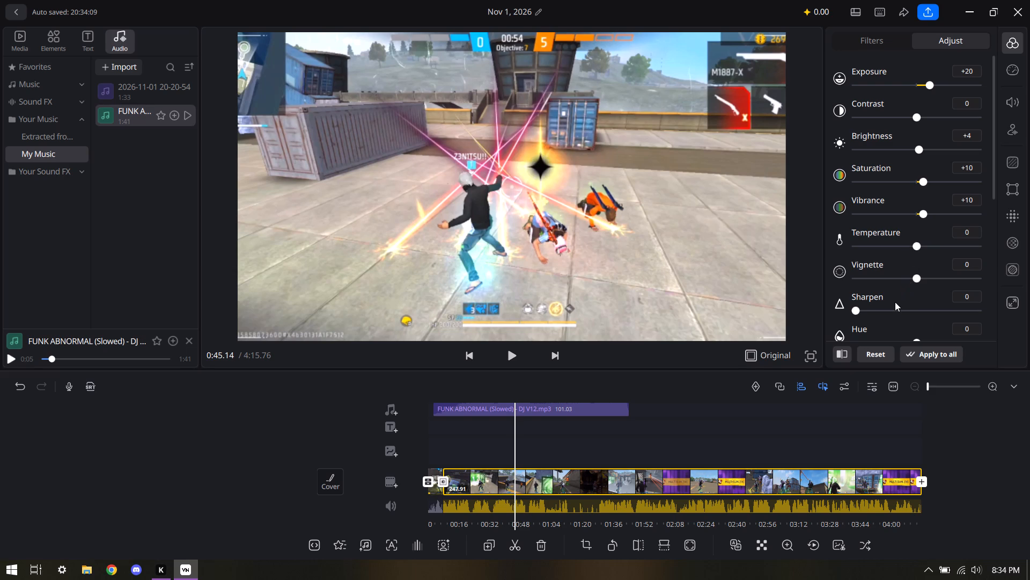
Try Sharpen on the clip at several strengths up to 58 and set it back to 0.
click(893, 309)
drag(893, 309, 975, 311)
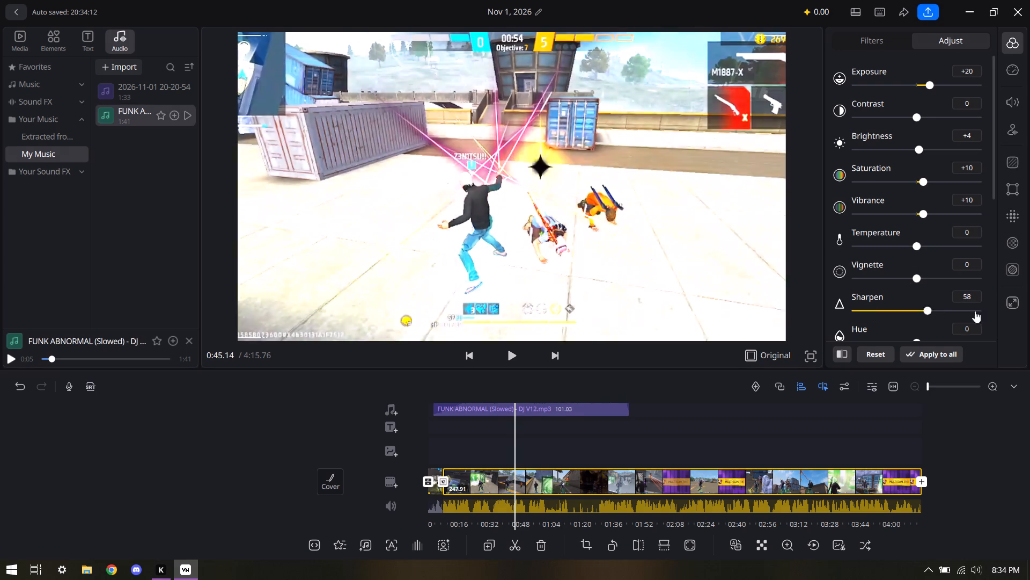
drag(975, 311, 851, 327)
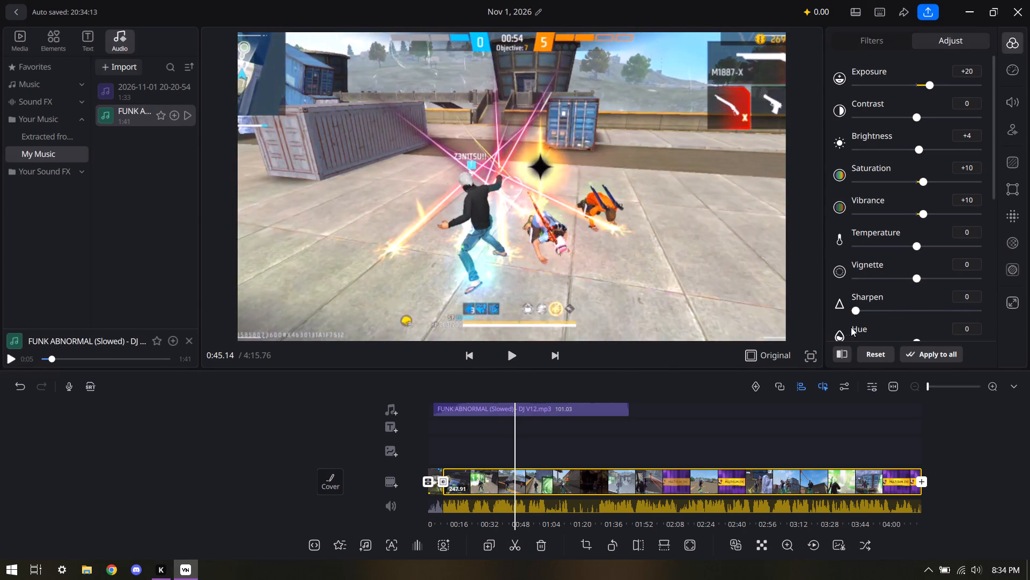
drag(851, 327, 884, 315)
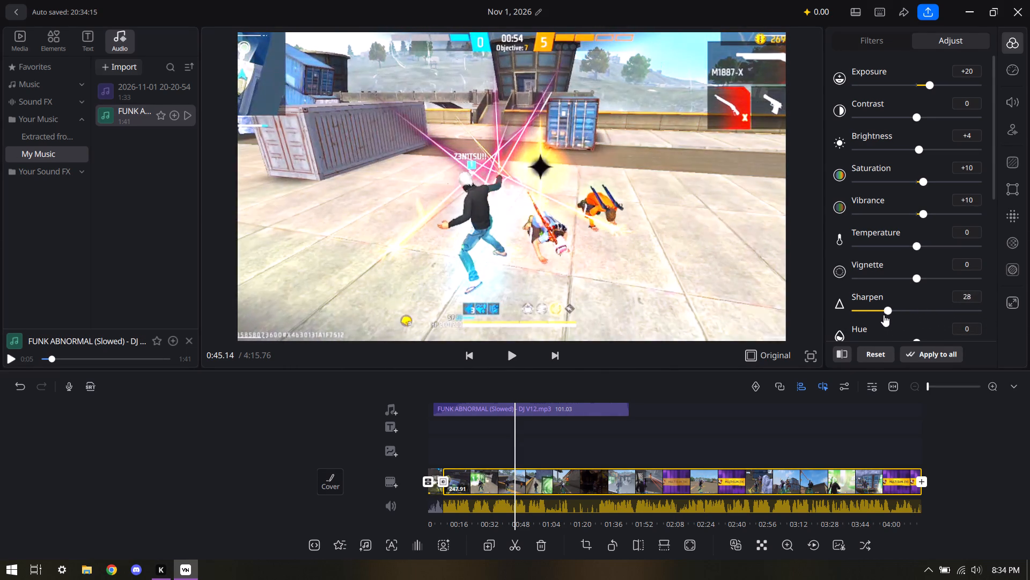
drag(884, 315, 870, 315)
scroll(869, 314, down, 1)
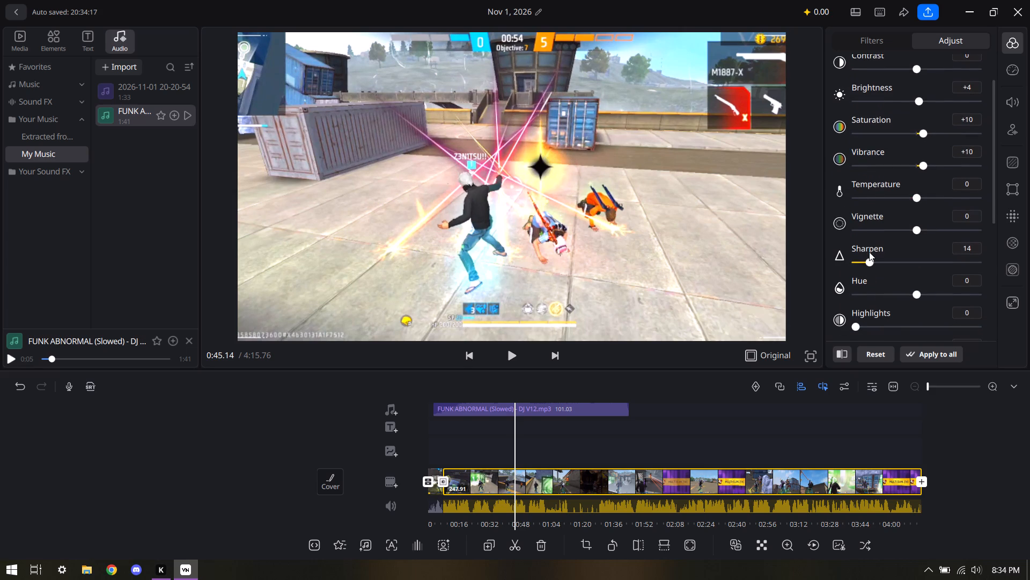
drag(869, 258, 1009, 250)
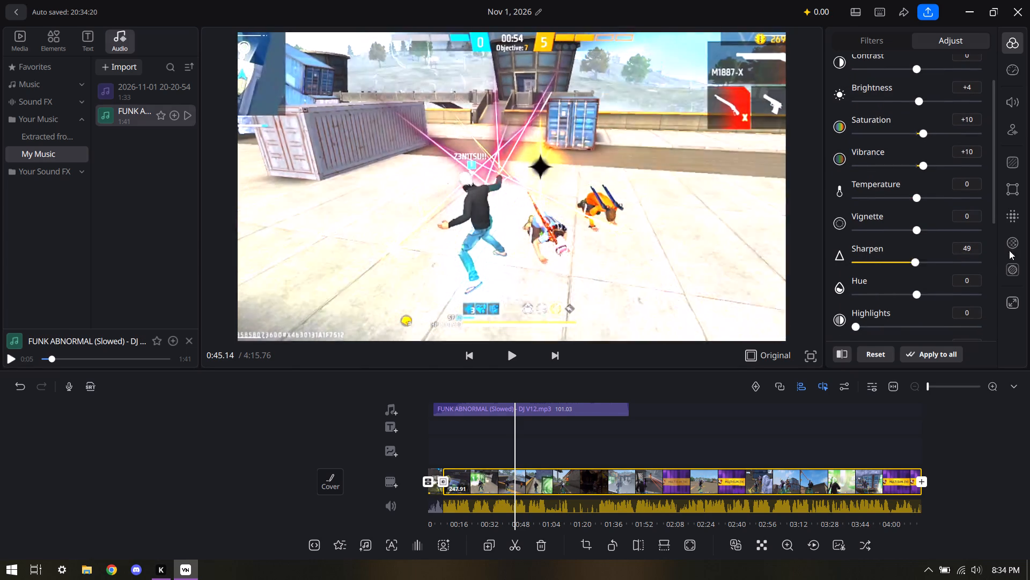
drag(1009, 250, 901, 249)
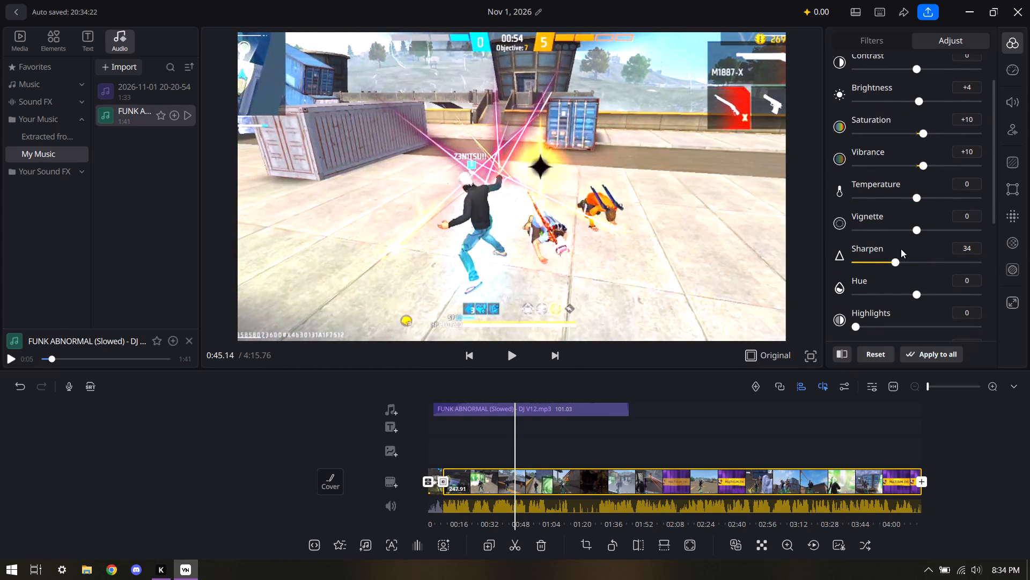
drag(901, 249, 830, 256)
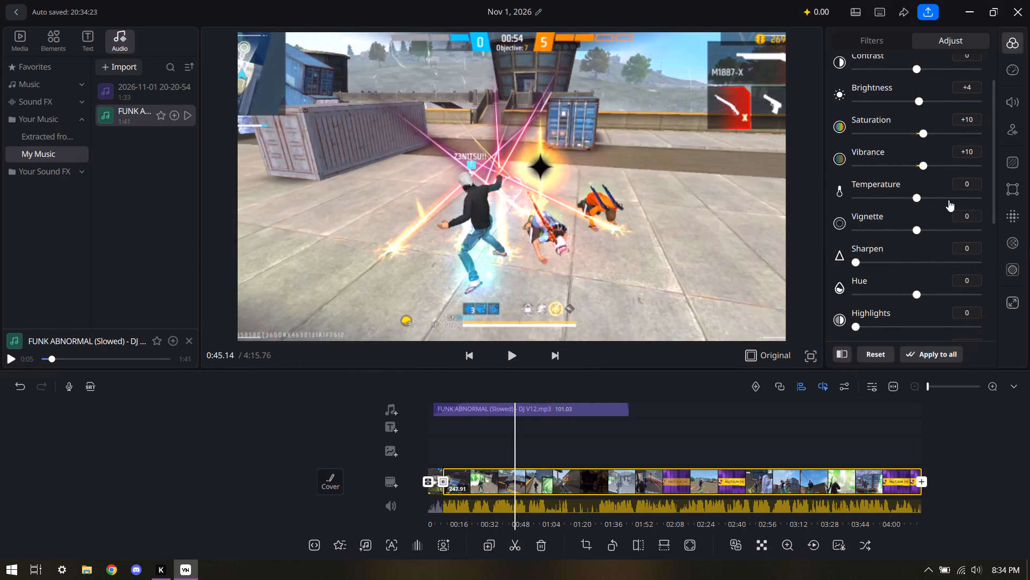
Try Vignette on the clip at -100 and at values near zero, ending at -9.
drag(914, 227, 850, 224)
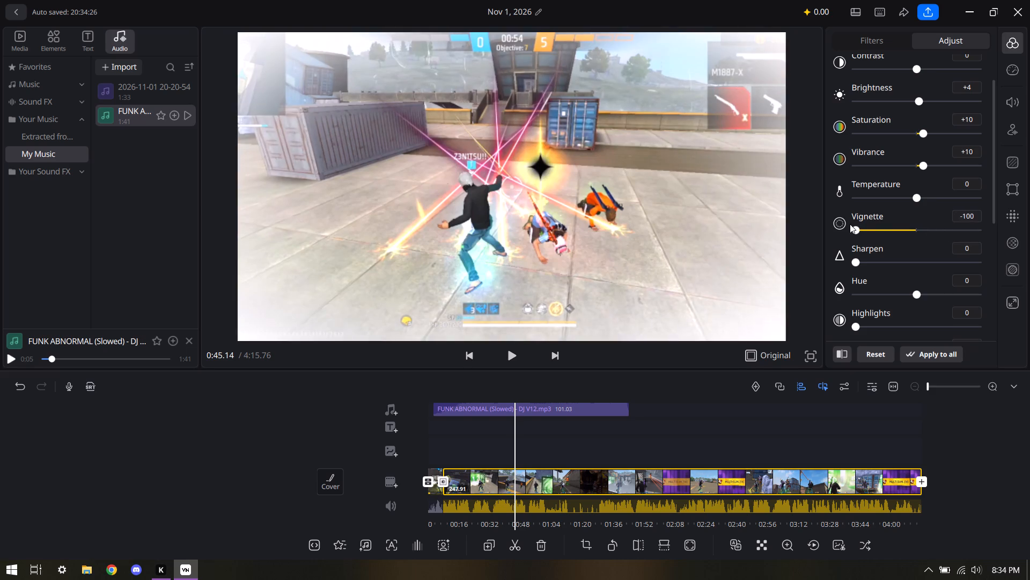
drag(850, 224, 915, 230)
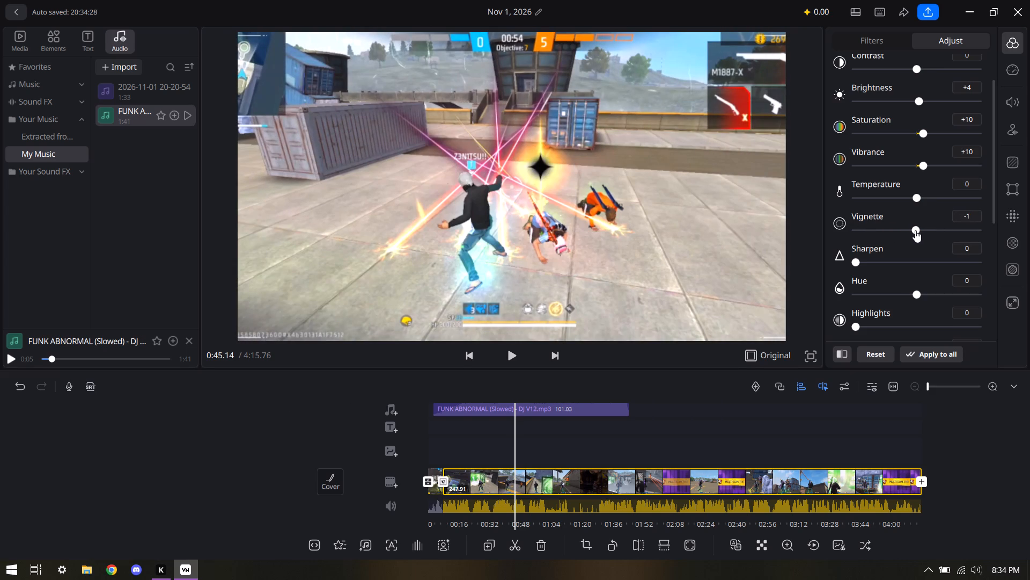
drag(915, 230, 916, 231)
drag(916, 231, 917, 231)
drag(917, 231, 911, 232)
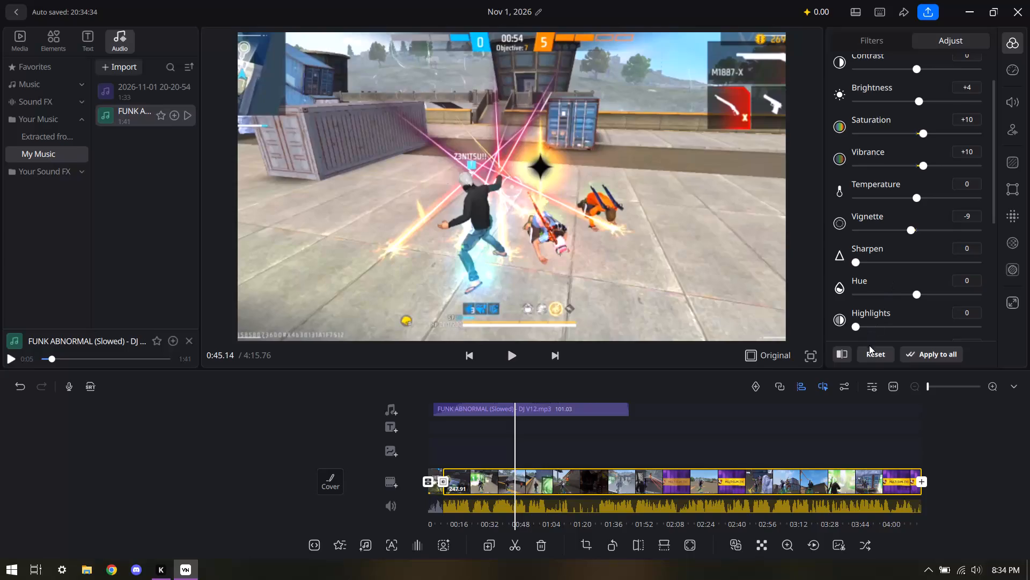
Reset all of the clip's adjustments.
click(873, 351)
Set the clip's Sharpen to 100.
scroll(864, 250, up, 3)
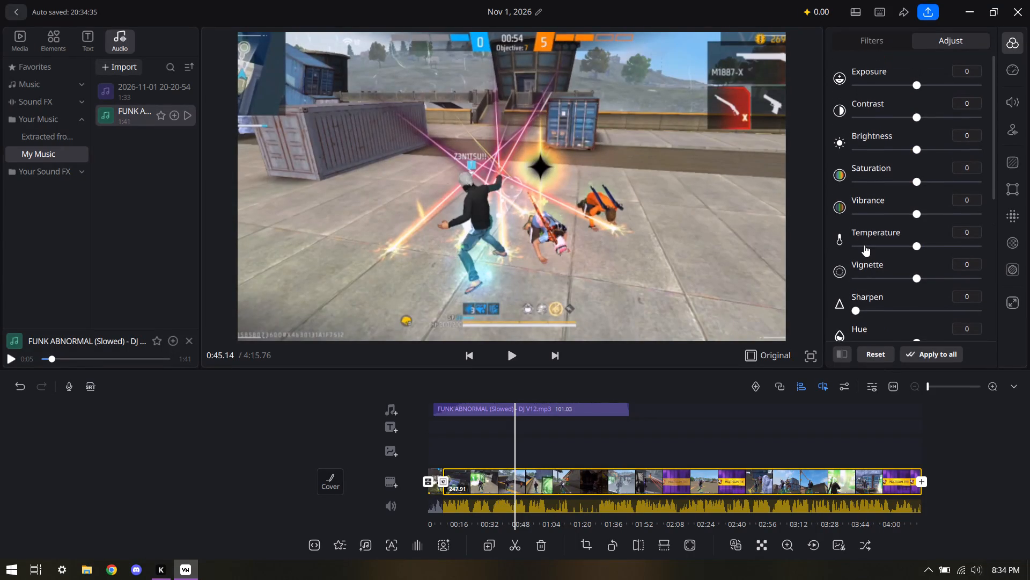
scroll(864, 244, down, 2)
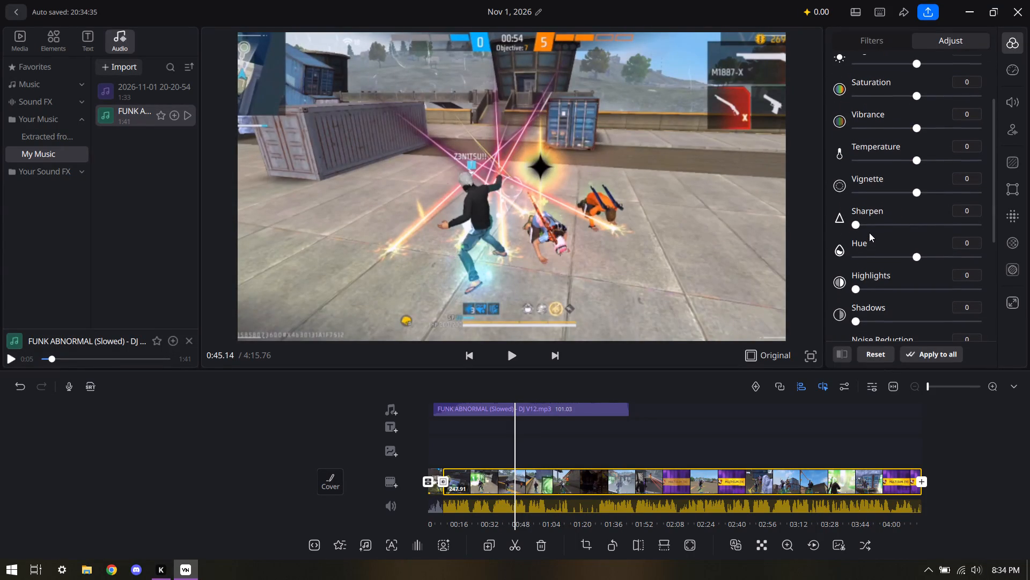
drag(871, 227, 992, 209)
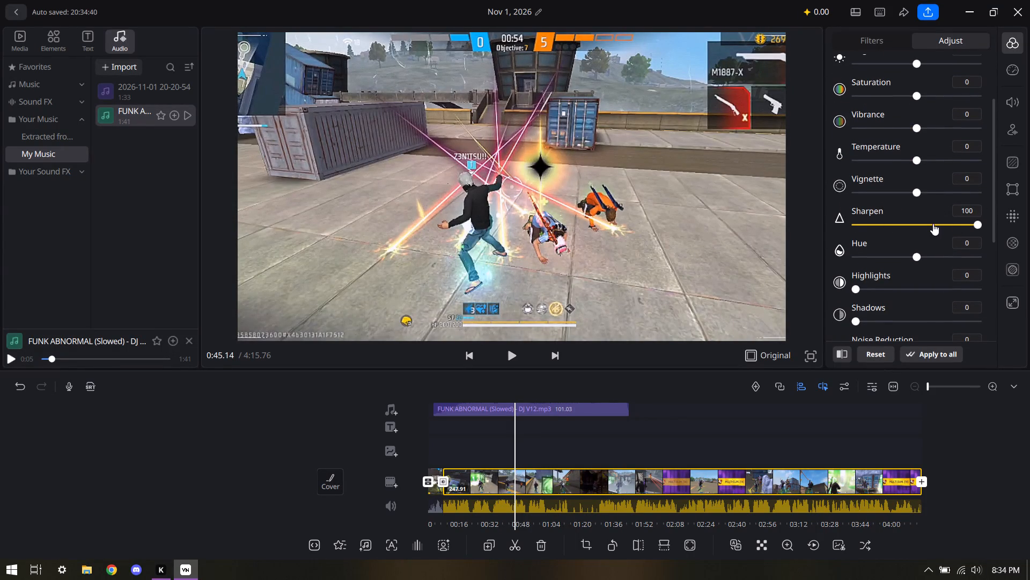
drag(930, 219, 1029, 213)
Set the clip's Exposure to +2, Contrast to +13 and Brightness to +8.
scroll(827, 199, up, 4)
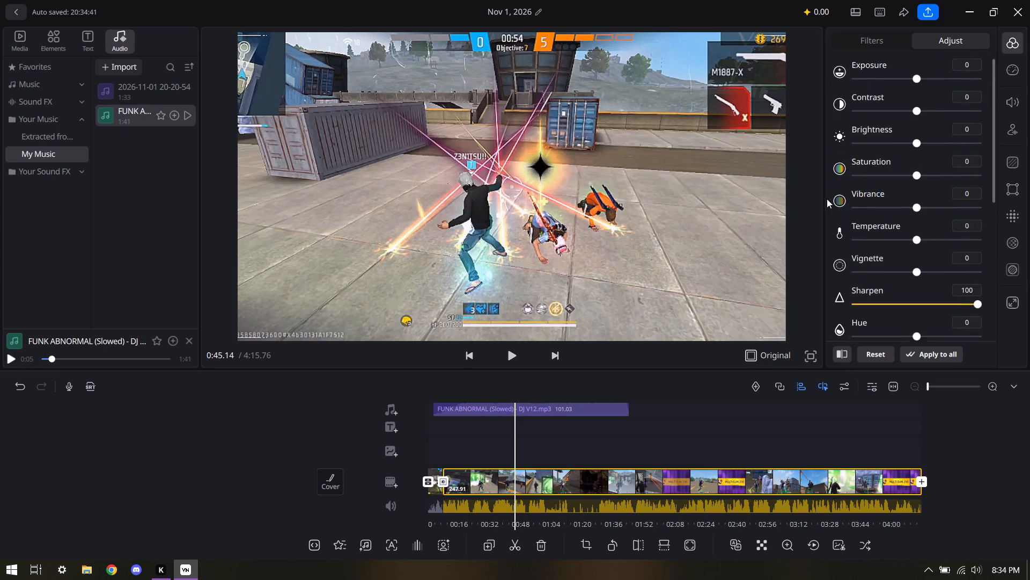
scroll(907, 142, up, 2)
click(921, 85)
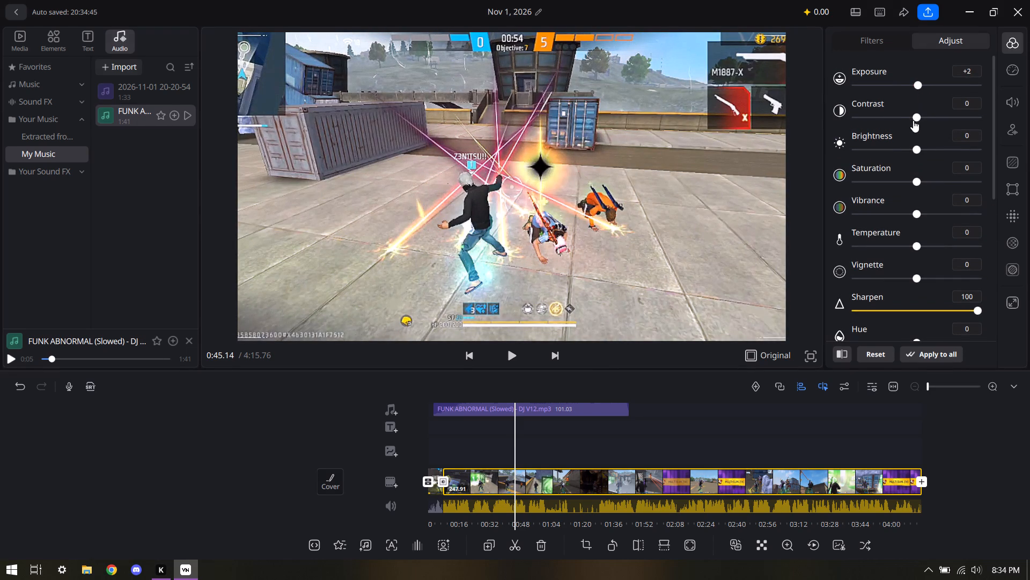
drag(915, 121, 925, 122)
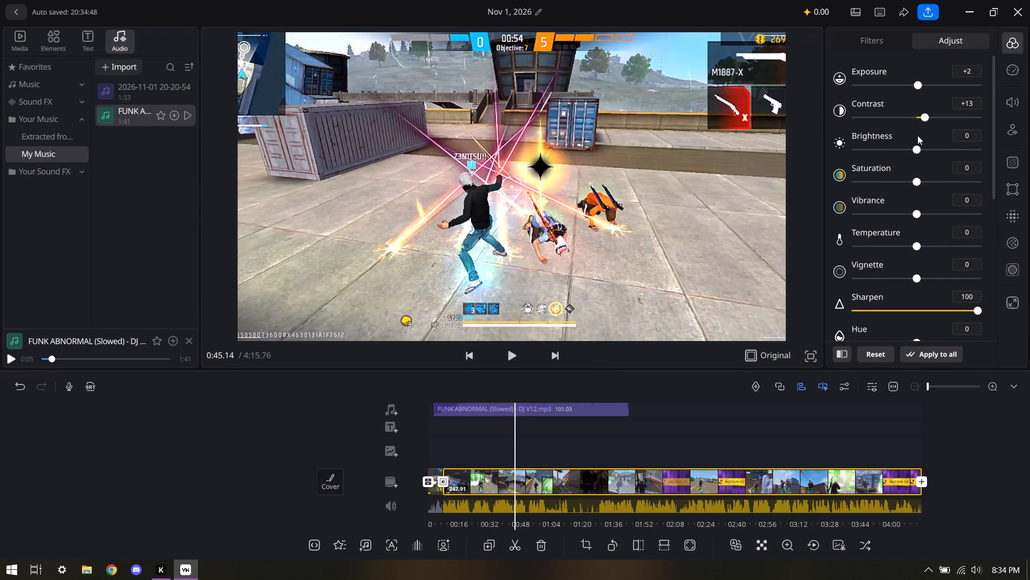
click(917, 148)
Set the clip's Saturation to +20 and its Vibrance to +19, trying Vibrance values up to +42.
drag(917, 177, 930, 179)
drag(917, 212, 930, 212)
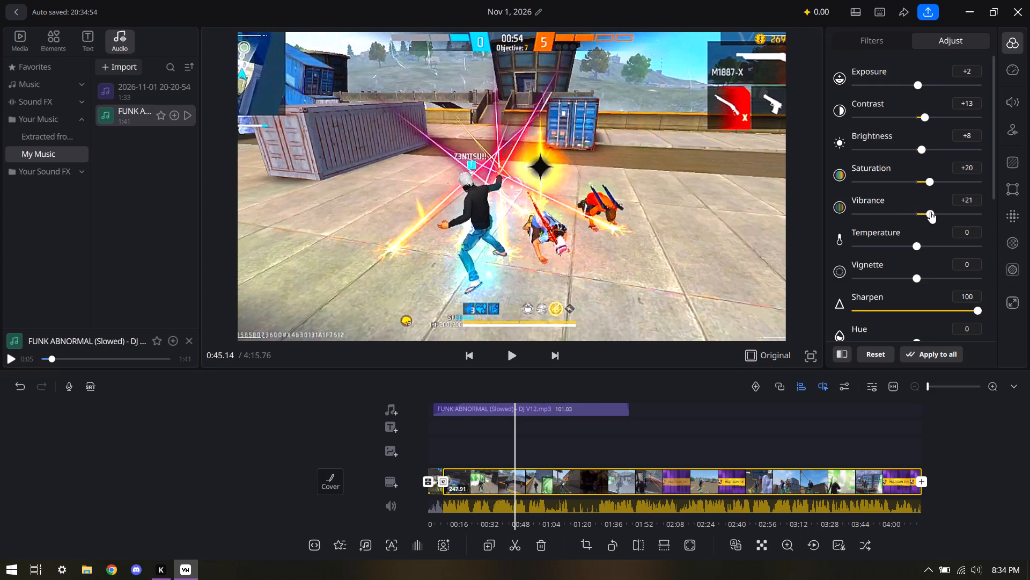
drag(930, 212, 944, 224)
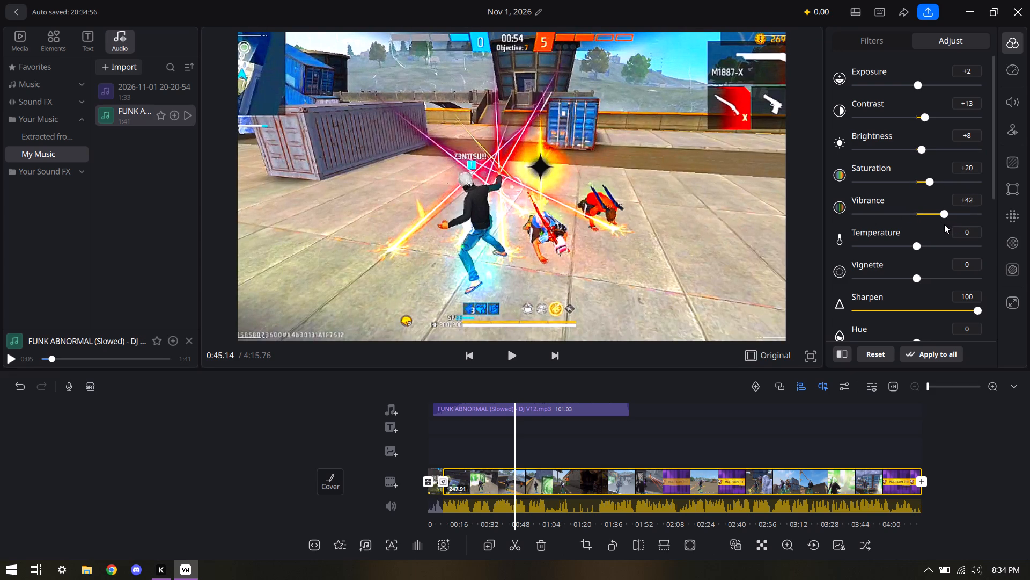
drag(944, 224, 935, 228)
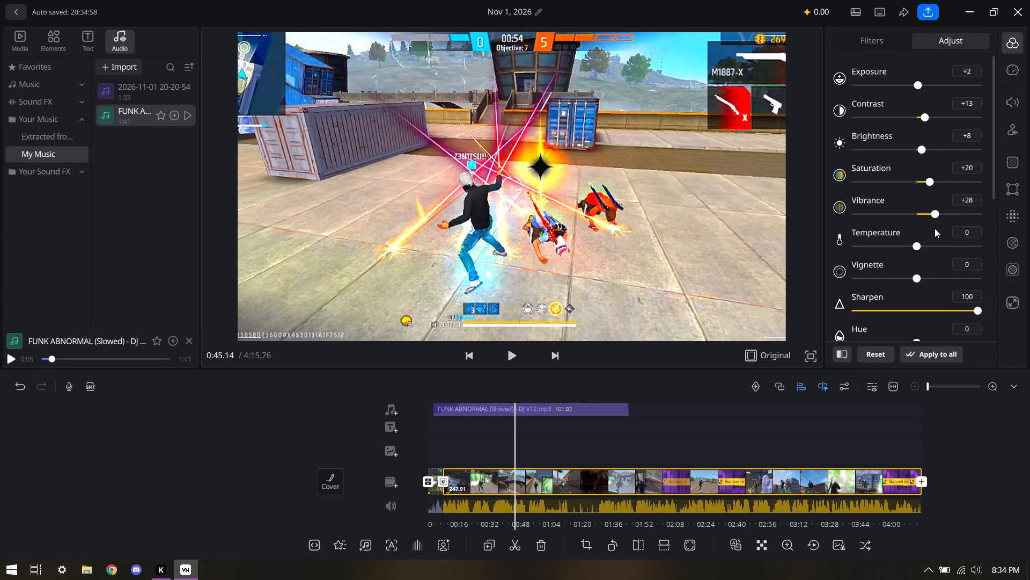
drag(935, 228, 929, 230)
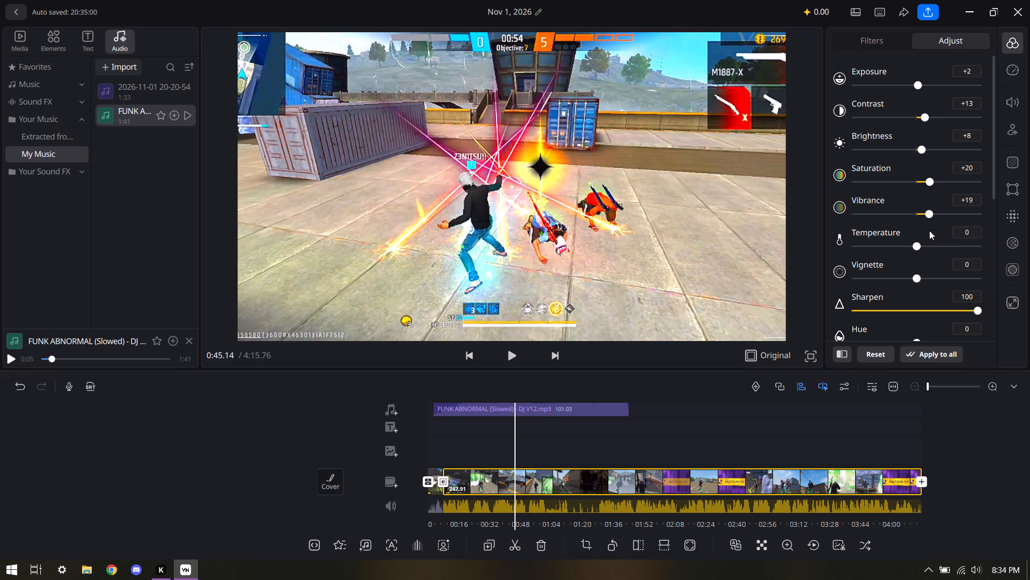
drag(929, 230, 930, 230)
drag(930, 230, 929, 230)
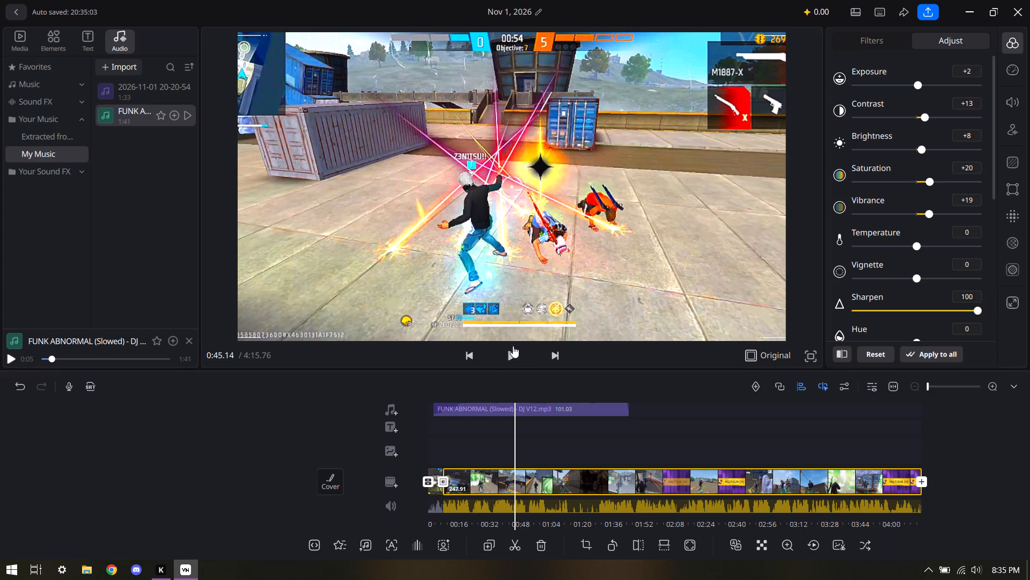
Preview the adjusted gameplay from 0:45 and replay the section around 0:55 to check the look and the action.
click(513, 348)
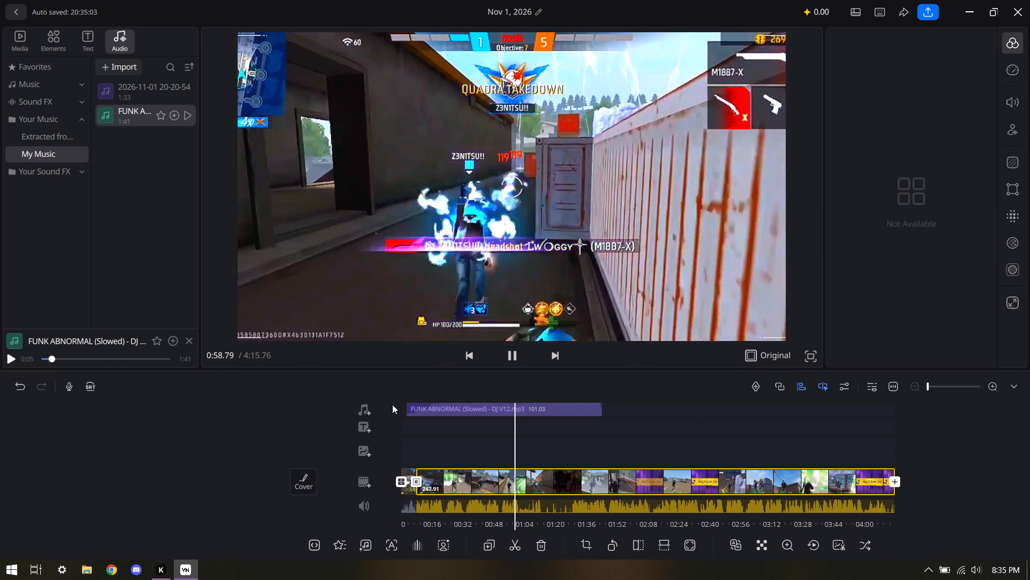
drag(476, 379, 502, 381)
drag(474, 444, 474, 445)
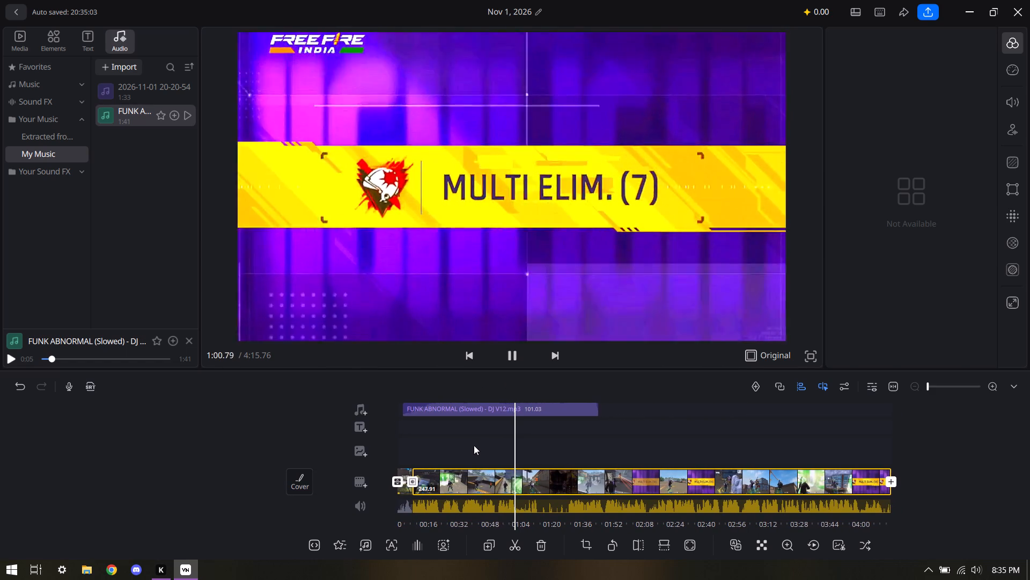
drag(474, 445, 504, 450)
click(515, 360)
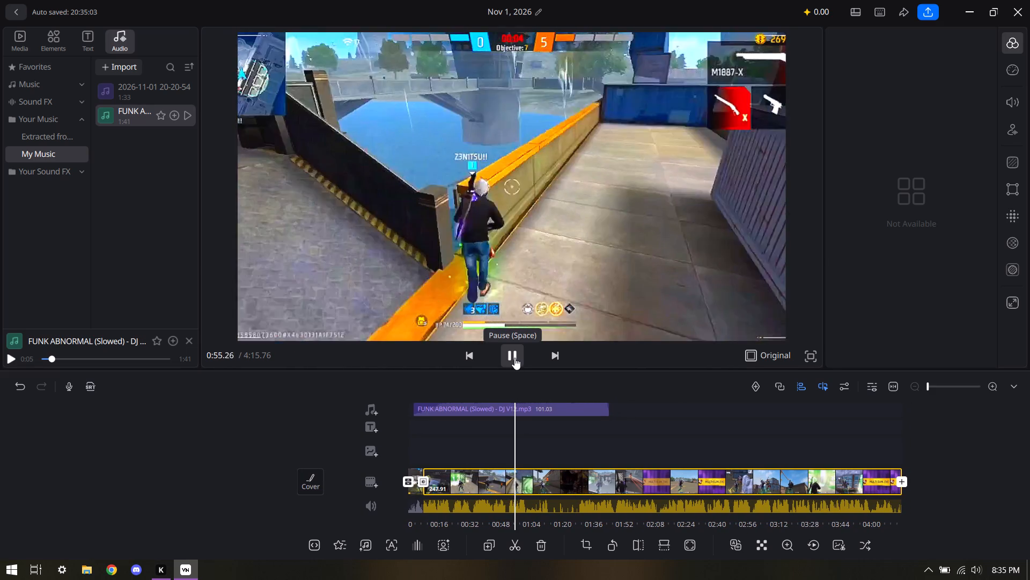
click(514, 358)
click(514, 358)
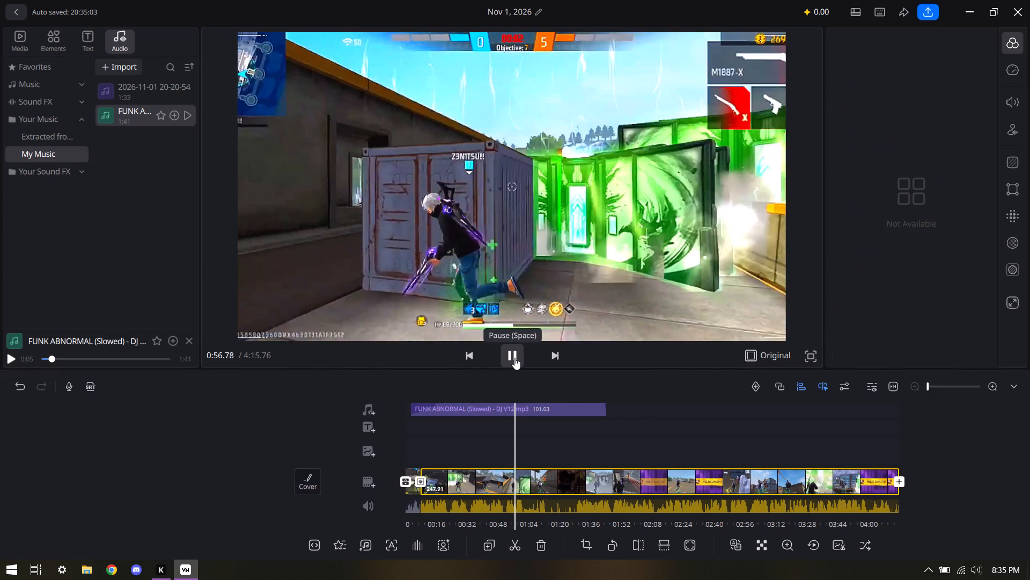
click(514, 358)
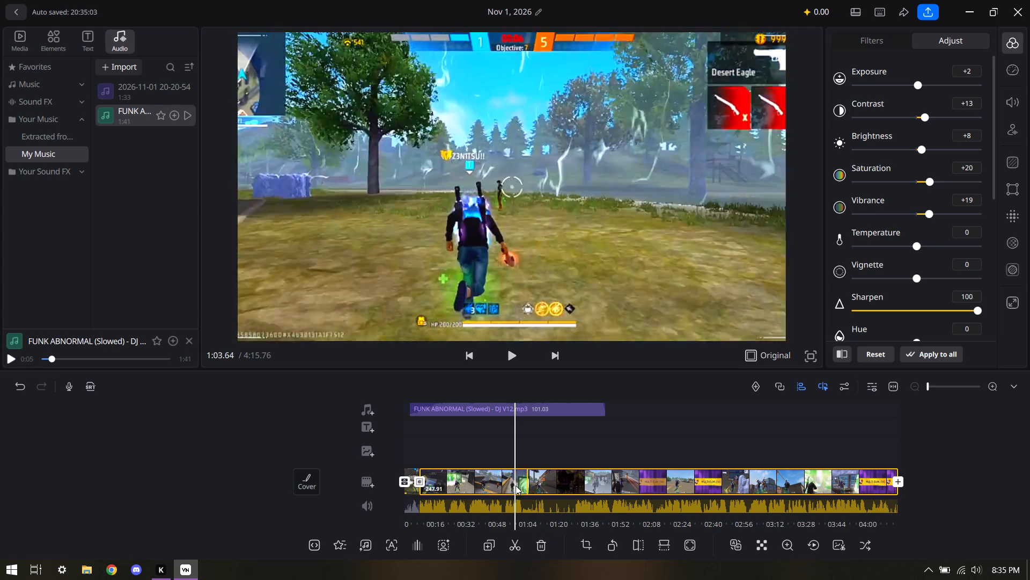
Split the main gameplay clip at 0:57.49, just before the Quadra Takedown kill.
drag(470, 445, 470, 446)
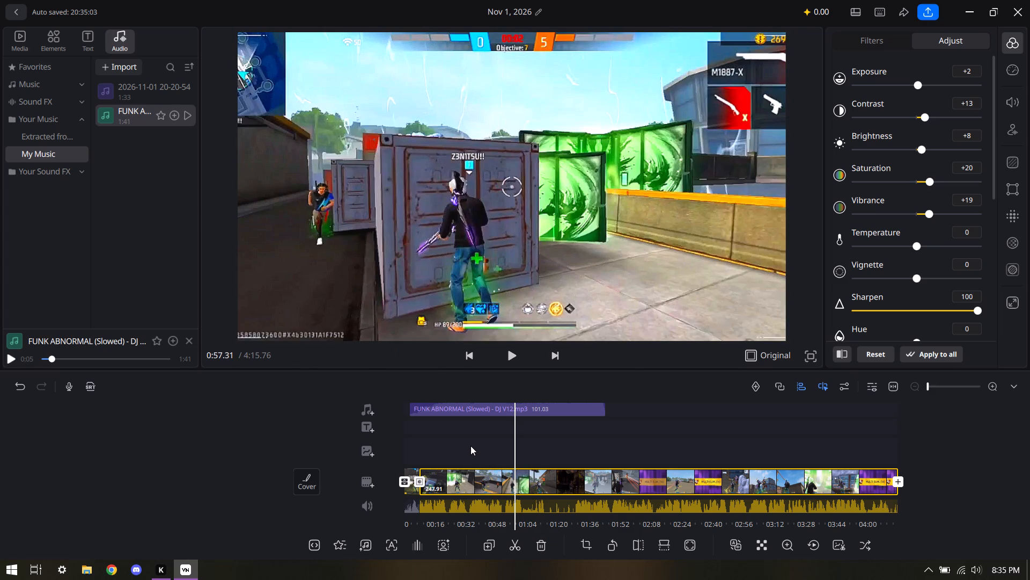
drag(470, 446, 482, 451)
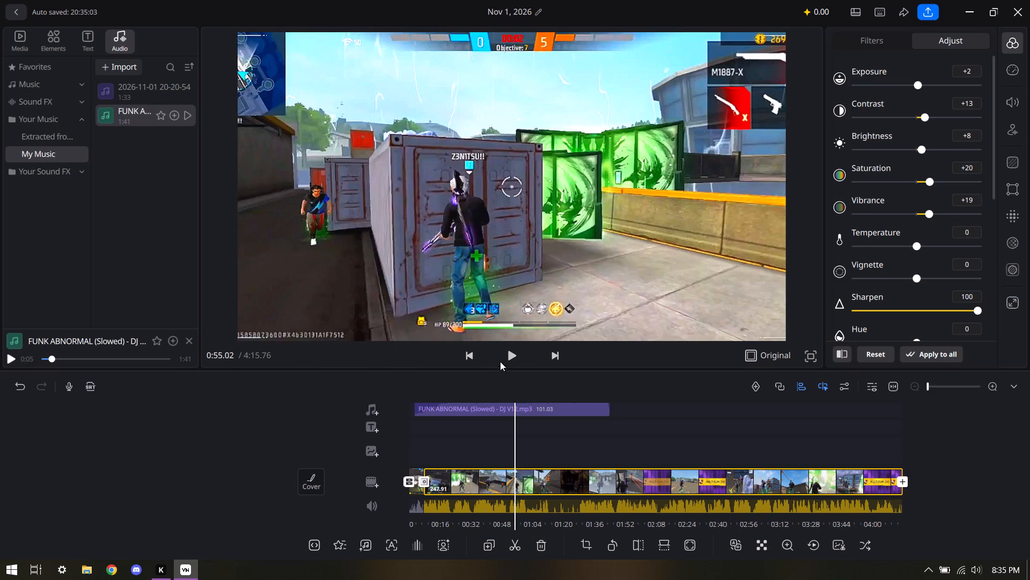
click(506, 352)
click(506, 352)
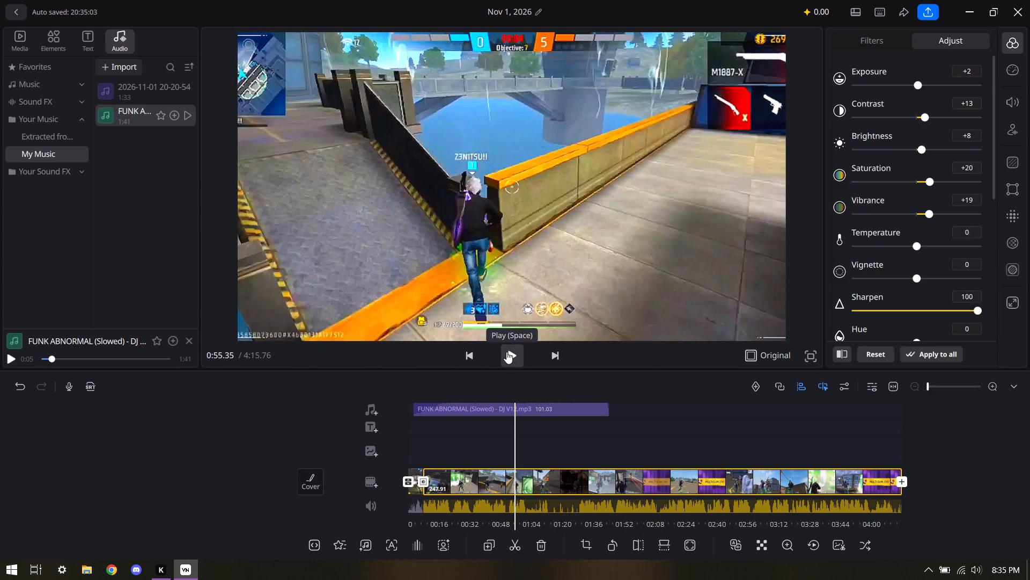
click(506, 352)
click(506, 352)
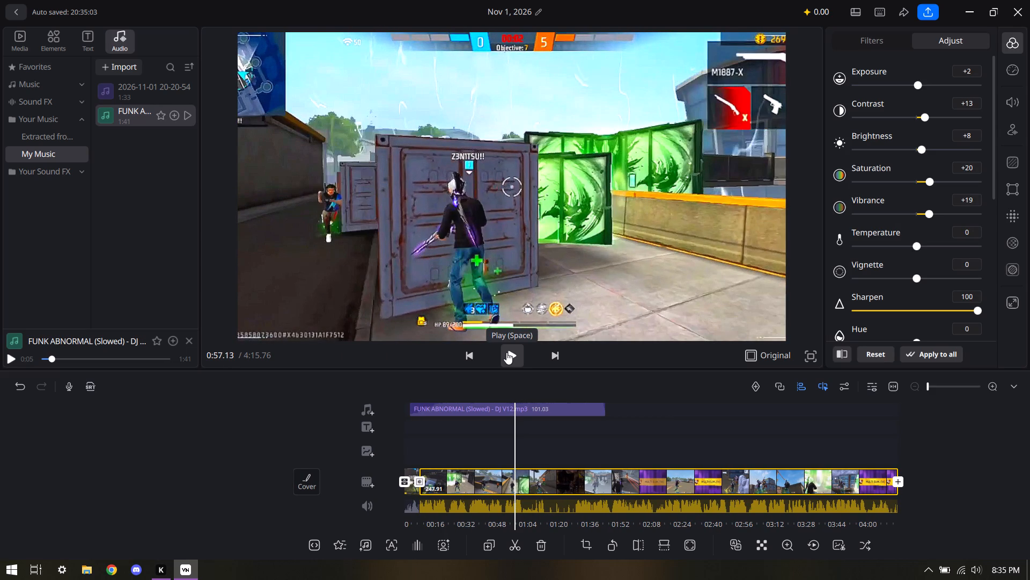
double_click(506, 352)
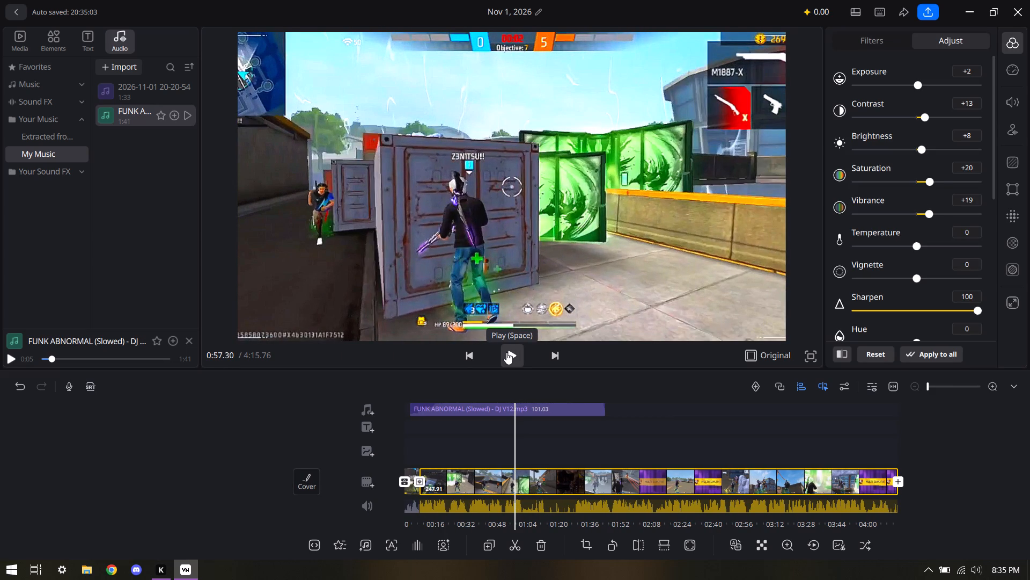
double_click(506, 352)
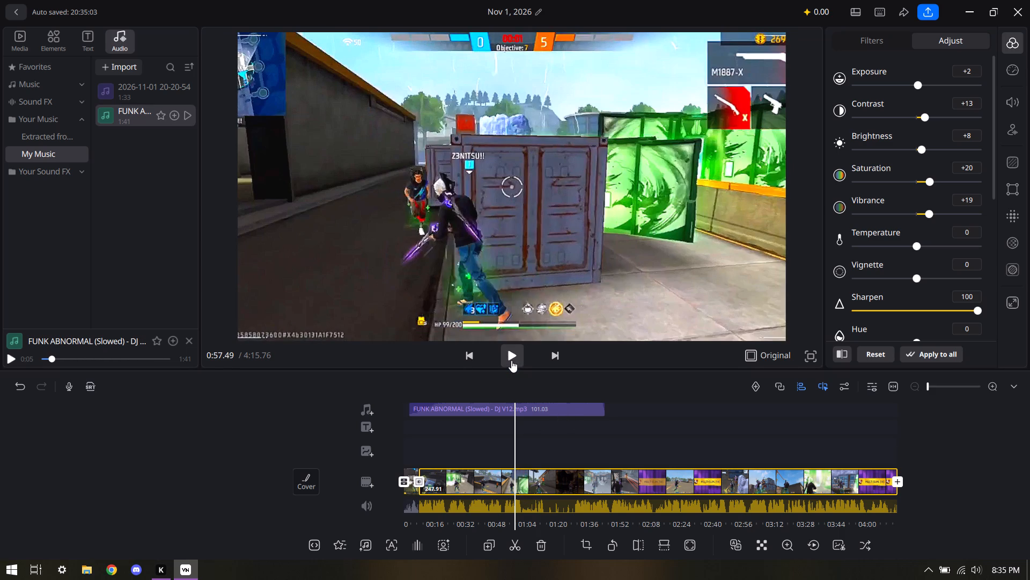
click(520, 552)
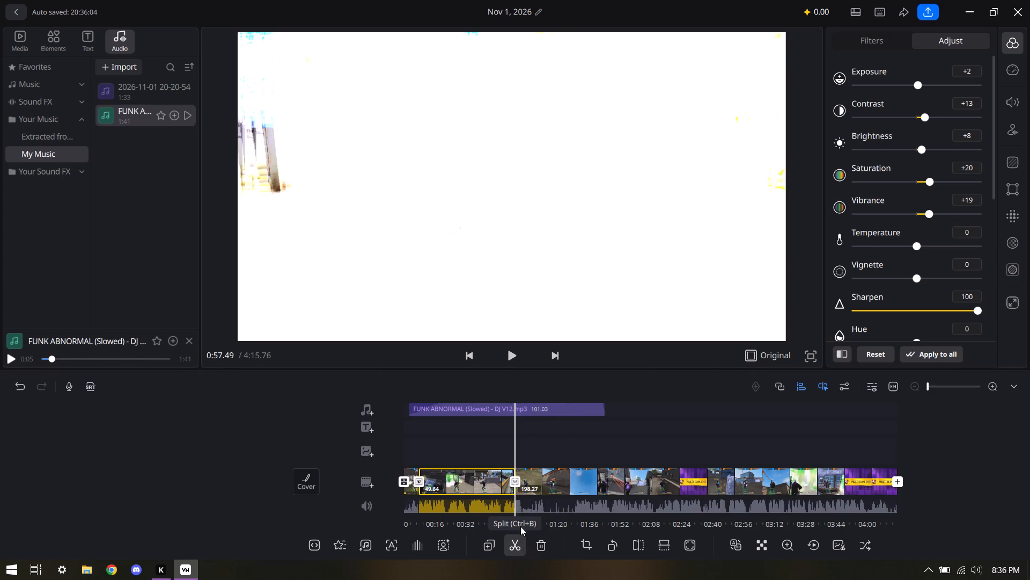
Preview the new cut and remove its Light transition by setting the transition to None.
click(511, 362)
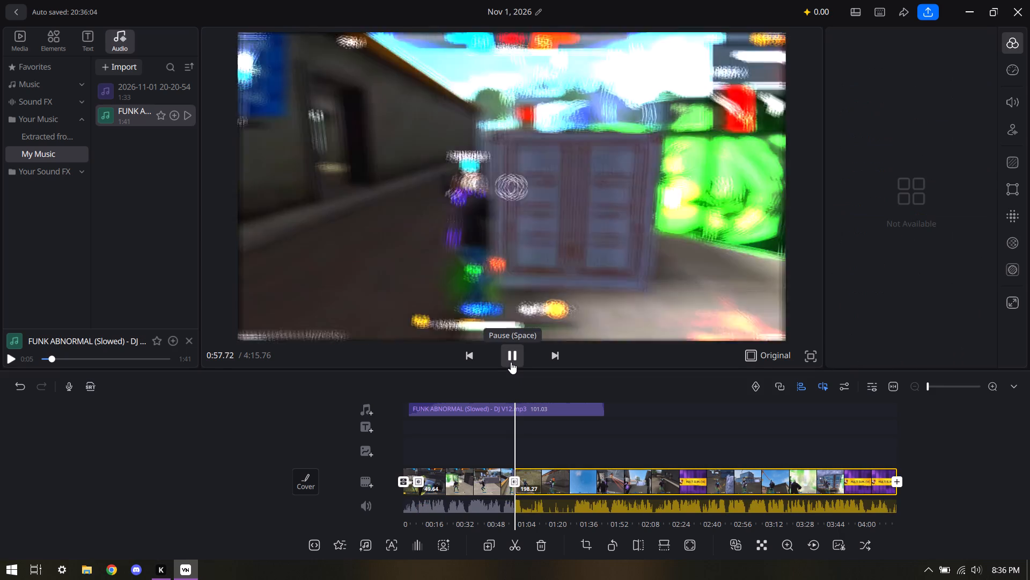
click(511, 362)
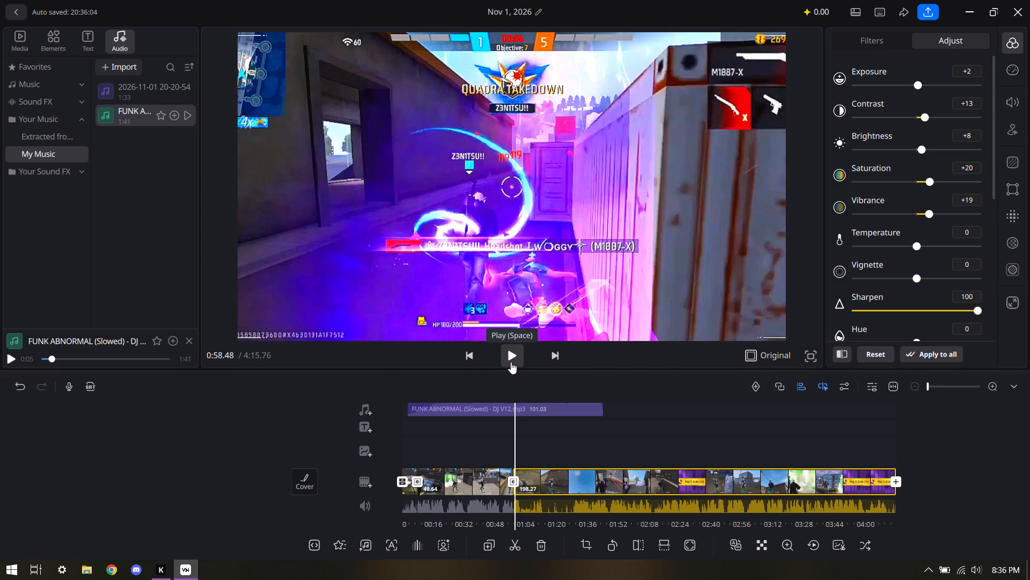
click(513, 481)
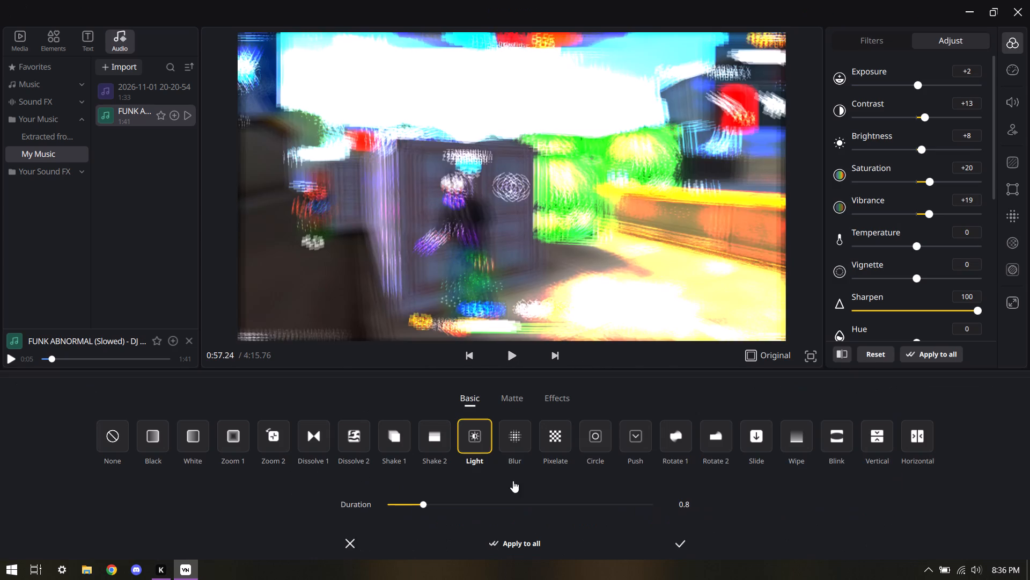
click(117, 434)
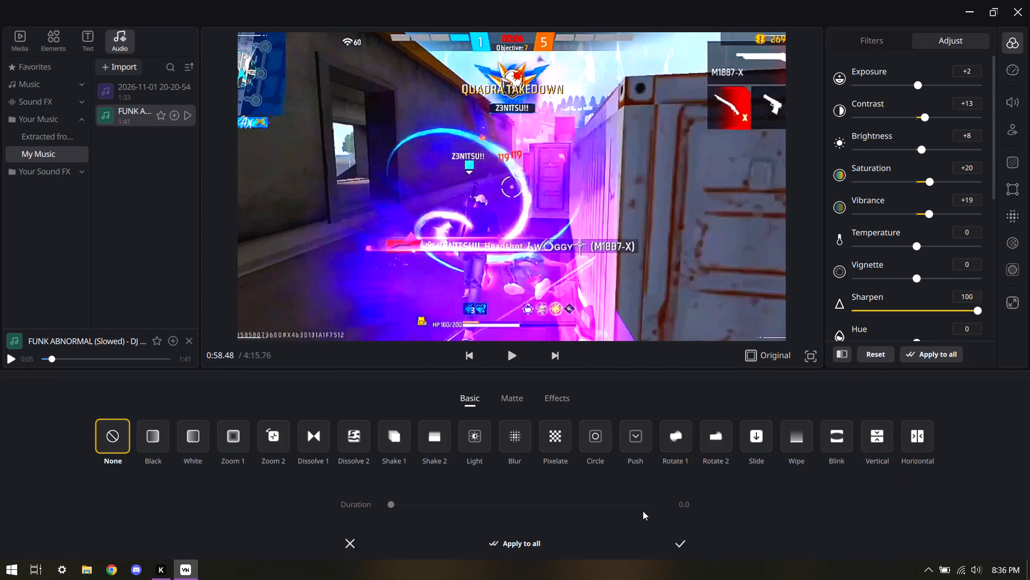
click(673, 554)
click(678, 546)
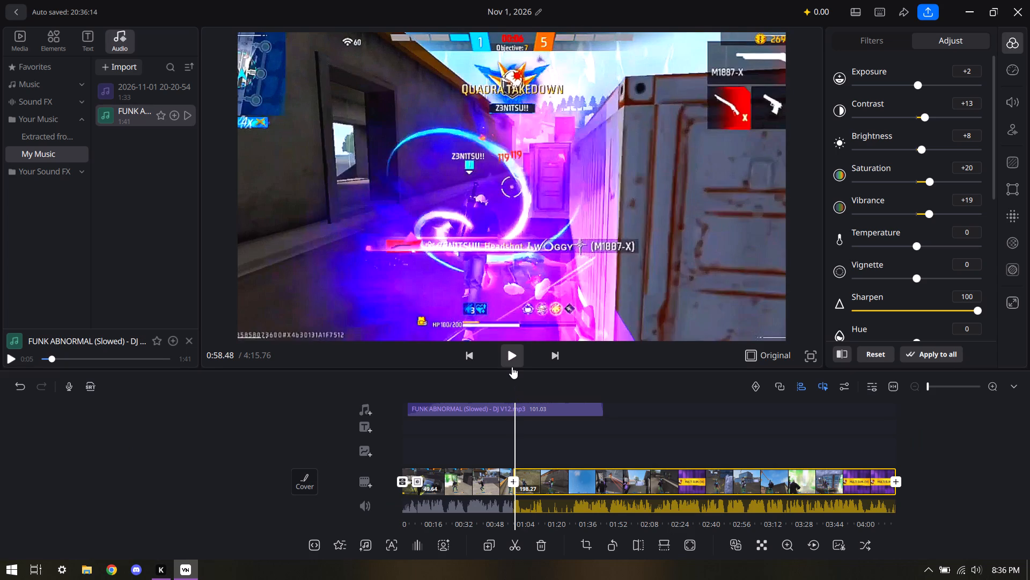
Undo the transition removal and the split of the gameplay clip made at 0:57.49.
click(512, 363)
drag(503, 453, 526, 456)
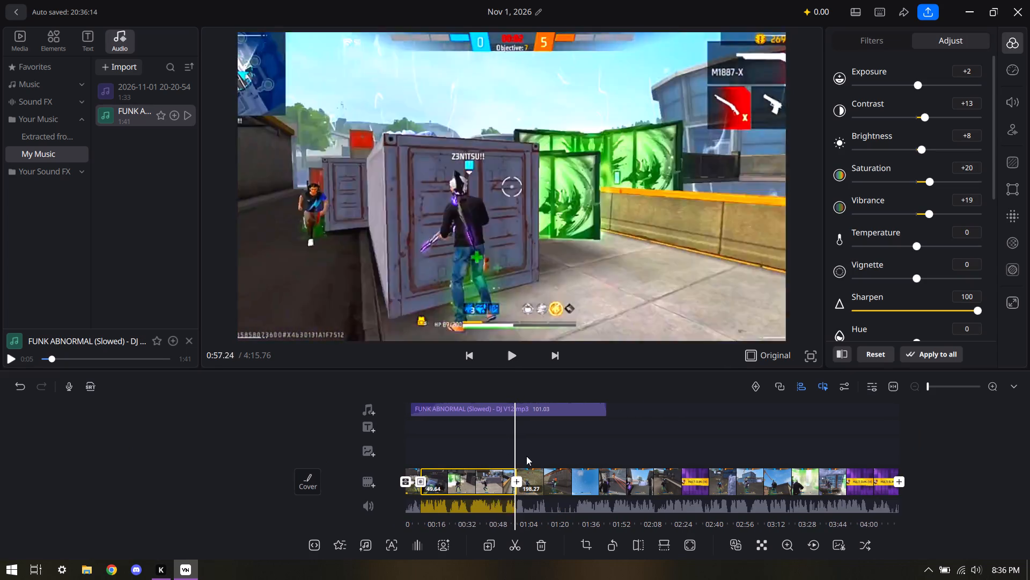
drag(526, 456, 536, 456)
click(517, 358)
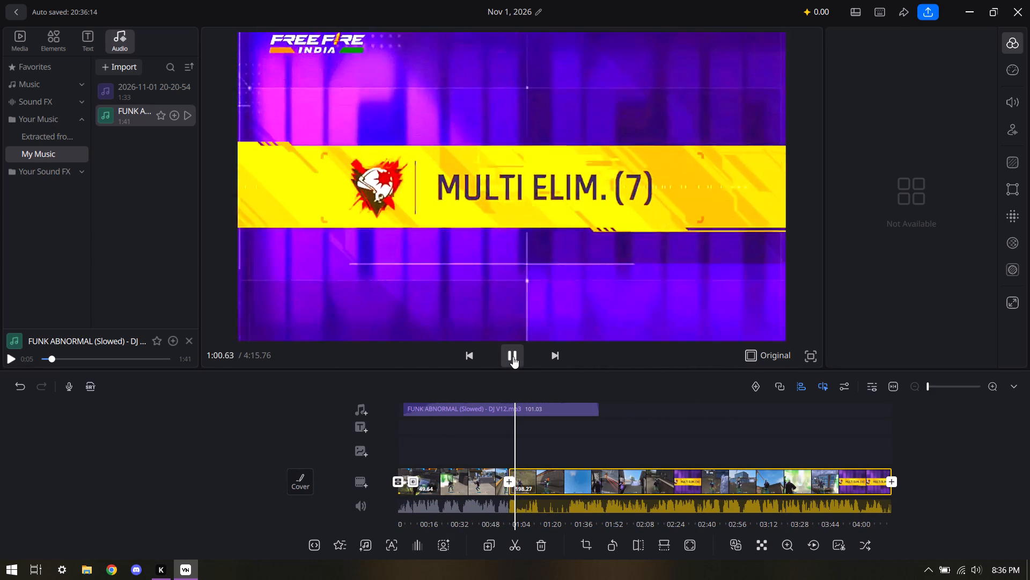
click(513, 356)
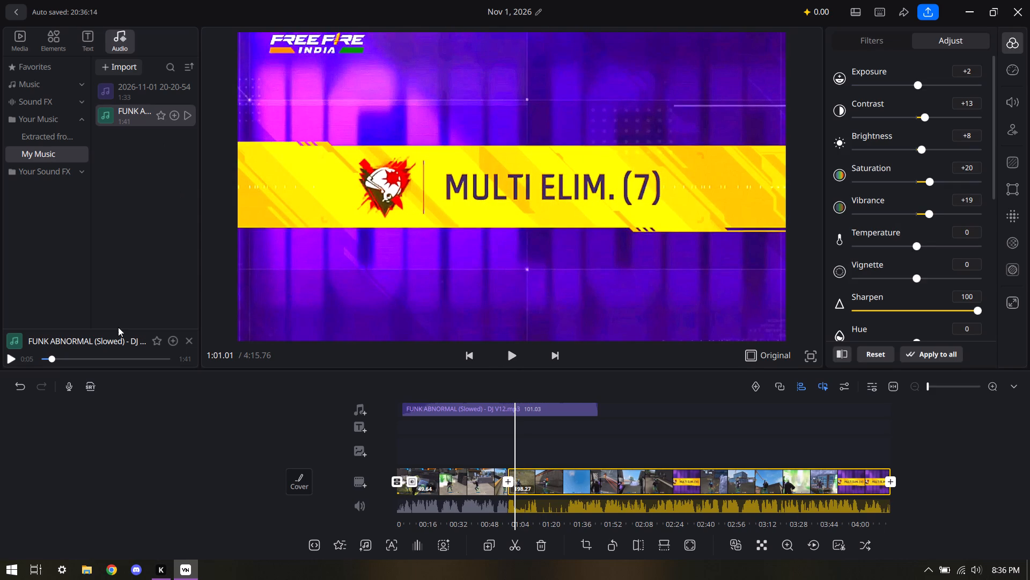
click(23, 385)
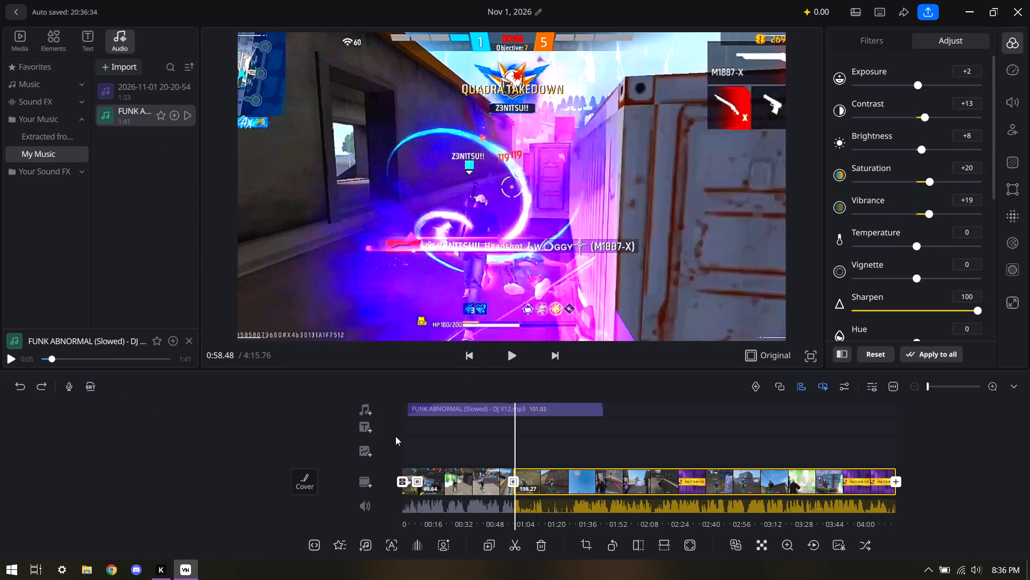
drag(397, 437, 415, 436)
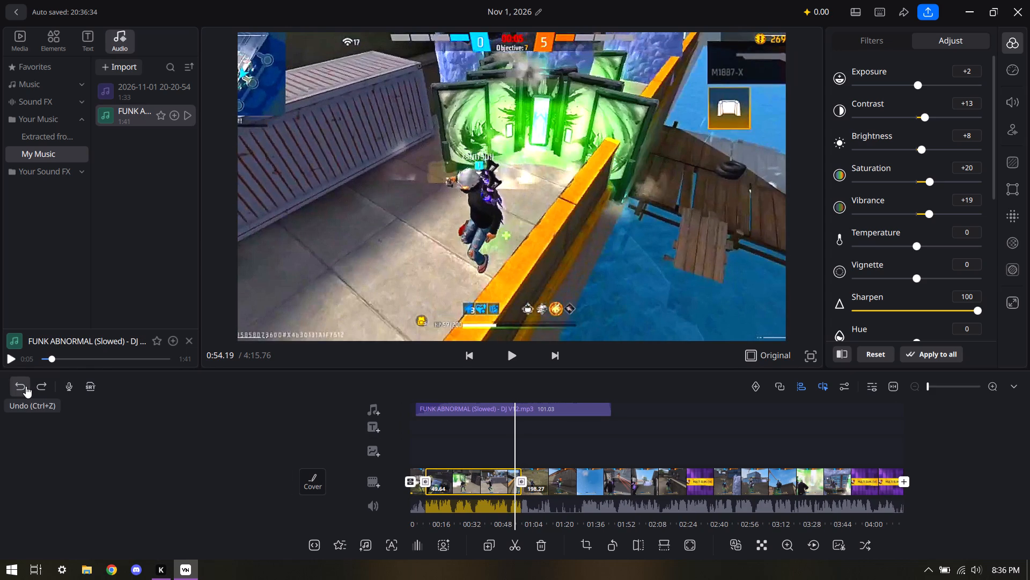
click(26, 386)
Split the main gameplay clip at 0:50.64, on the MULTI ELIM. (7) banner after the Double Takedown.
drag(465, 426, 490, 428)
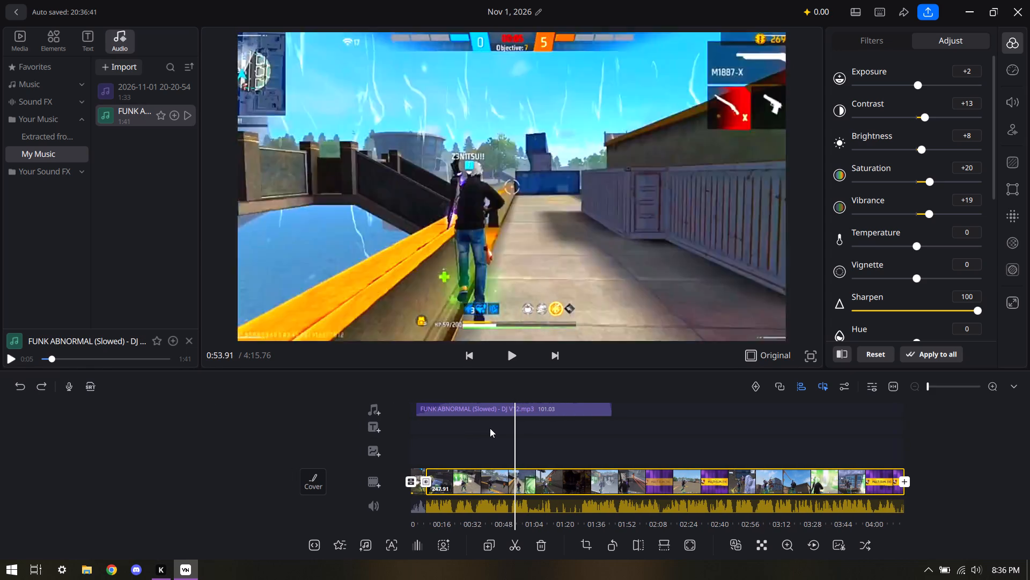
drag(490, 428, 499, 428)
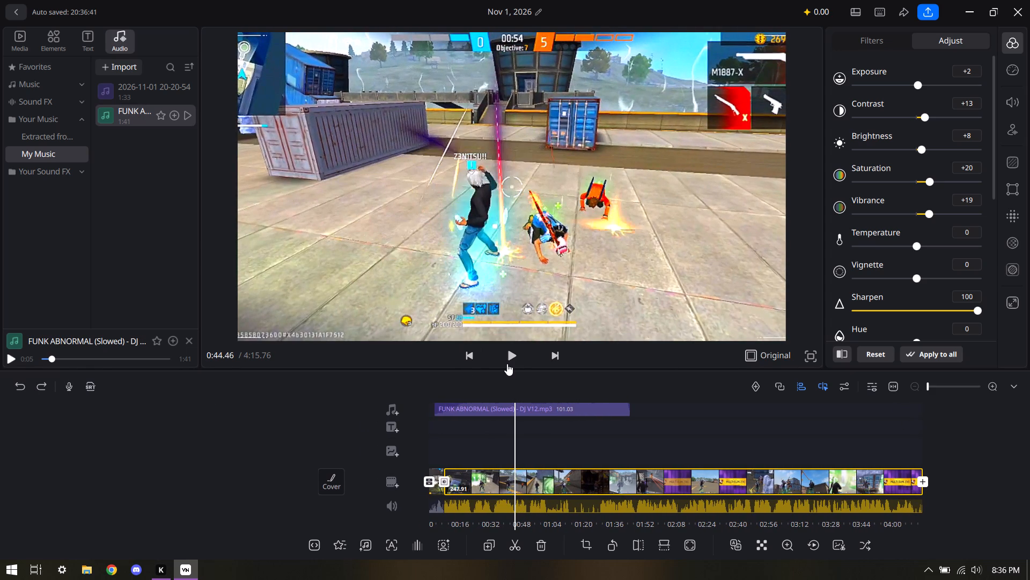
click(507, 363)
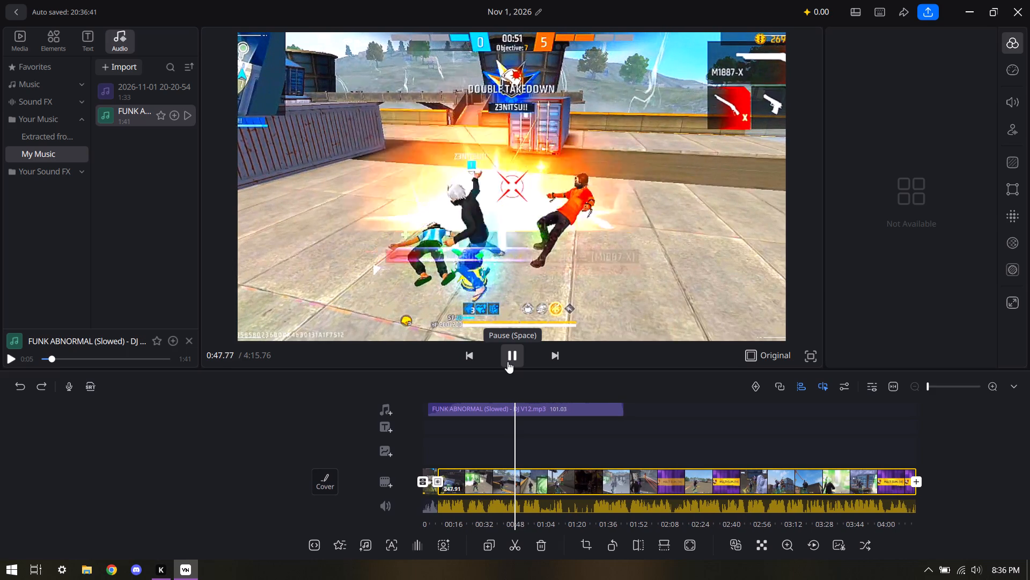
click(507, 361)
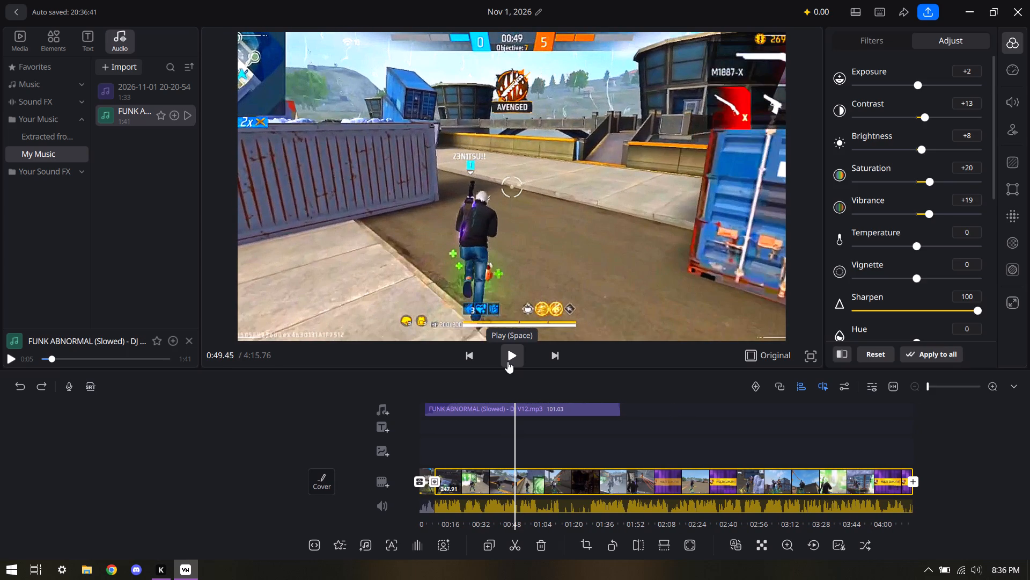
click(507, 361)
click(507, 361)
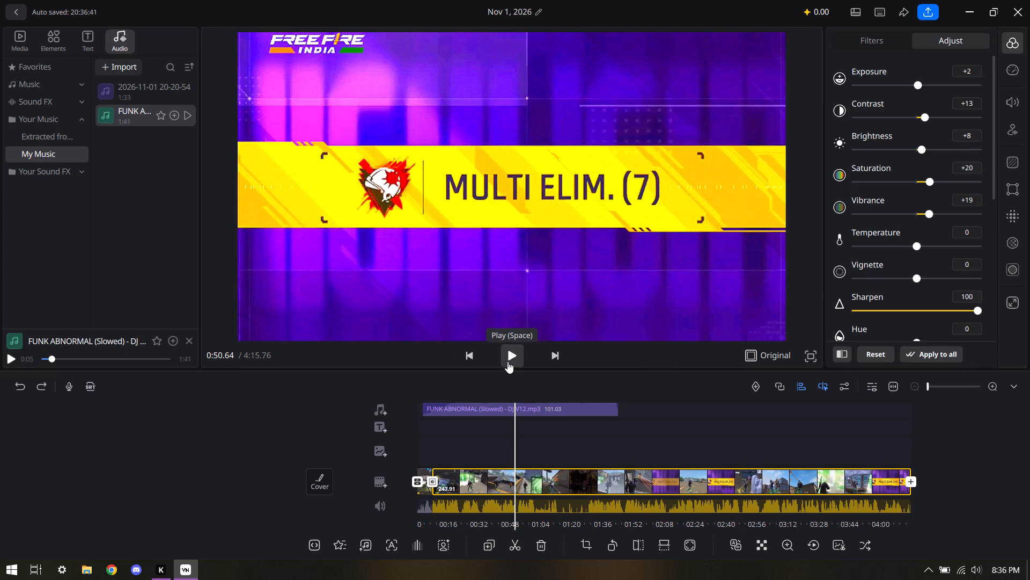
click(516, 543)
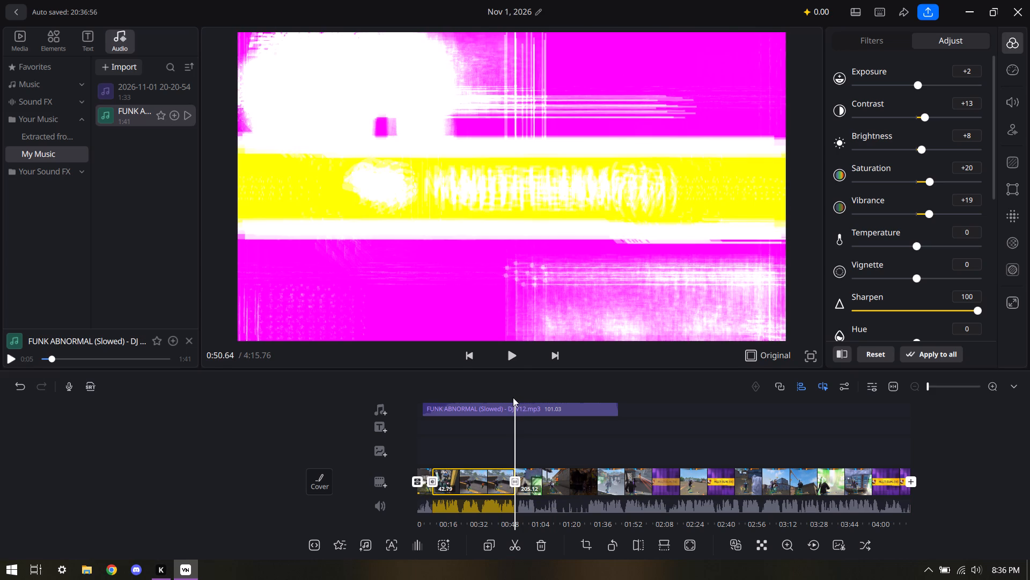
Split the second part of the gameplay at 1:00.39, on the Flawless banner after the Quadra Takedown.
click(518, 362)
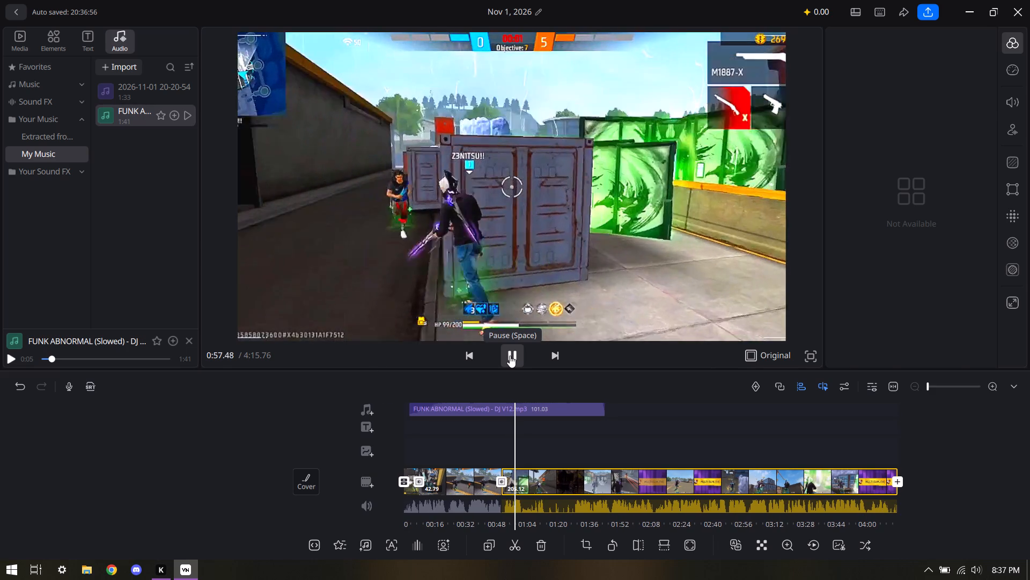
click(510, 356)
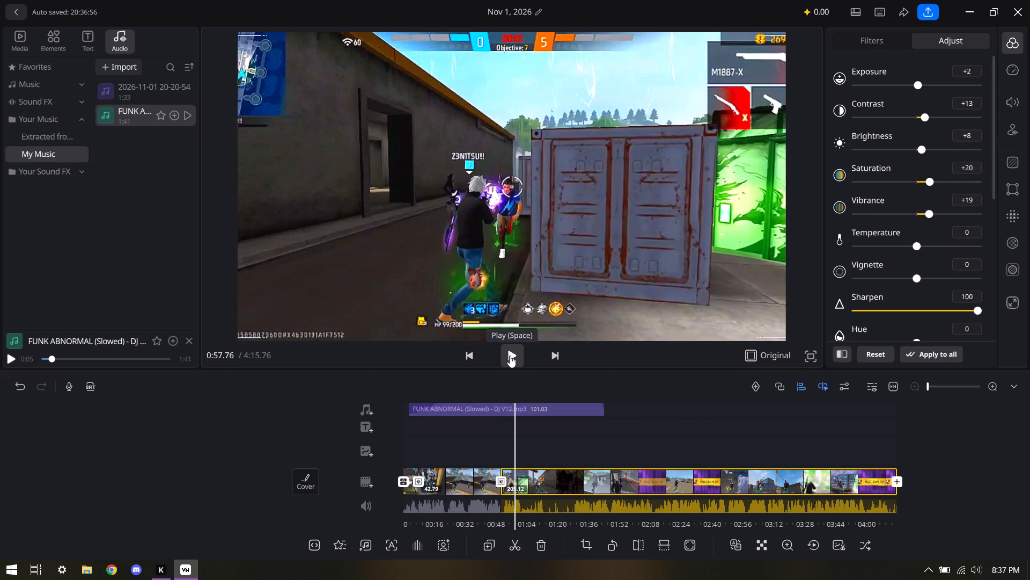
click(510, 356)
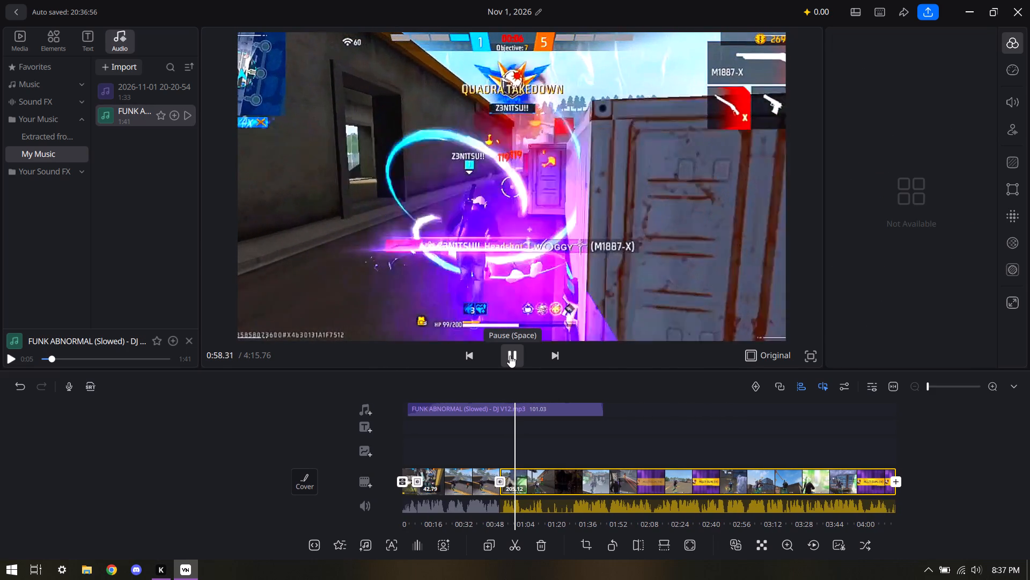
click(510, 356)
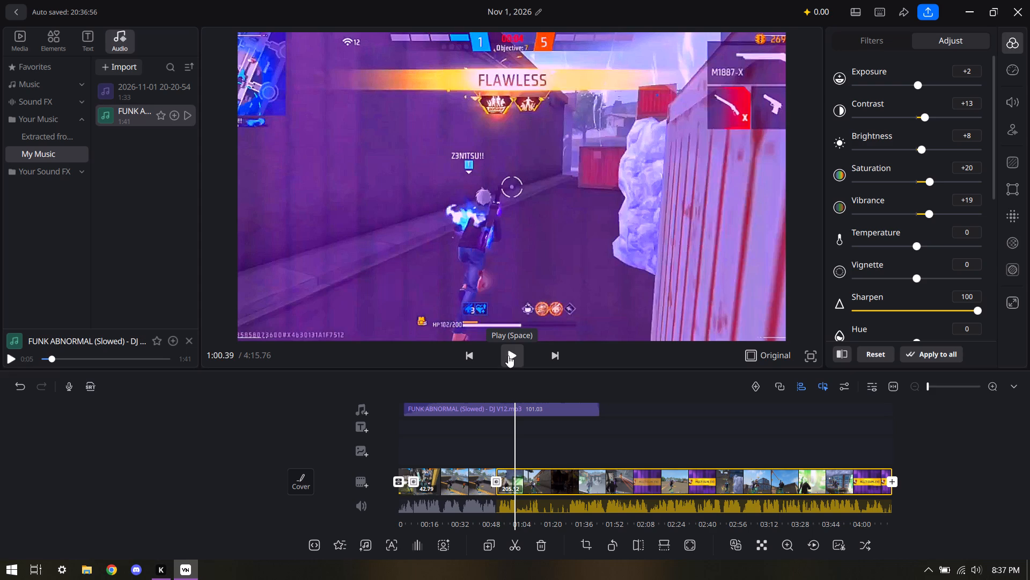
click(512, 544)
Add a keyframe at 1:00.39 on the short Quadra Takedown clip, keeping its source footage.
click(506, 495)
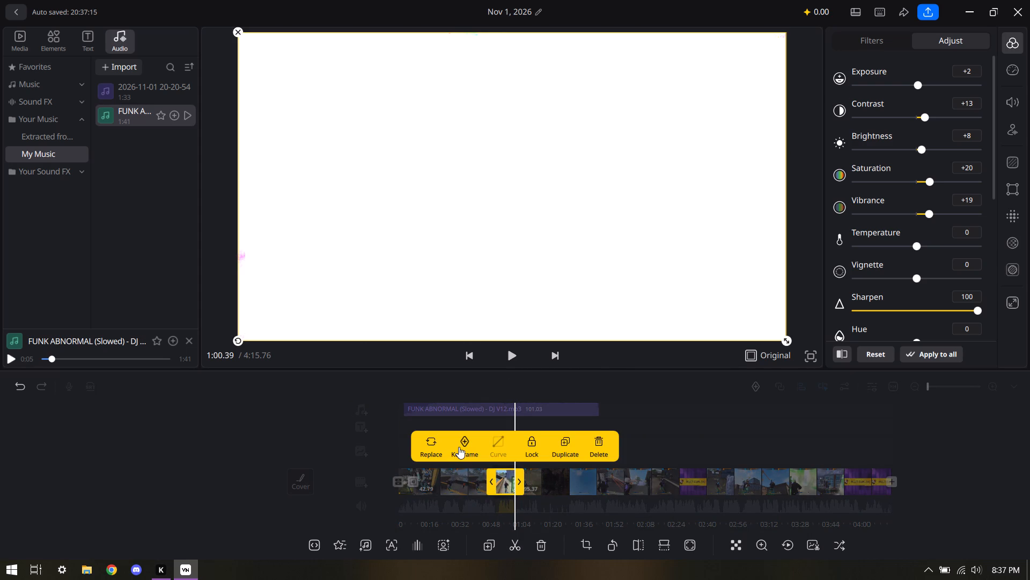
click(459, 447)
click(431, 446)
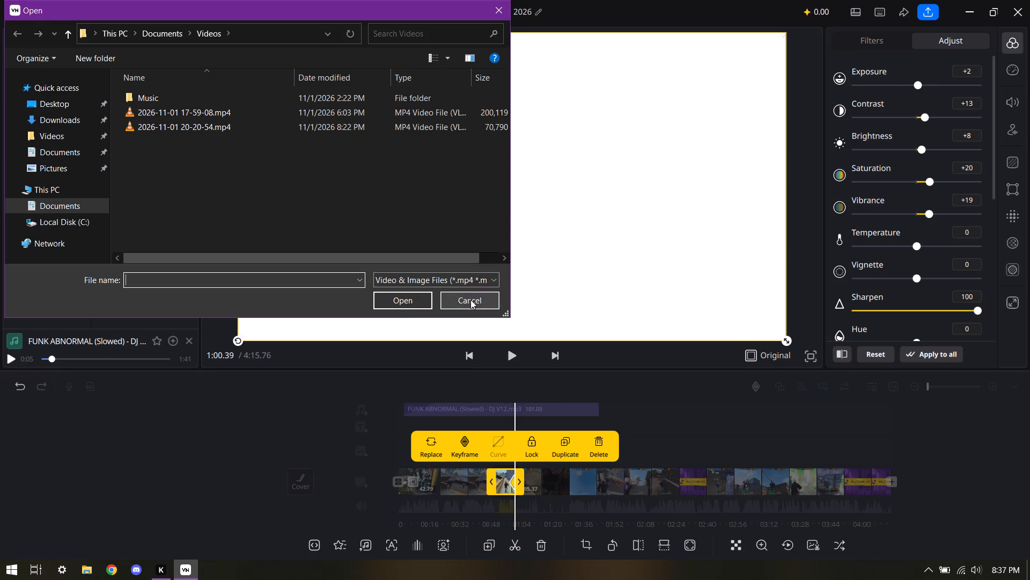
click(470, 300)
click(255, 413)
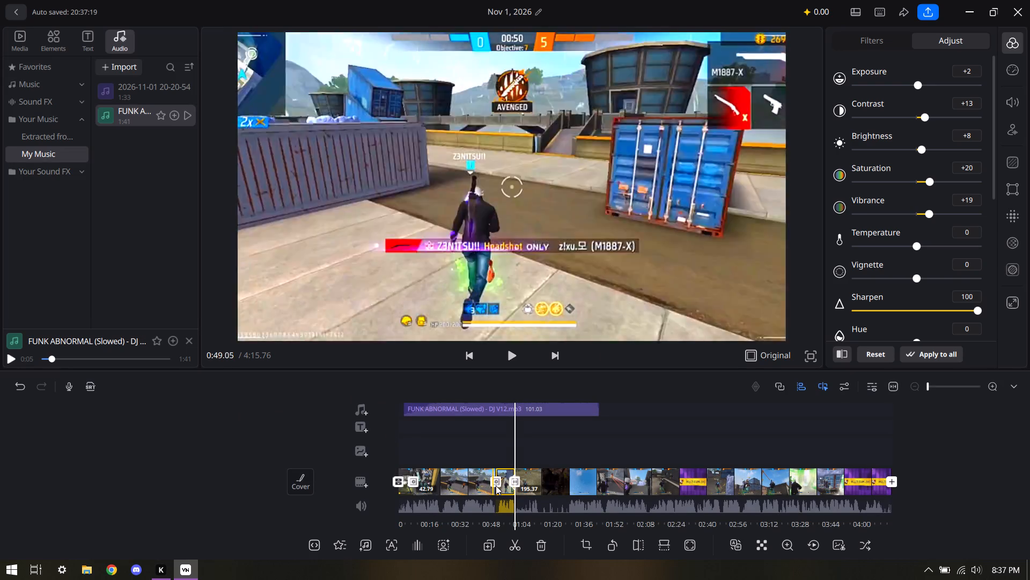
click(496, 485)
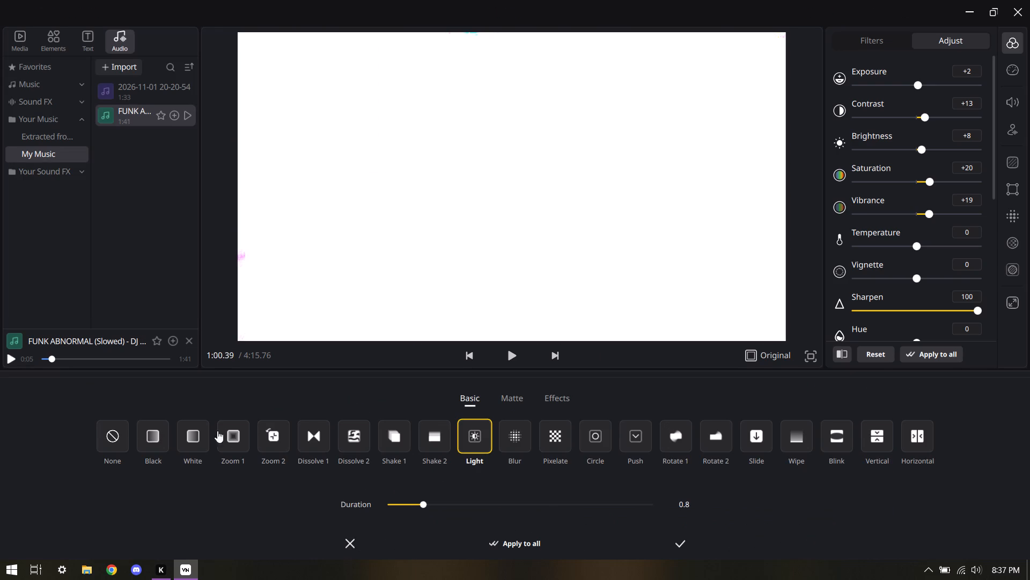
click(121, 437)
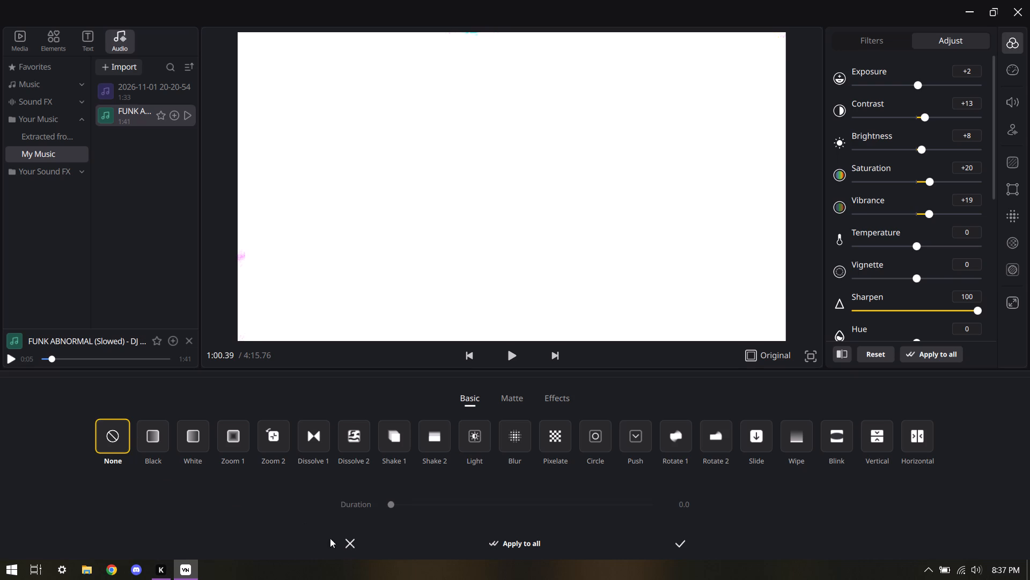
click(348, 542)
Set the Light transitions at both ends of the short clip, at 1:00.39 and 0:50.64, to None.
click(517, 481)
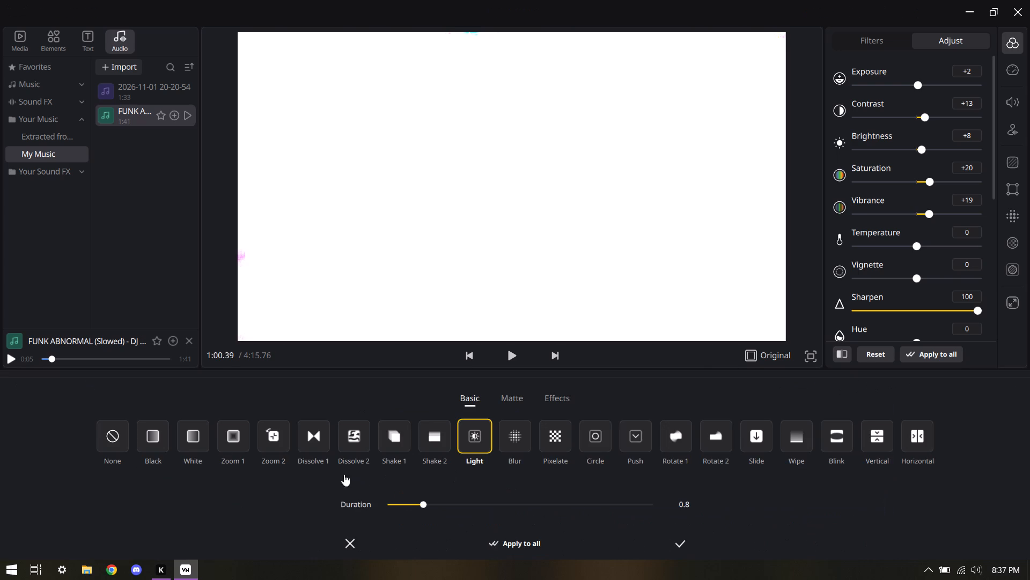
click(128, 434)
click(675, 545)
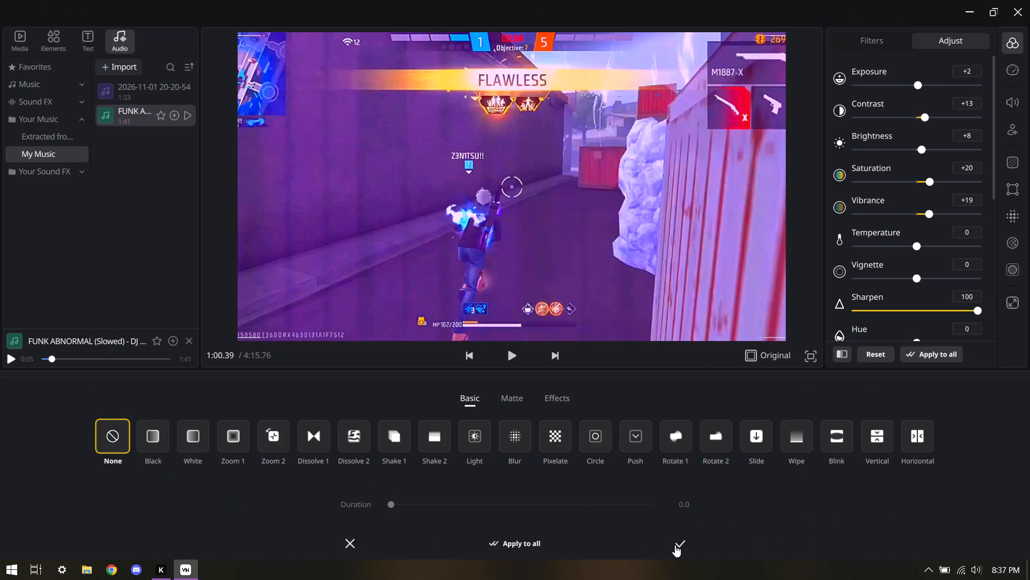
click(496, 484)
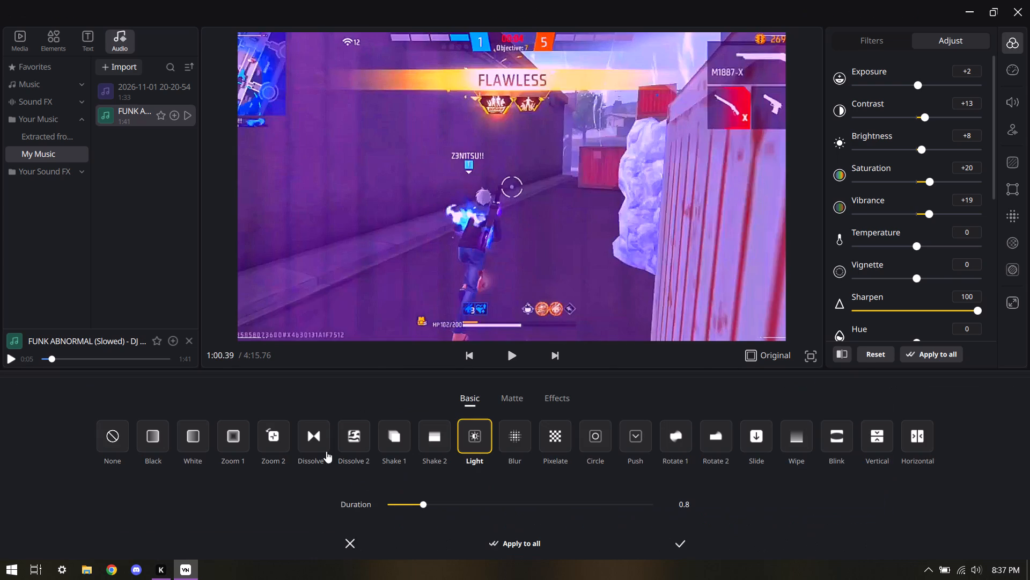
click(106, 434)
click(676, 545)
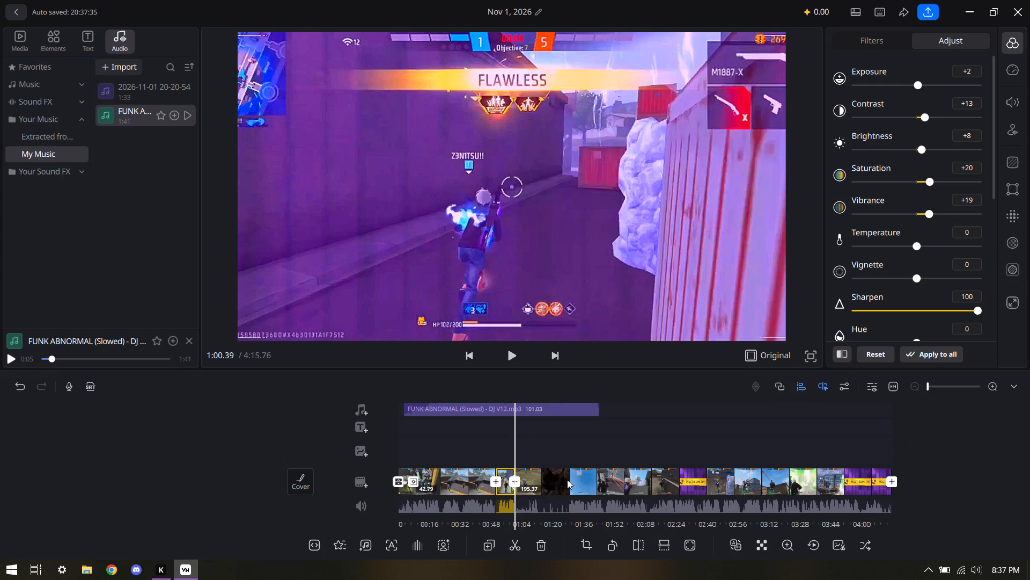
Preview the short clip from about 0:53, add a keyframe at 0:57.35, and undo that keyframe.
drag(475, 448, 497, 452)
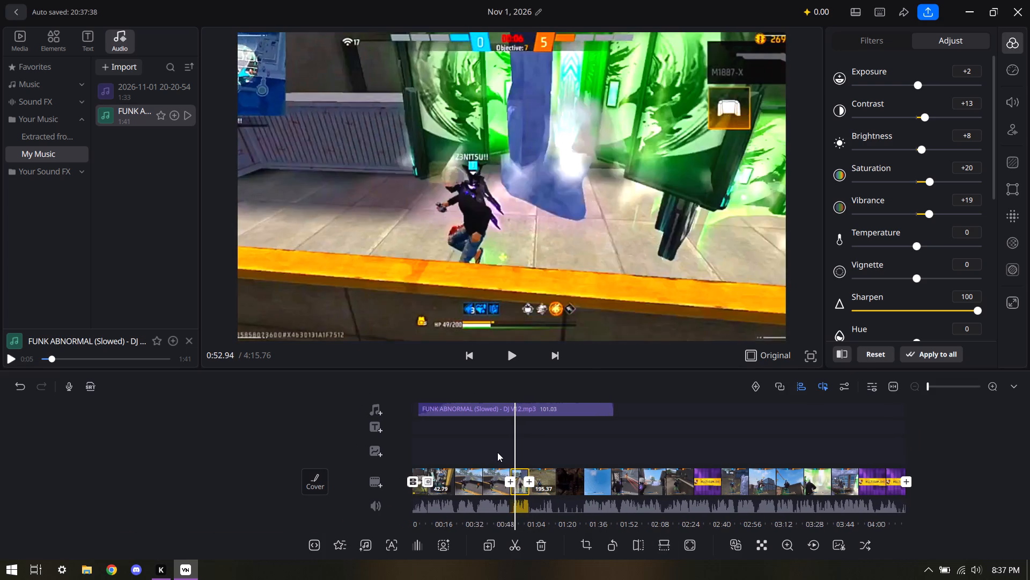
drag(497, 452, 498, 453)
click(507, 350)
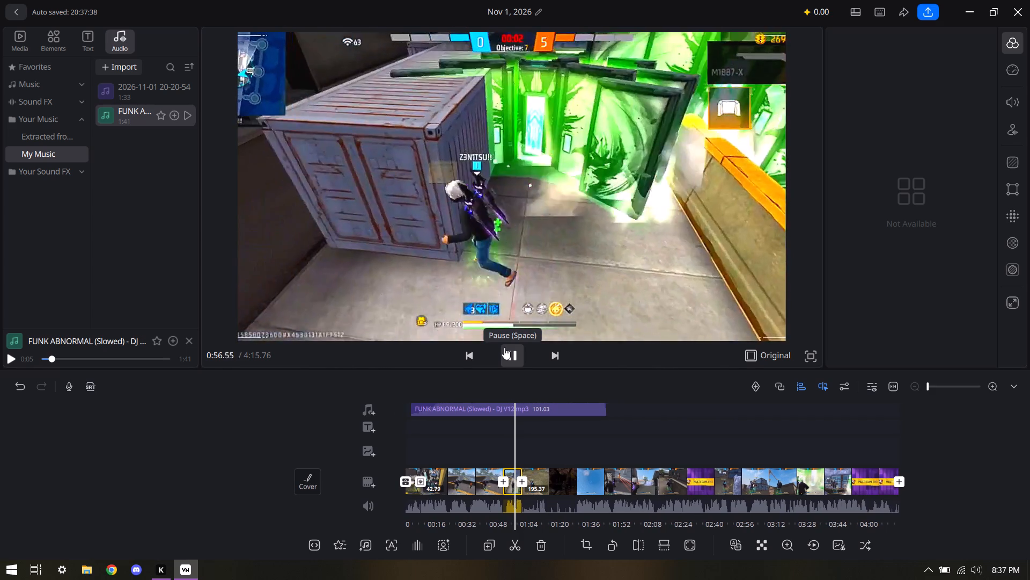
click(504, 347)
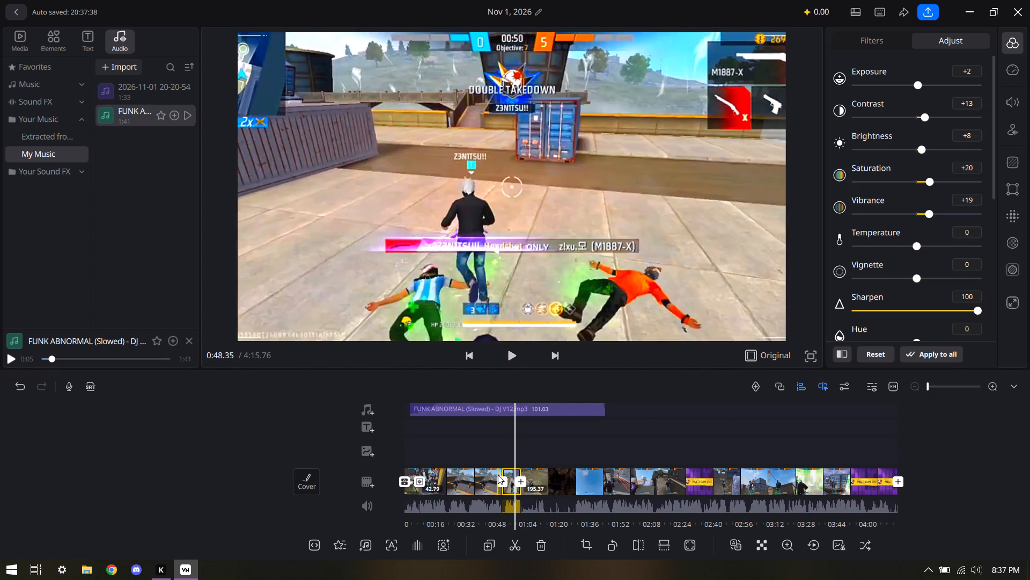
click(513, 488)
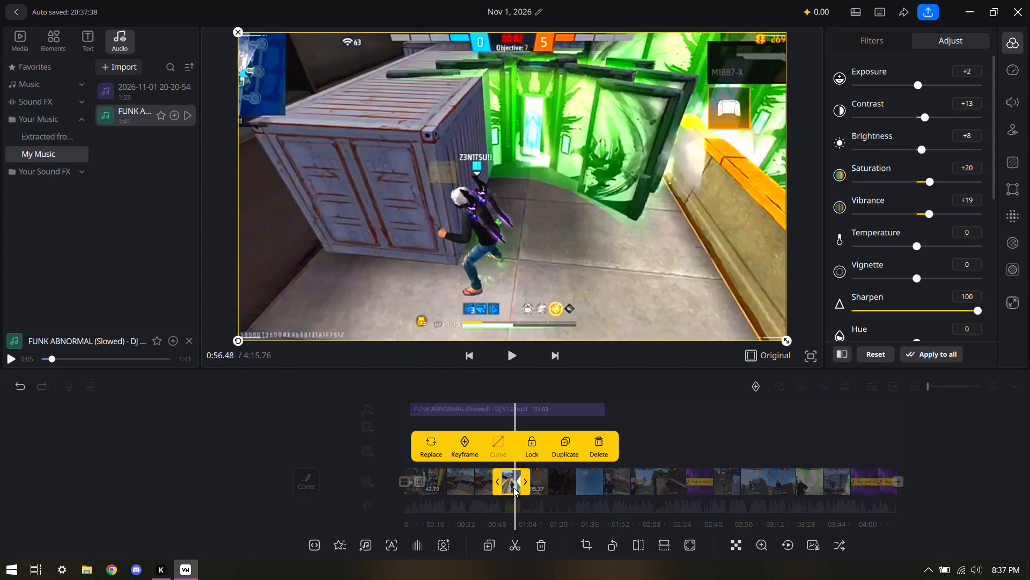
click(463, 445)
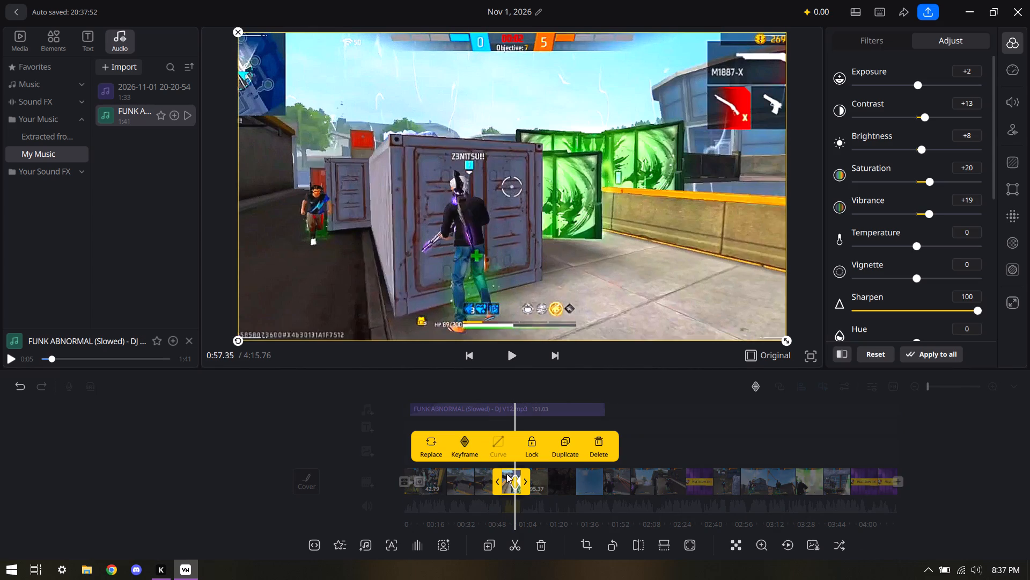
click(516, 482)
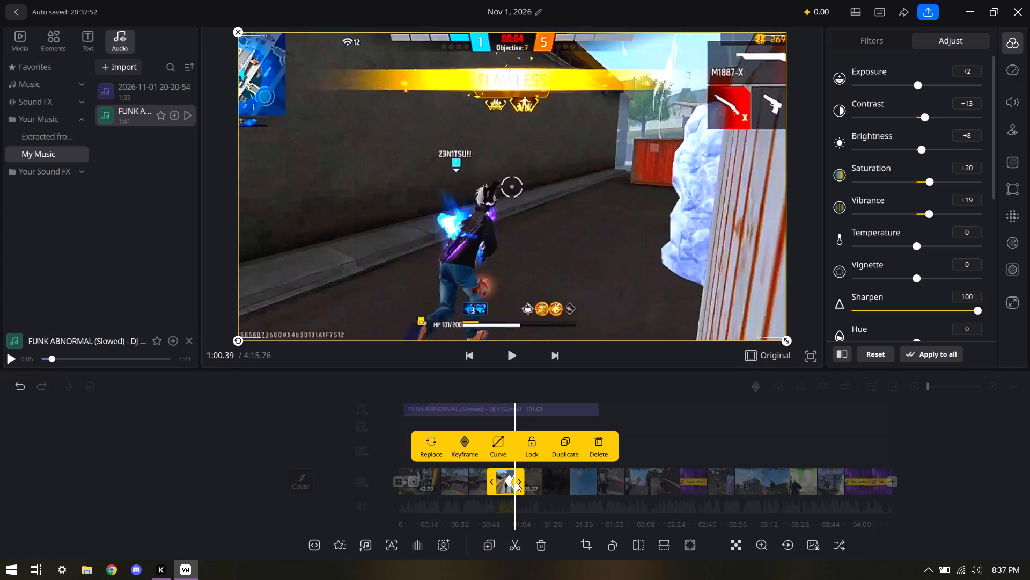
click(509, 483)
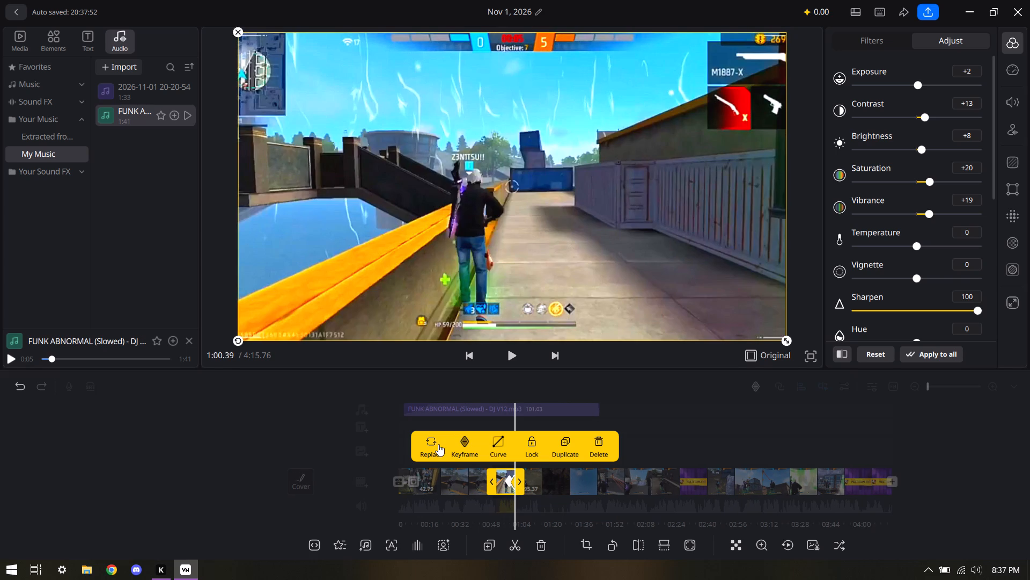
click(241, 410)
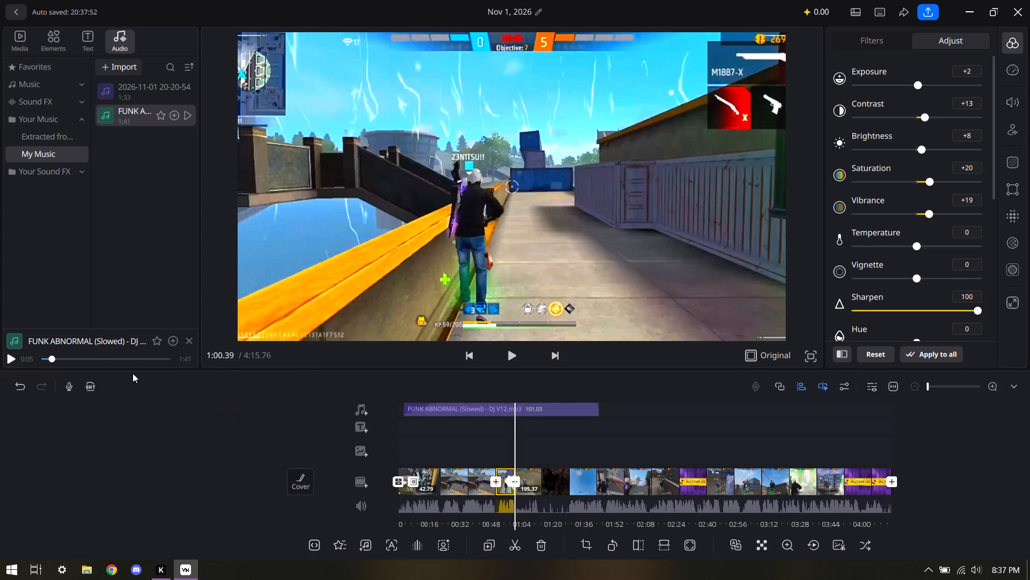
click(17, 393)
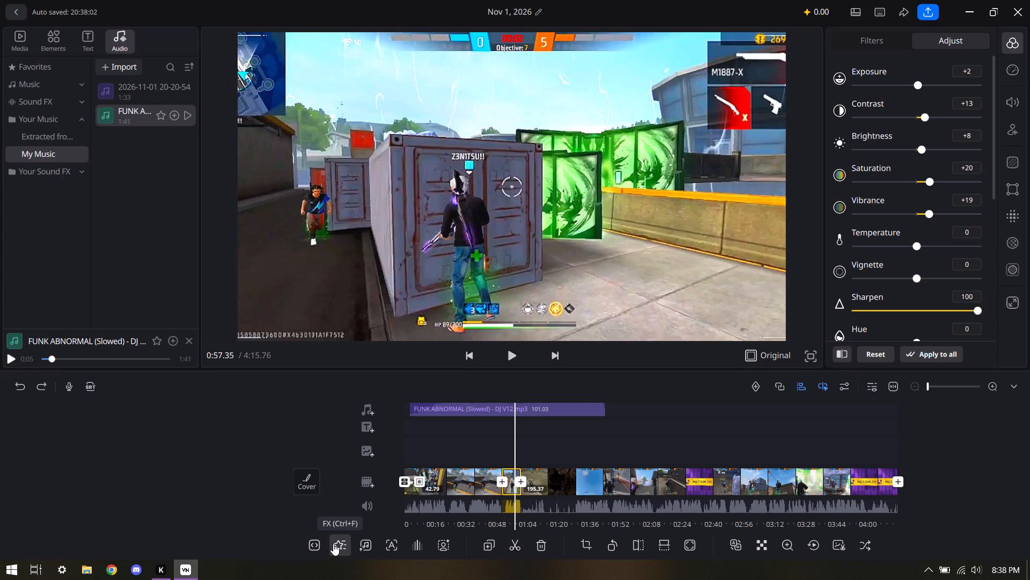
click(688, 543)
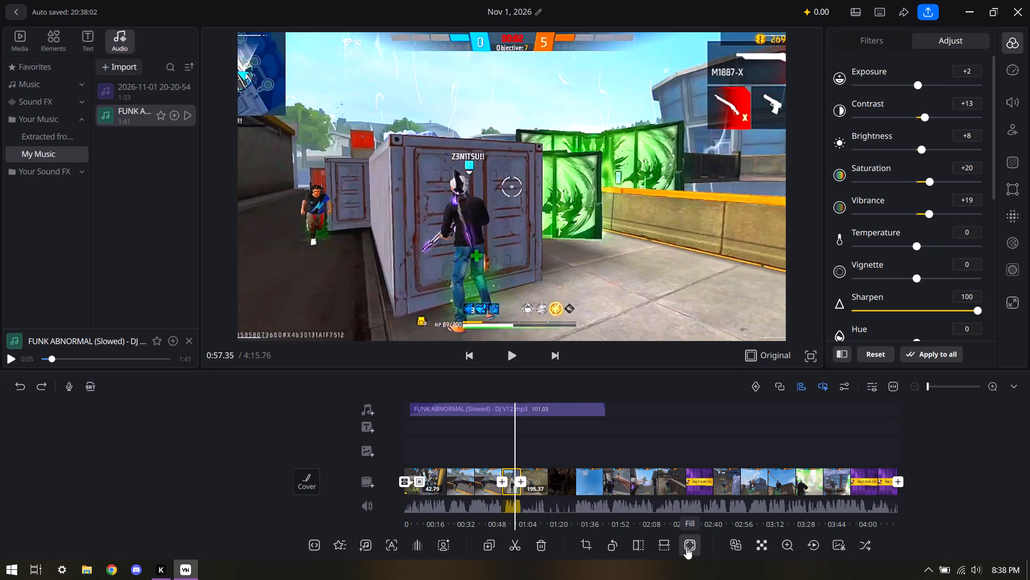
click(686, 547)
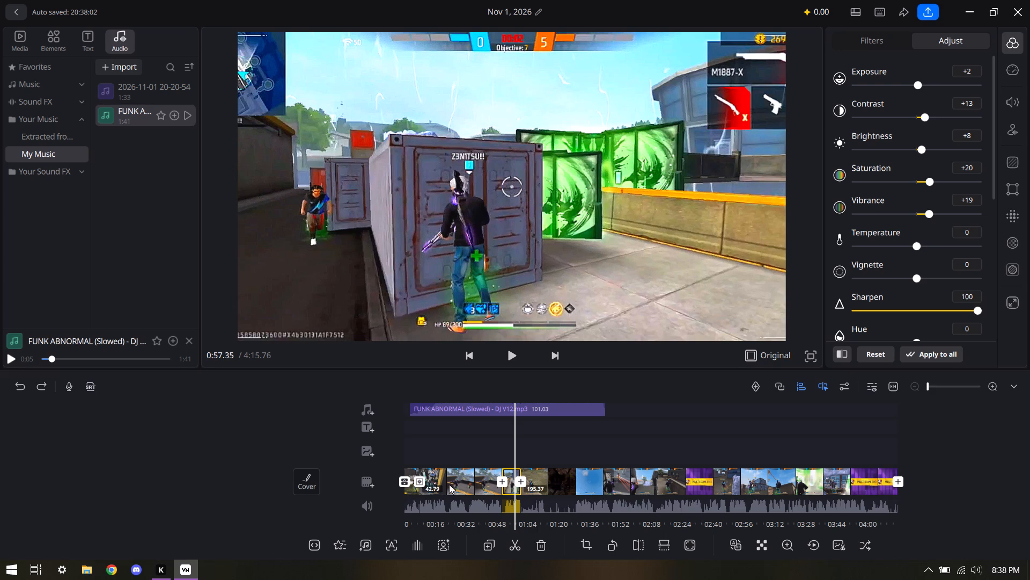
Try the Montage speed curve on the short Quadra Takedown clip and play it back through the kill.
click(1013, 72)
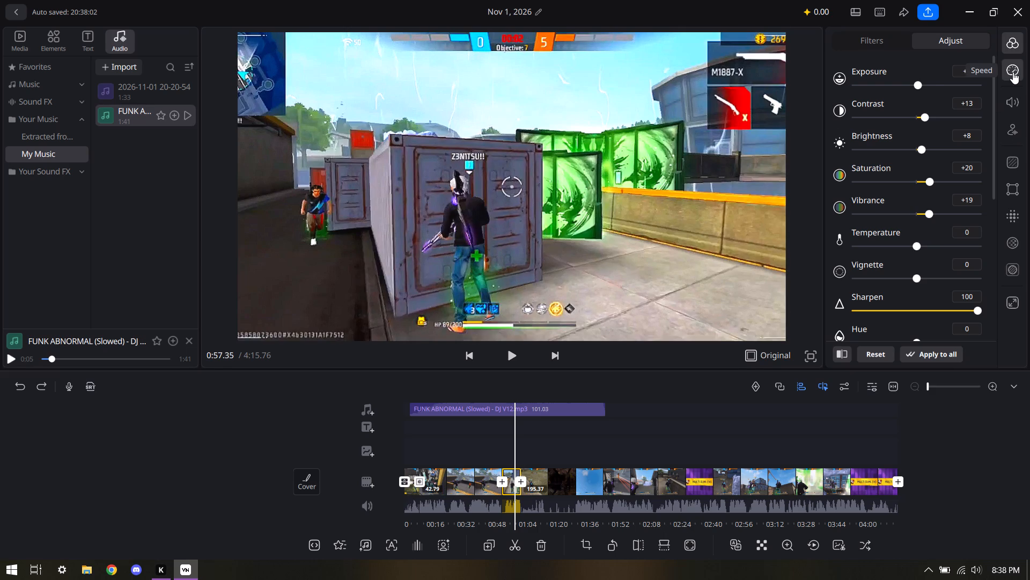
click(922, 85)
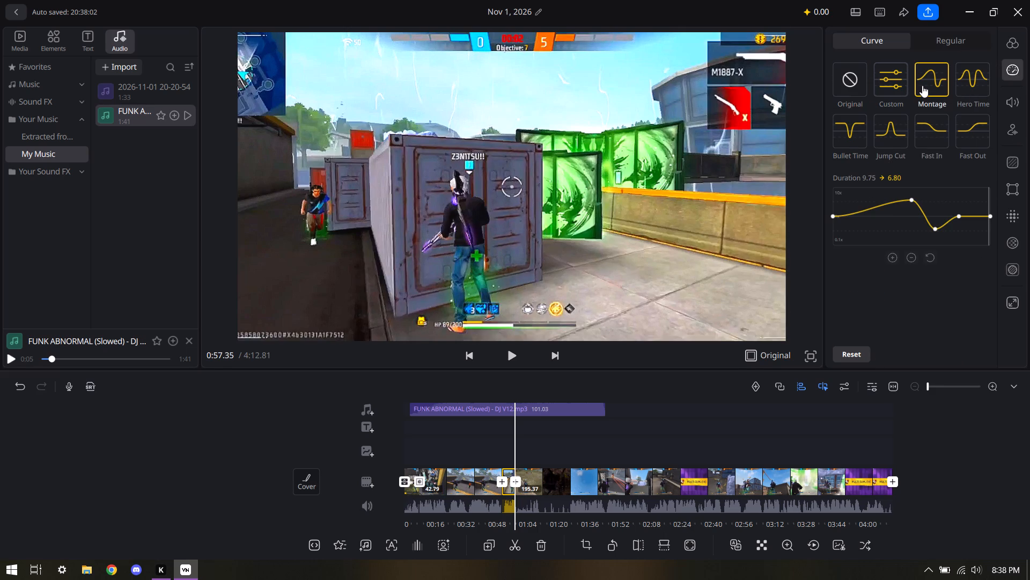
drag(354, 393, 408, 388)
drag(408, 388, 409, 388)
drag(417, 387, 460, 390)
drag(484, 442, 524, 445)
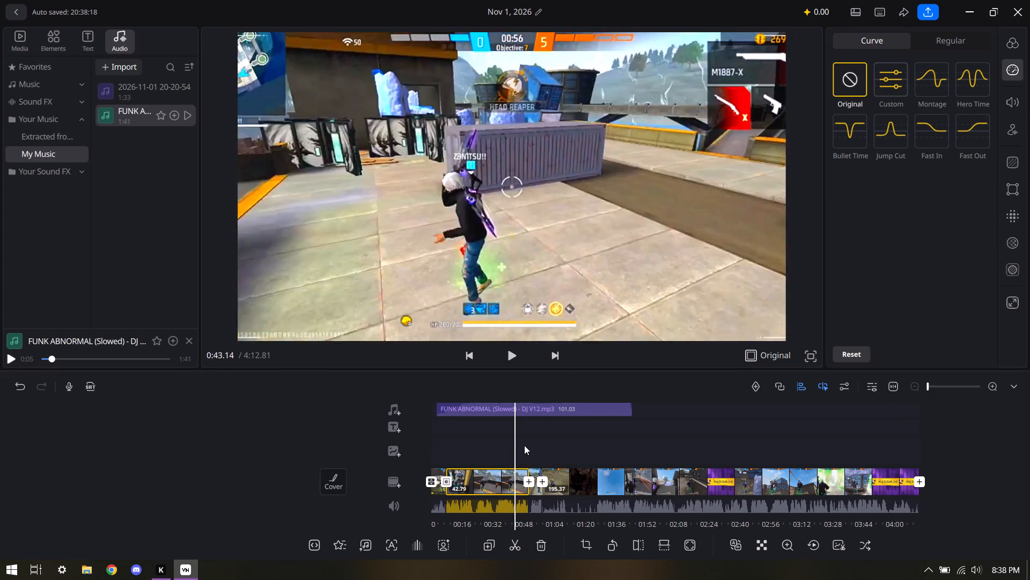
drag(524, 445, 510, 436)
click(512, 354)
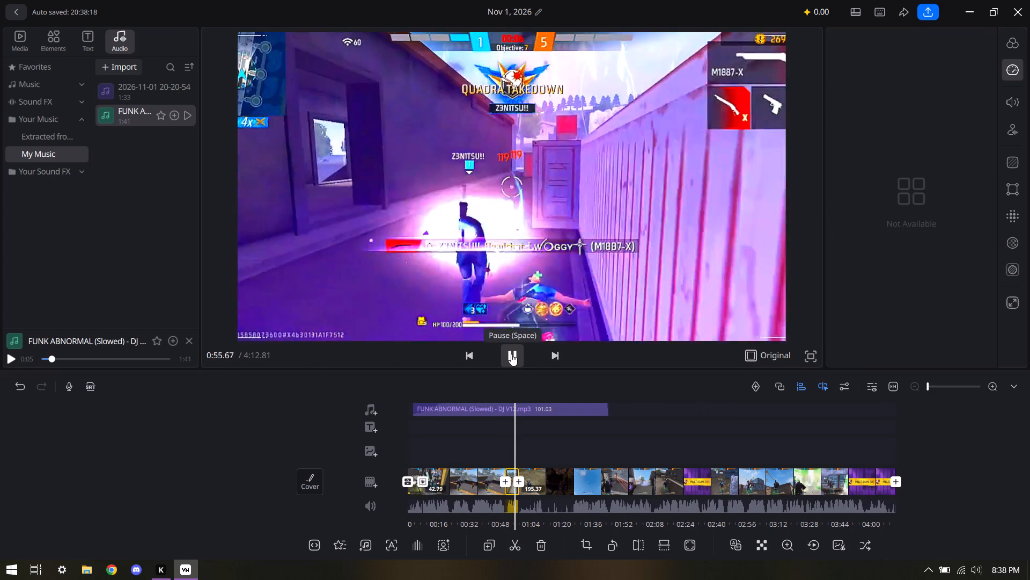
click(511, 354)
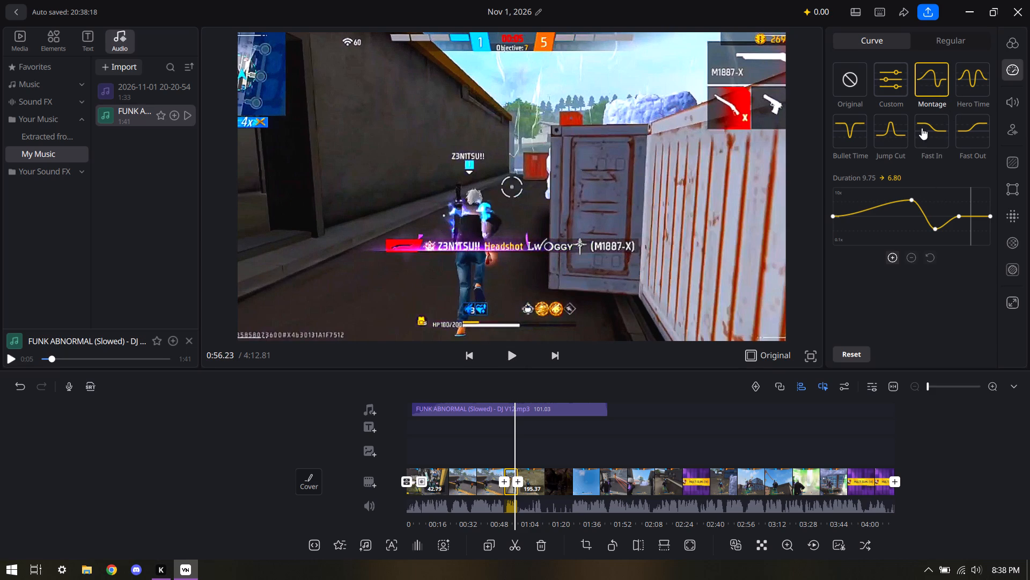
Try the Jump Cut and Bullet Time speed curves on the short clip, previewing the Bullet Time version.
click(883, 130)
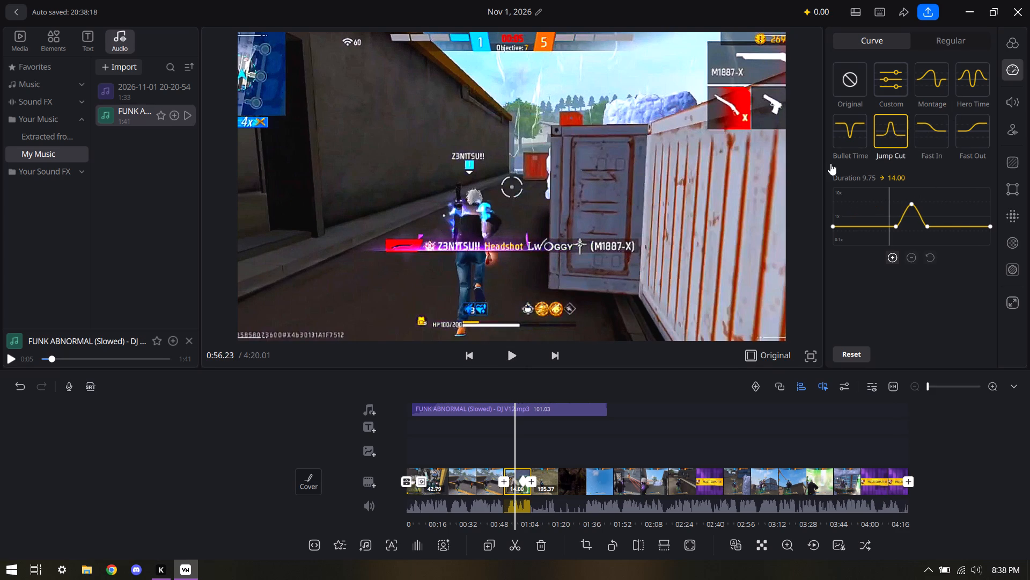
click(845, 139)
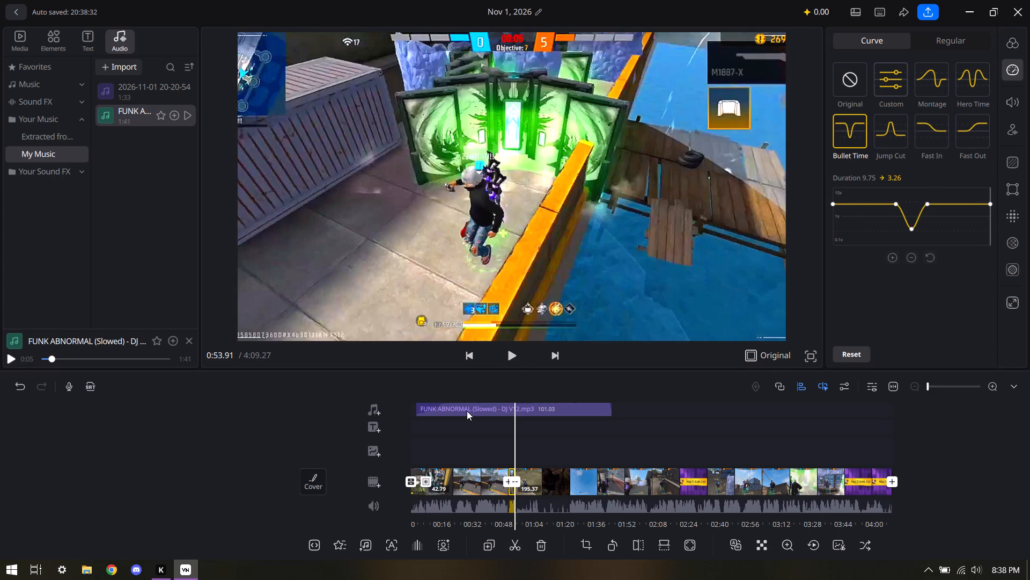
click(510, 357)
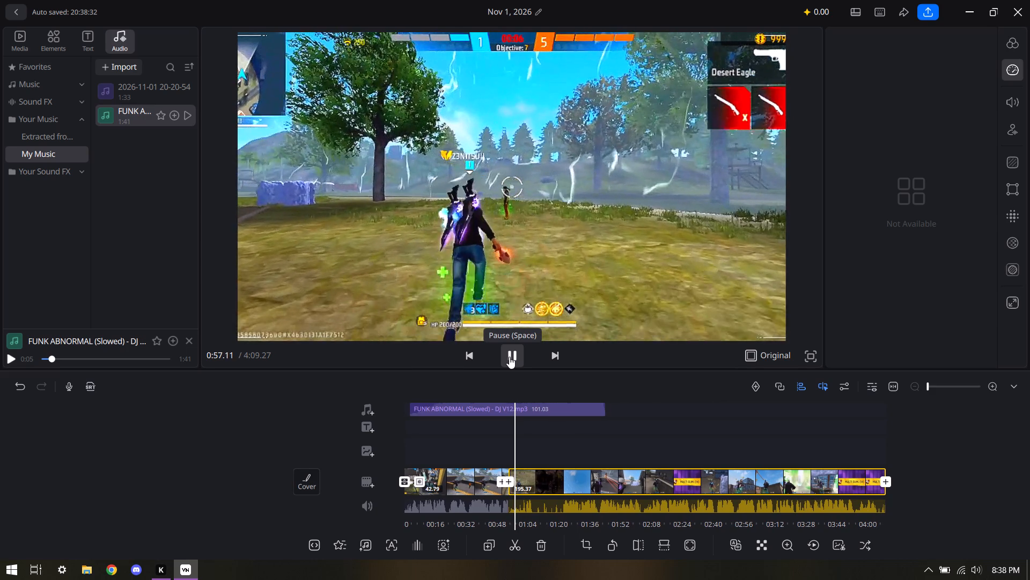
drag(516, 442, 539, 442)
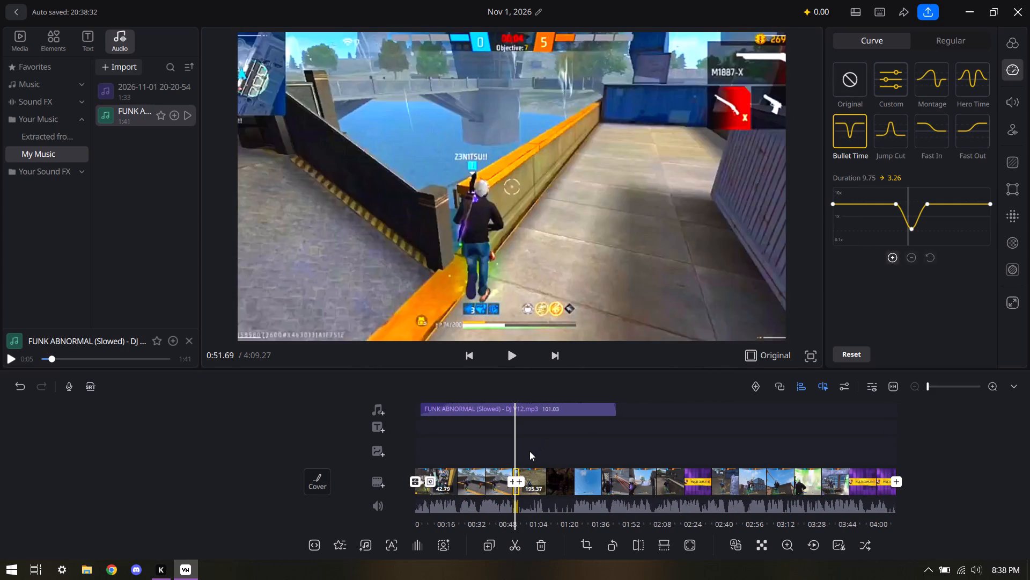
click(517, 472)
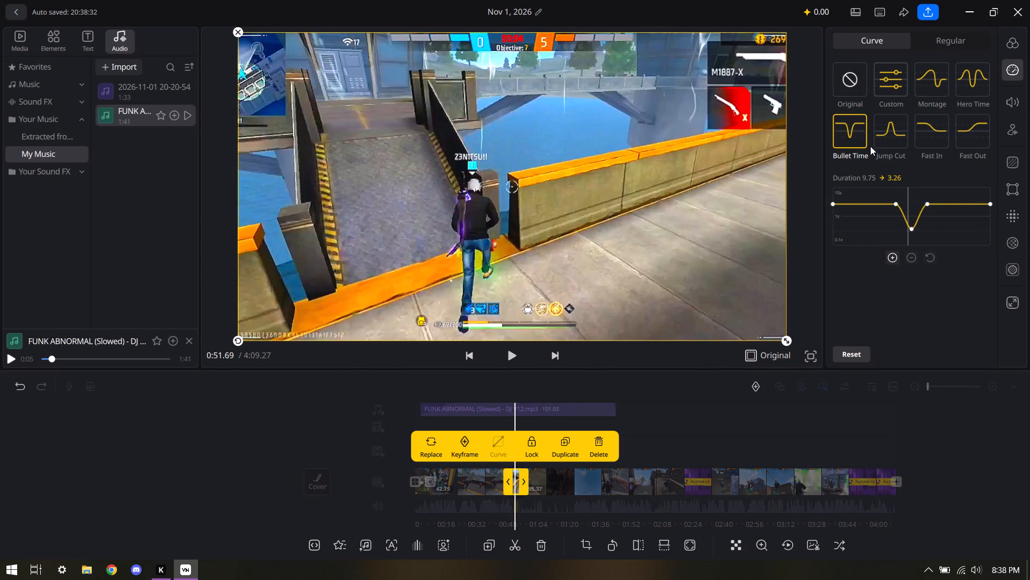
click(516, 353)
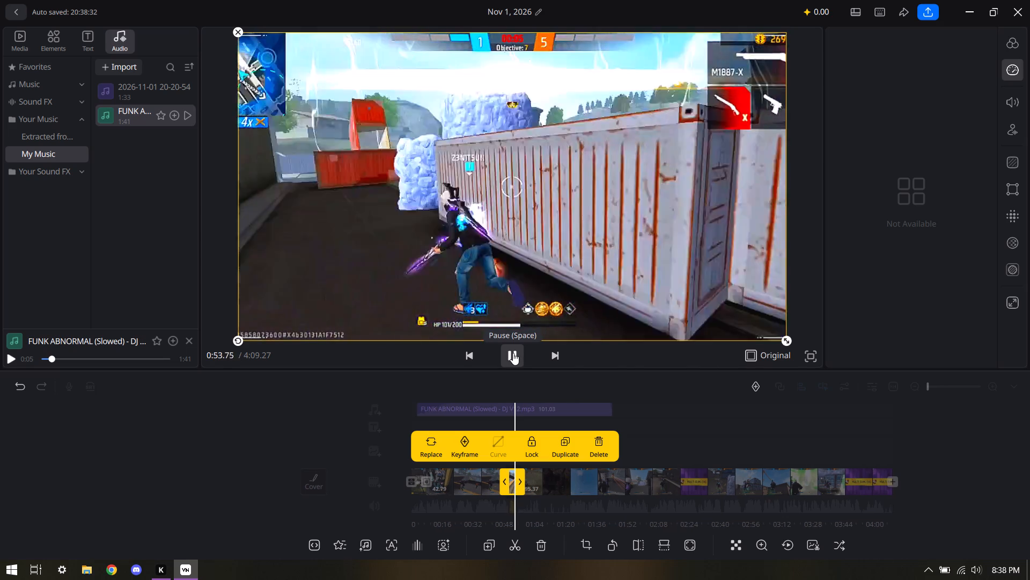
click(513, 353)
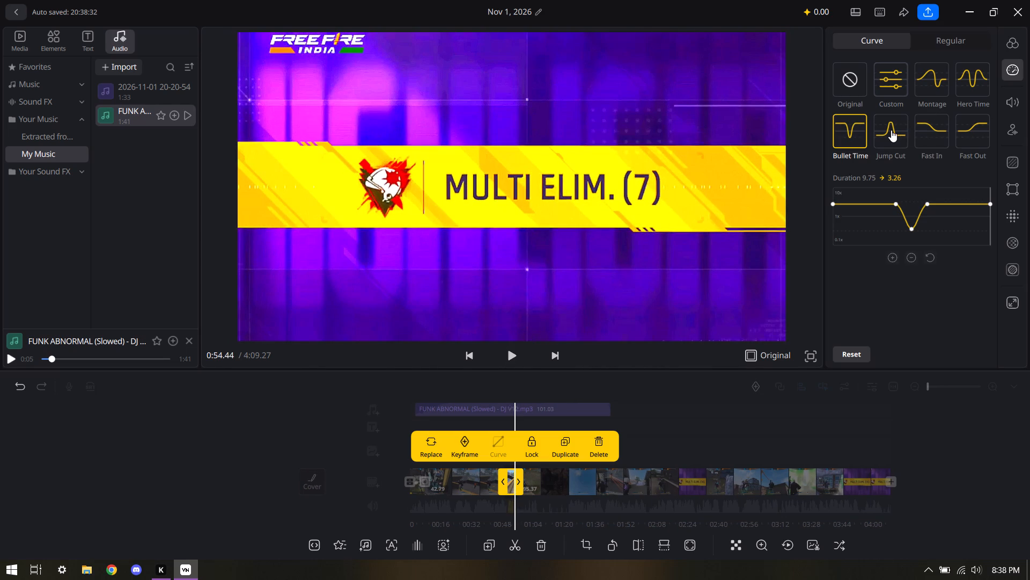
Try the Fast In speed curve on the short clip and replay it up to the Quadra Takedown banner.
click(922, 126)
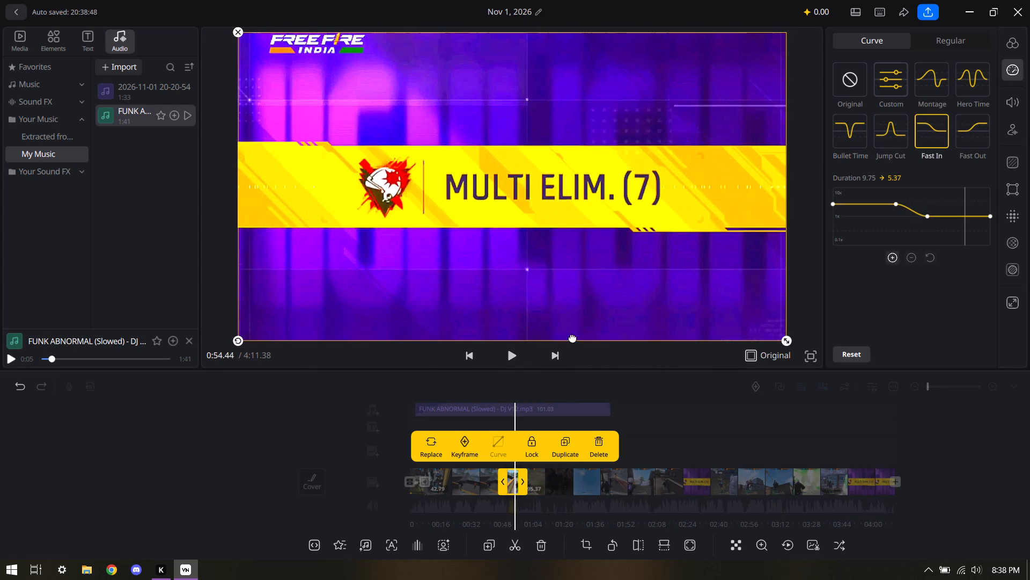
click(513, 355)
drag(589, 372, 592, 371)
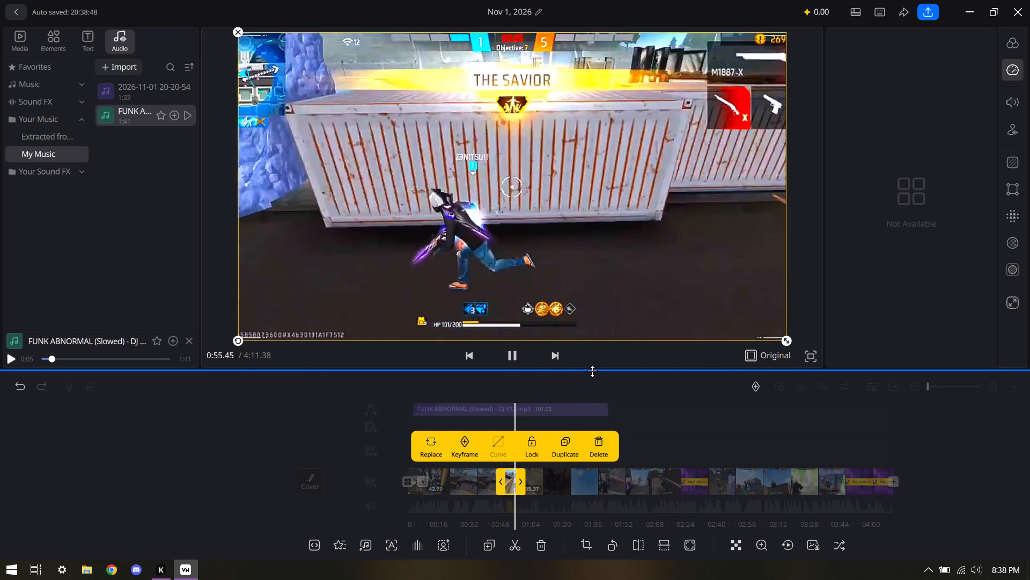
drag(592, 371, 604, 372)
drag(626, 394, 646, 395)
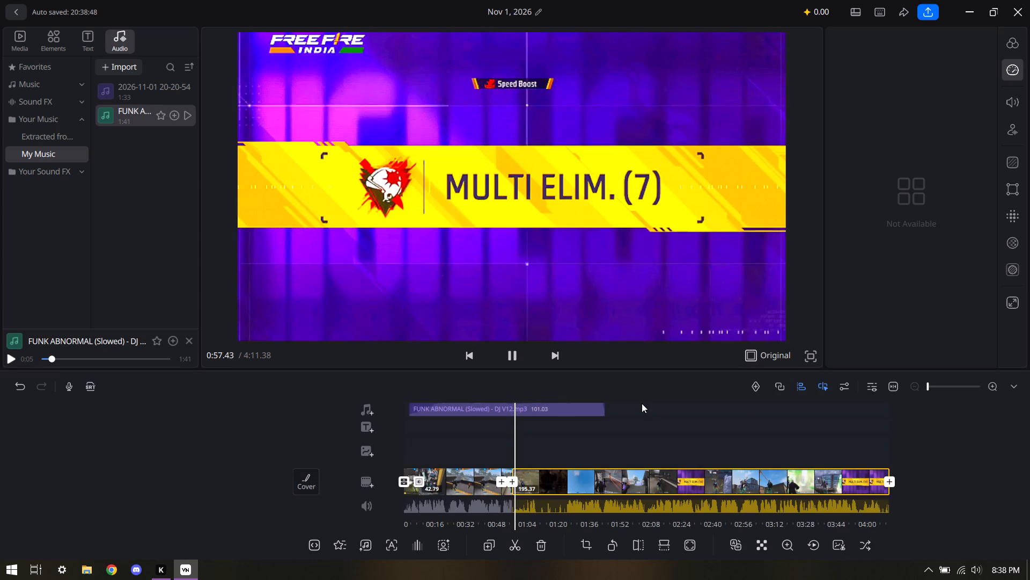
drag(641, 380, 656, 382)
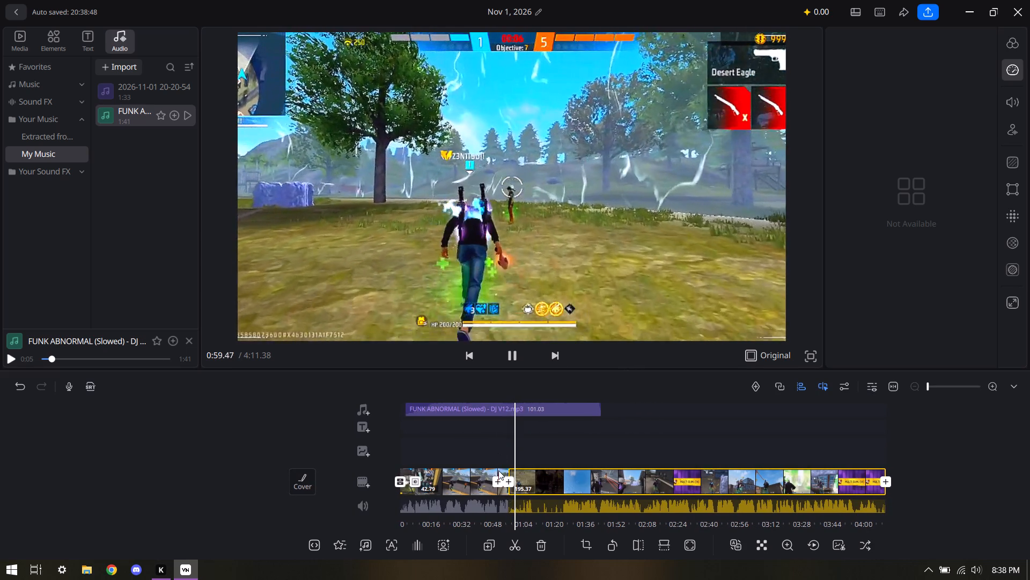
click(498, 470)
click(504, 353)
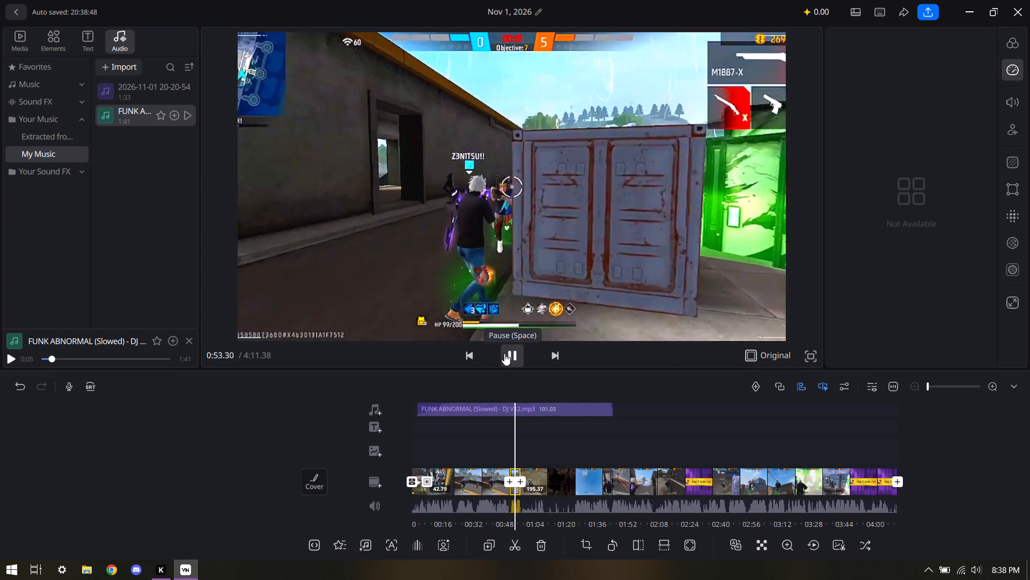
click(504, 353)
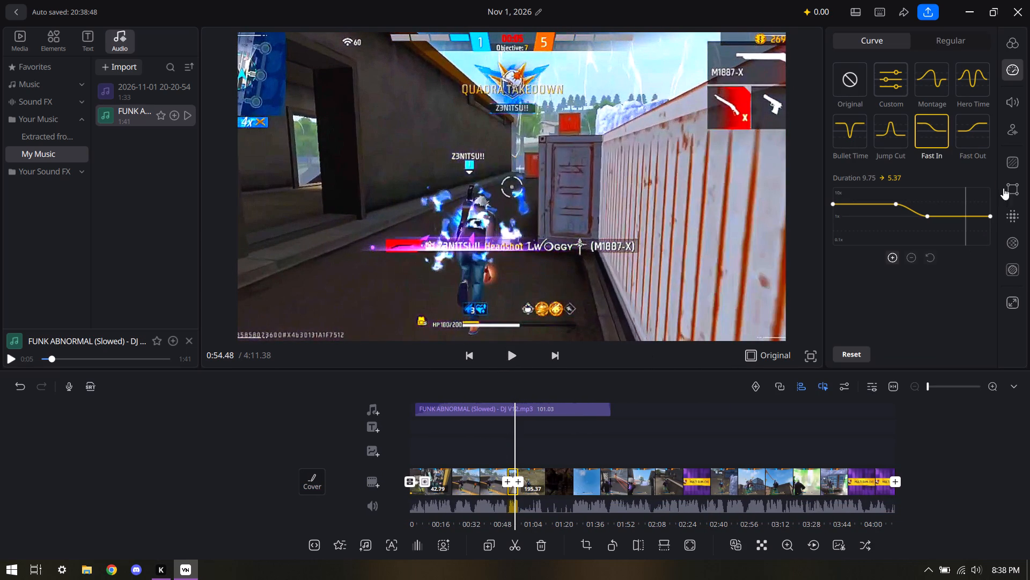
Set the short Quadra Takedown clip's speed curve to Custom.
click(887, 90)
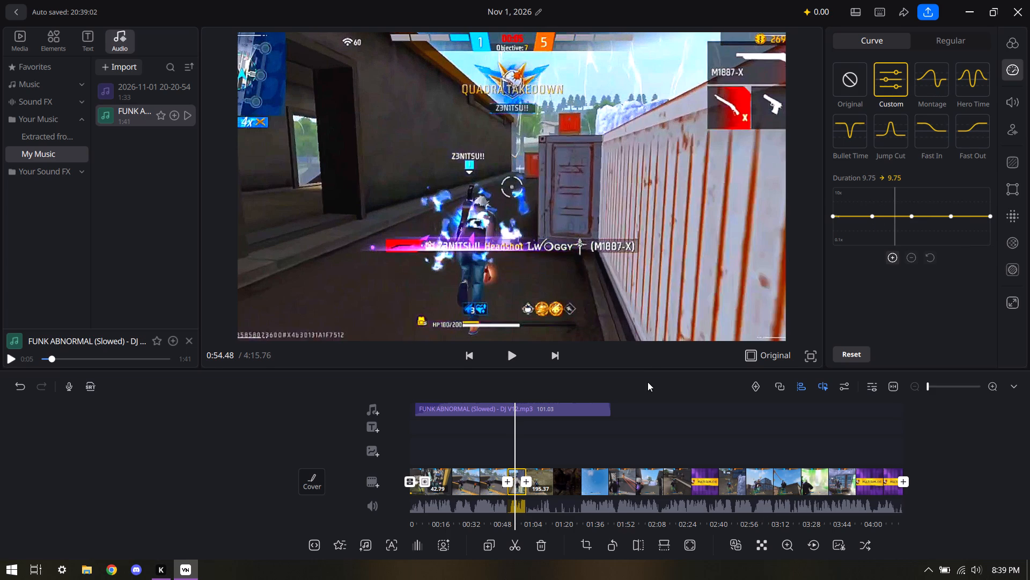
drag(674, 388, 686, 387)
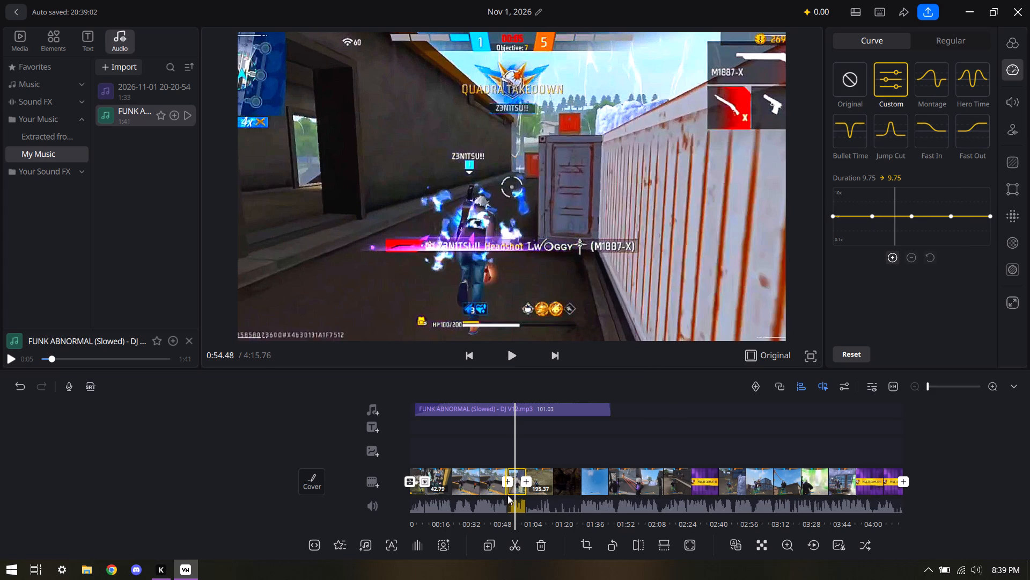
click(513, 496)
scroll(486, 489, up, 1)
scroll(486, 489, down, 2)
scroll(525, 447, up, 2)
ctrl+scroll(523, 447, up, 1)
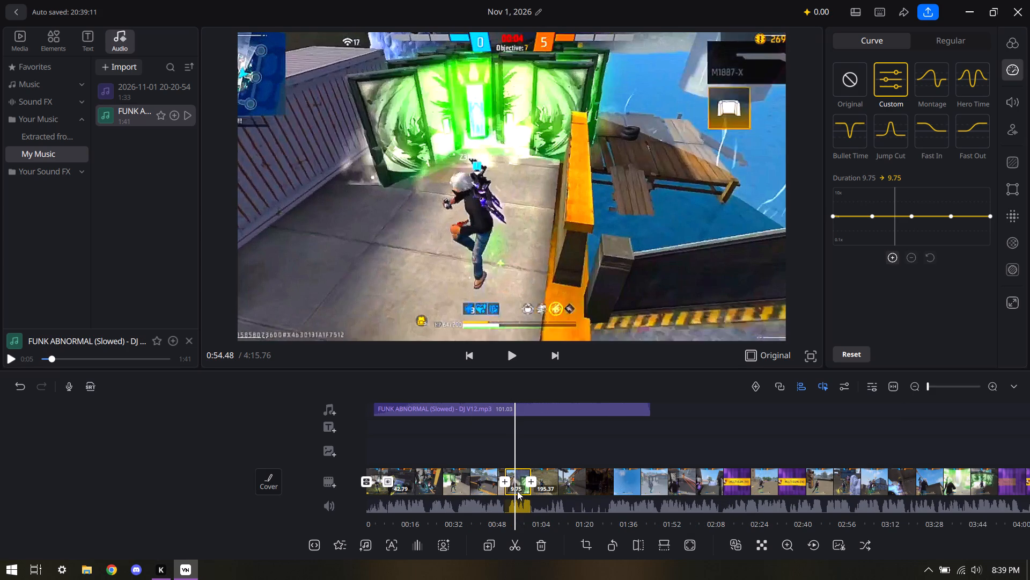
Play back the short Quadra Takedown clip from its MULTI ELIM. (7) banner to find where the kill begins.
drag(514, 440, 506, 443)
drag(498, 459, 501, 459)
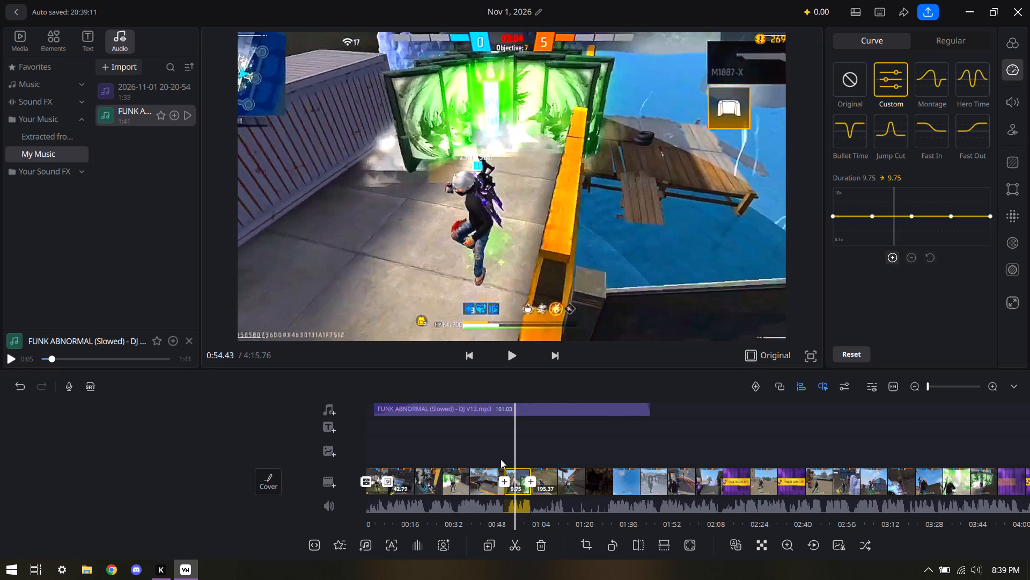
drag(501, 459, 512, 460)
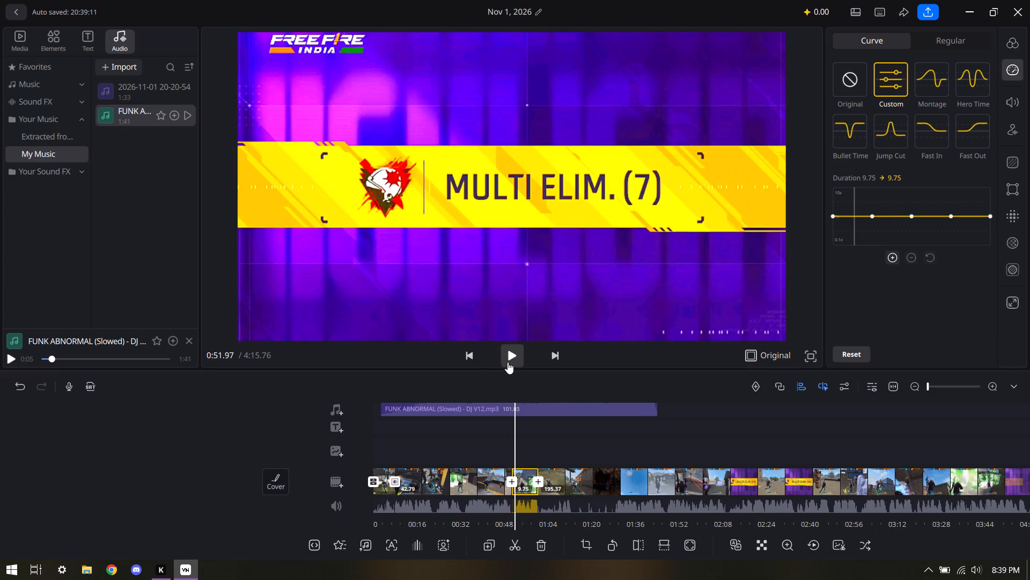
click(507, 362)
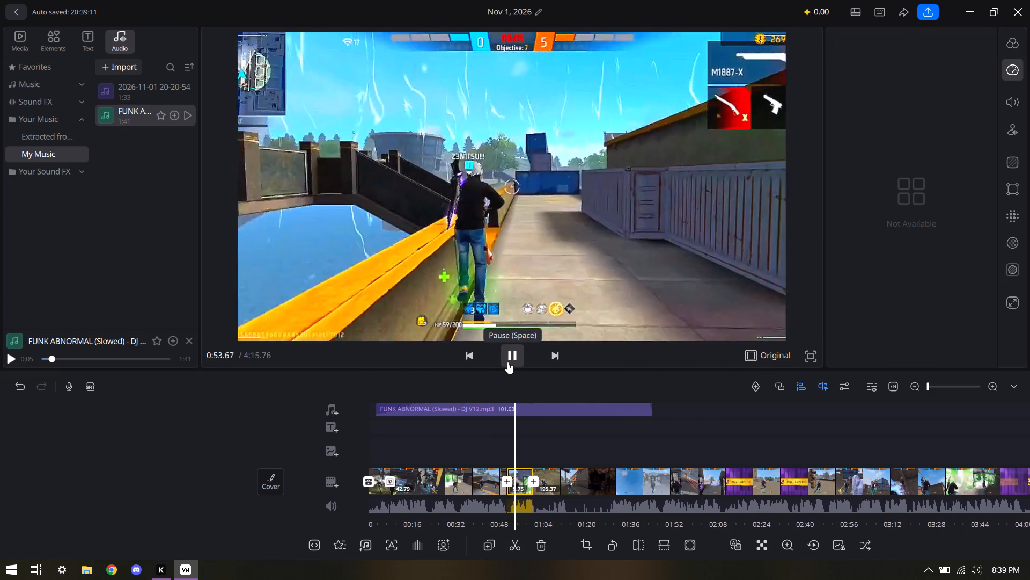
click(507, 362)
click(507, 362)
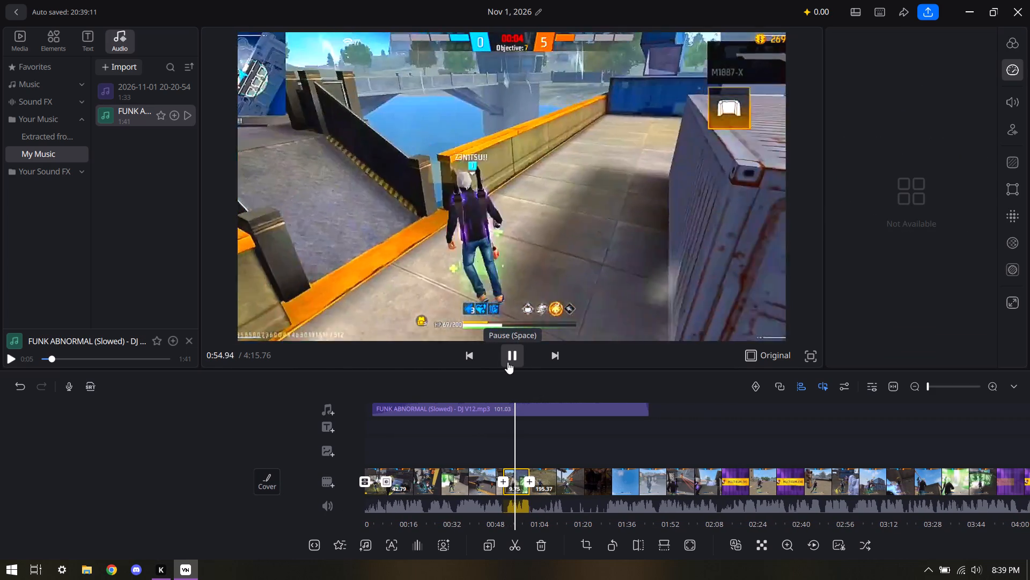
click(507, 362)
click(507, 362)
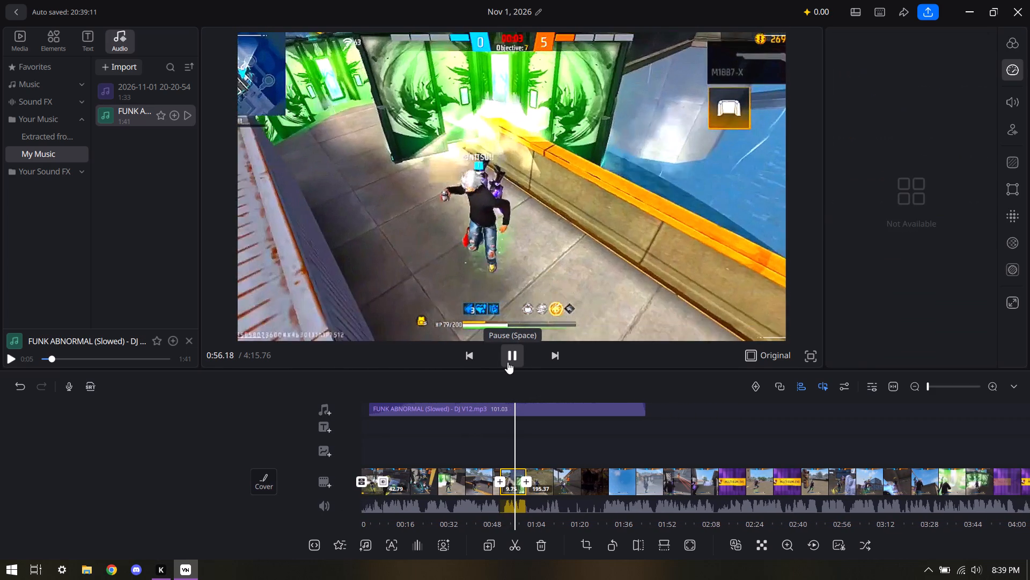
click(507, 362)
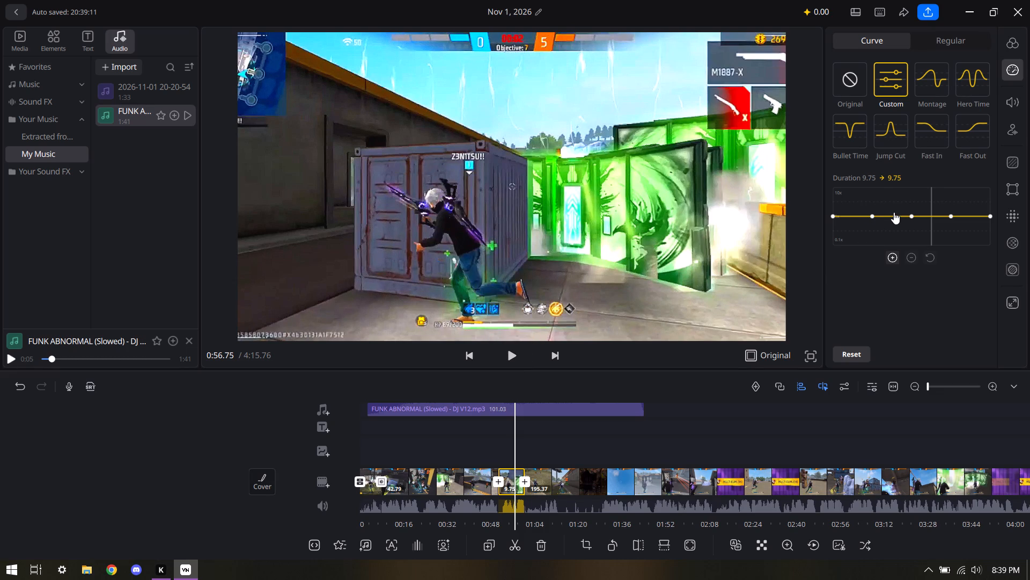
Slow the short clip at the kill by lowering the fourth point of its custom speed curve until the duration is 13.27.
drag(895, 216, 900, 227)
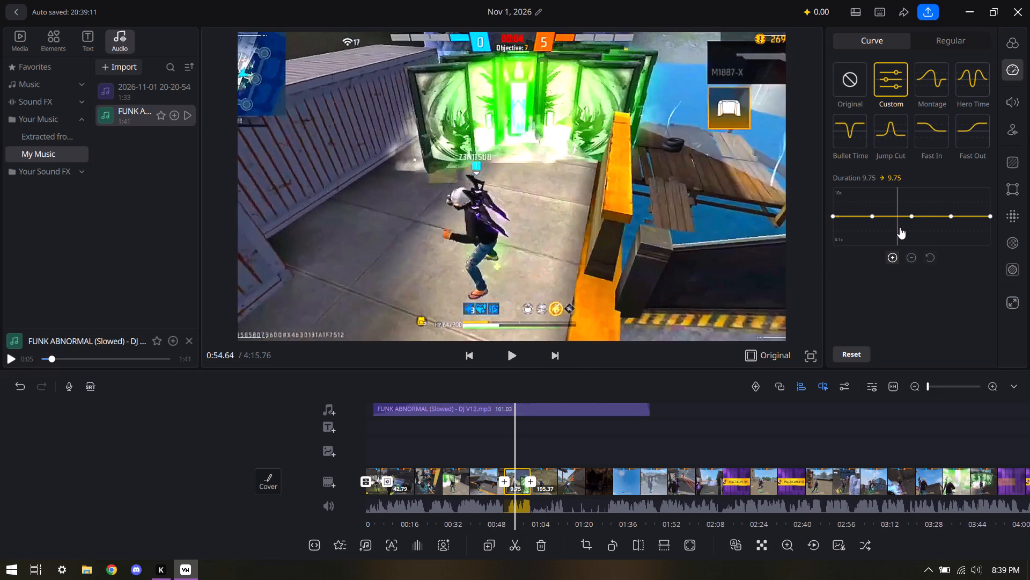
drag(900, 227, 917, 228)
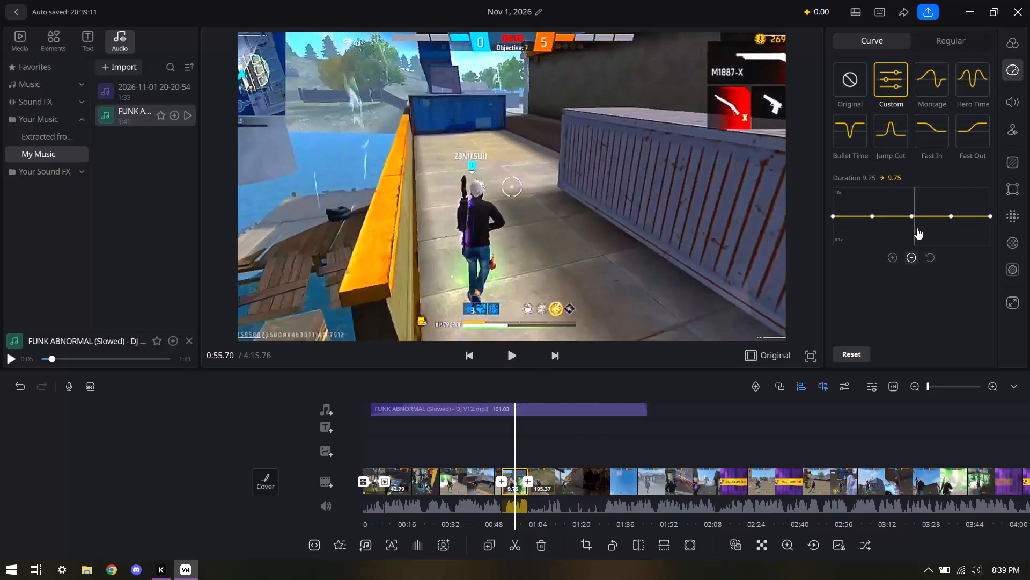
drag(917, 228, 940, 228)
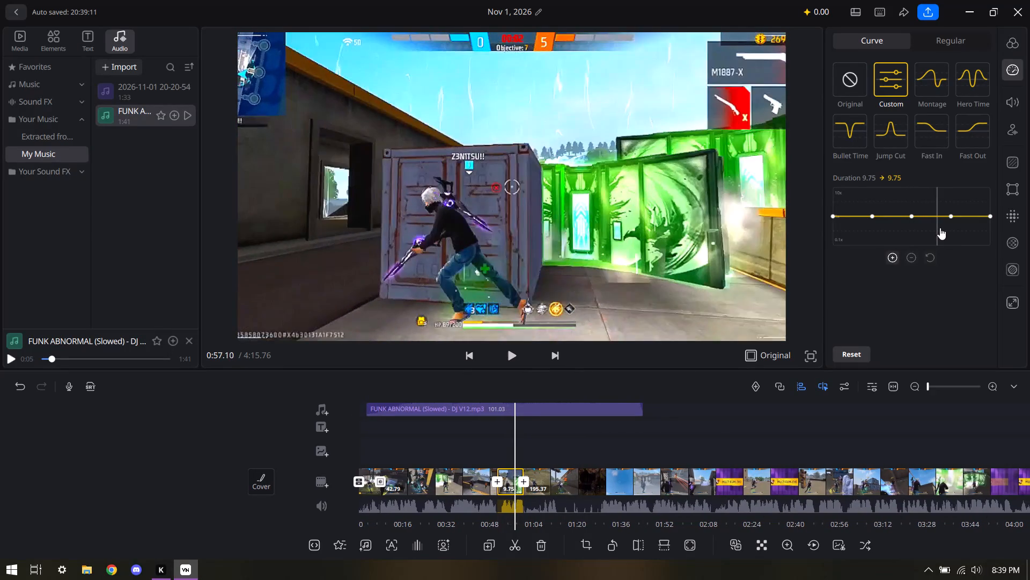
drag(940, 228, 944, 229)
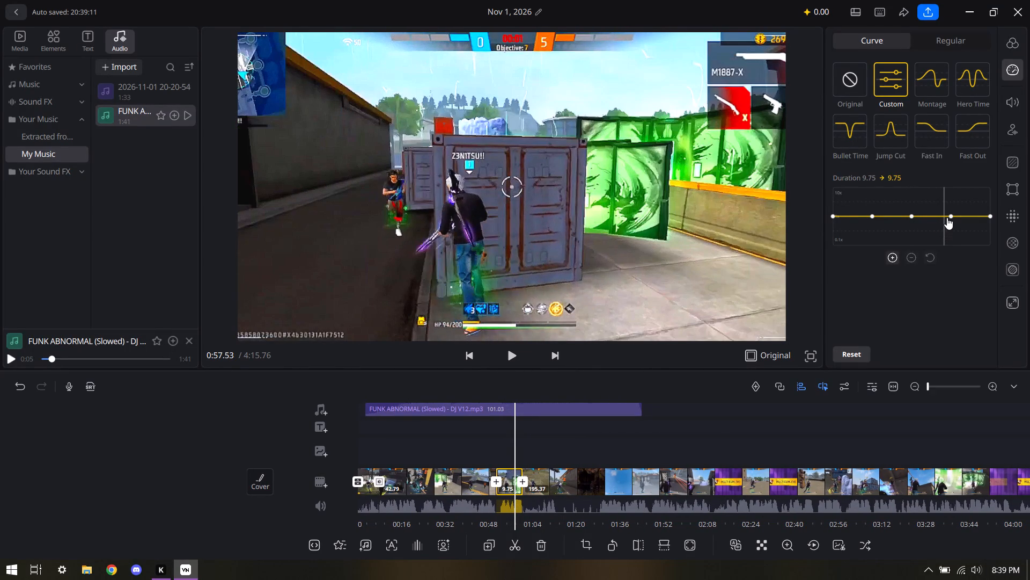
click(948, 218)
drag(948, 218, 949, 218)
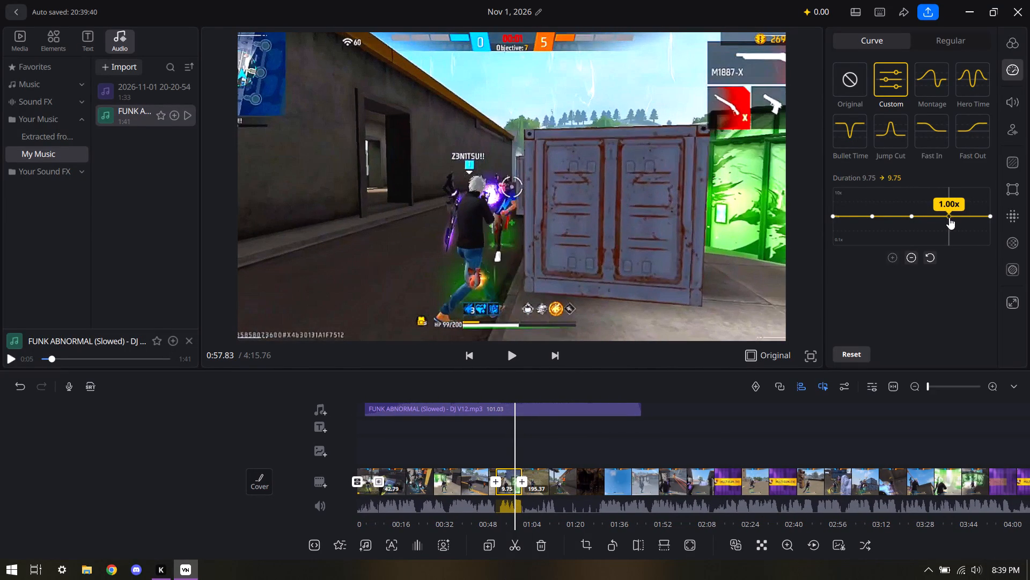
drag(949, 218, 949, 236)
Replay the slowed clip from its opening banner through the Quadra Takedown kill to check the slow motion.
click(505, 358)
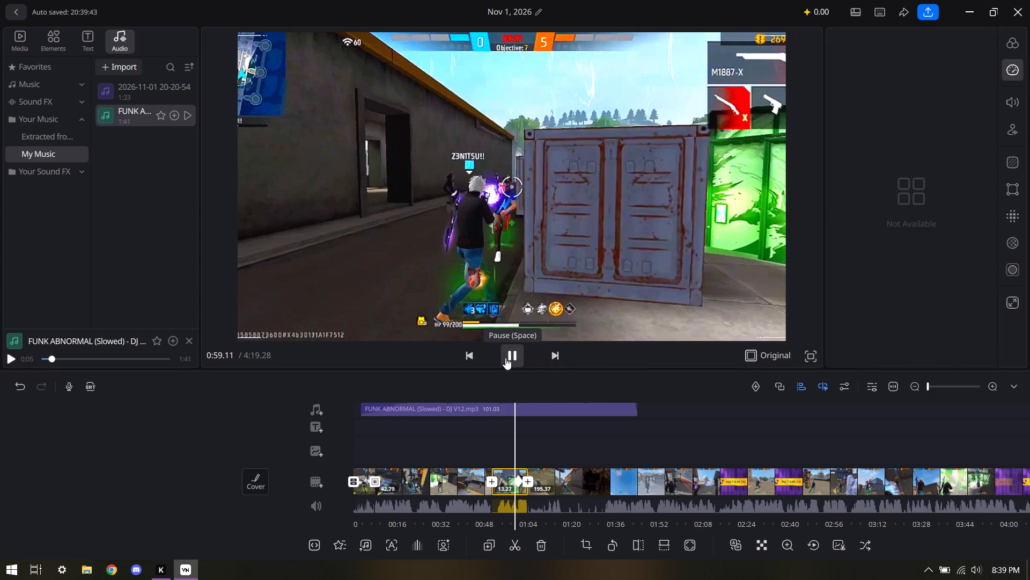
drag(444, 389, 474, 391)
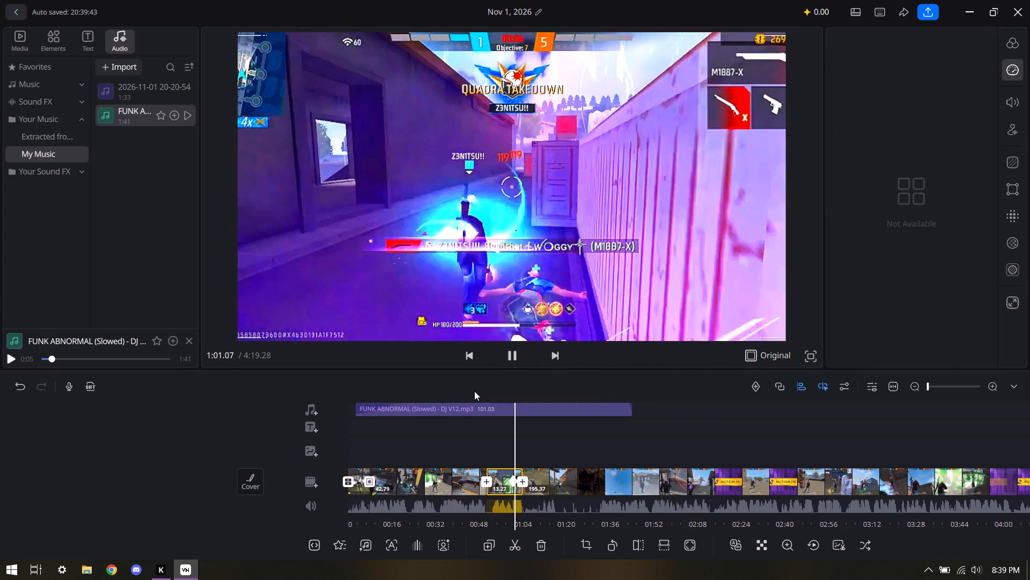
drag(474, 391, 482, 391)
drag(414, 380, 480, 383)
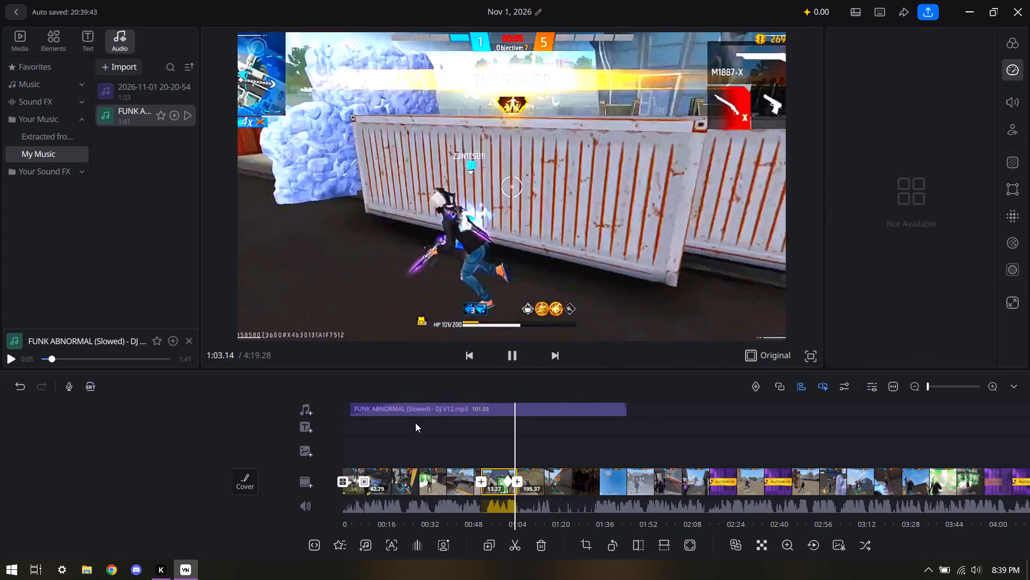
drag(416, 423, 439, 422)
drag(440, 421, 472, 424)
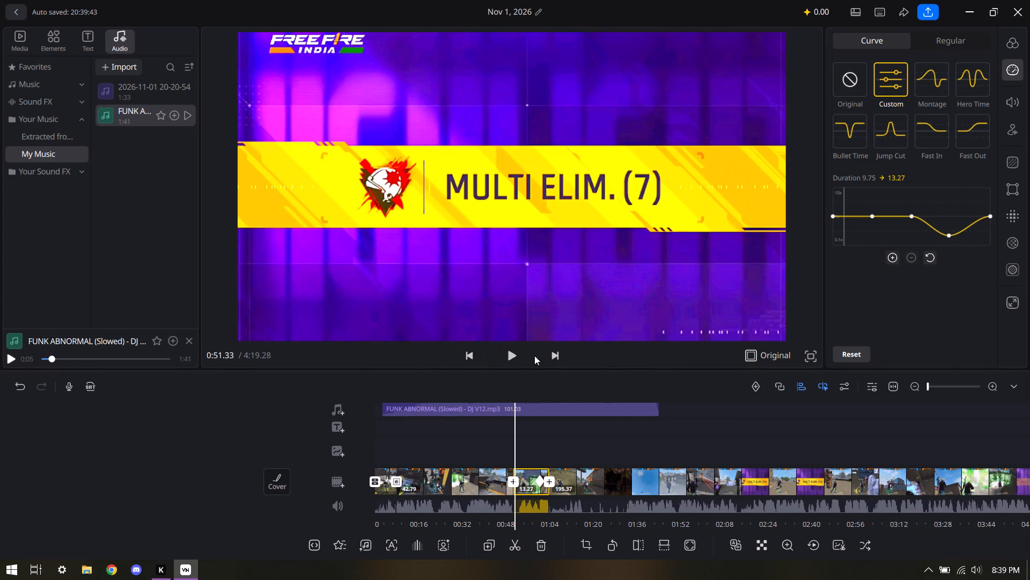
click(516, 356)
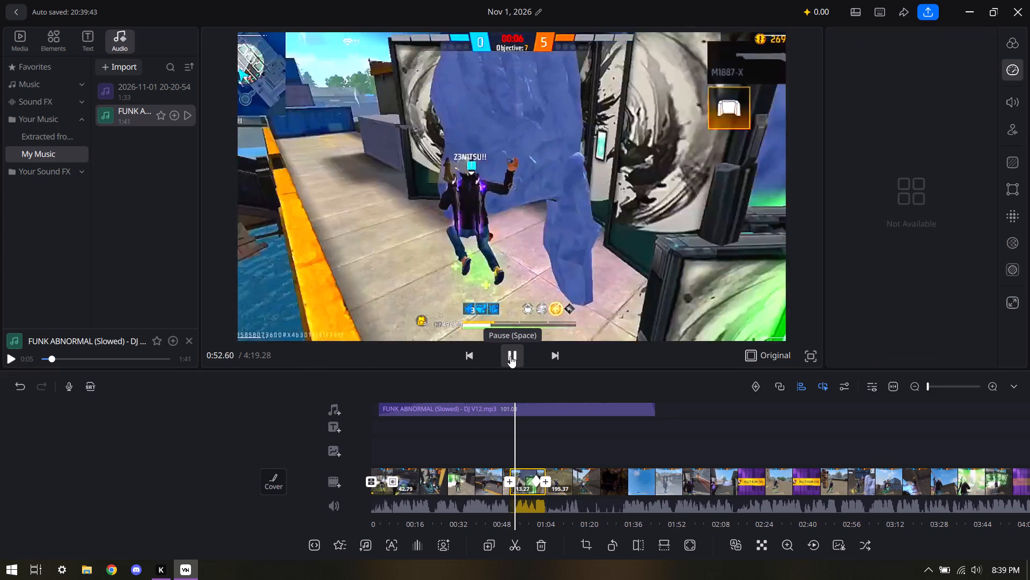
click(510, 361)
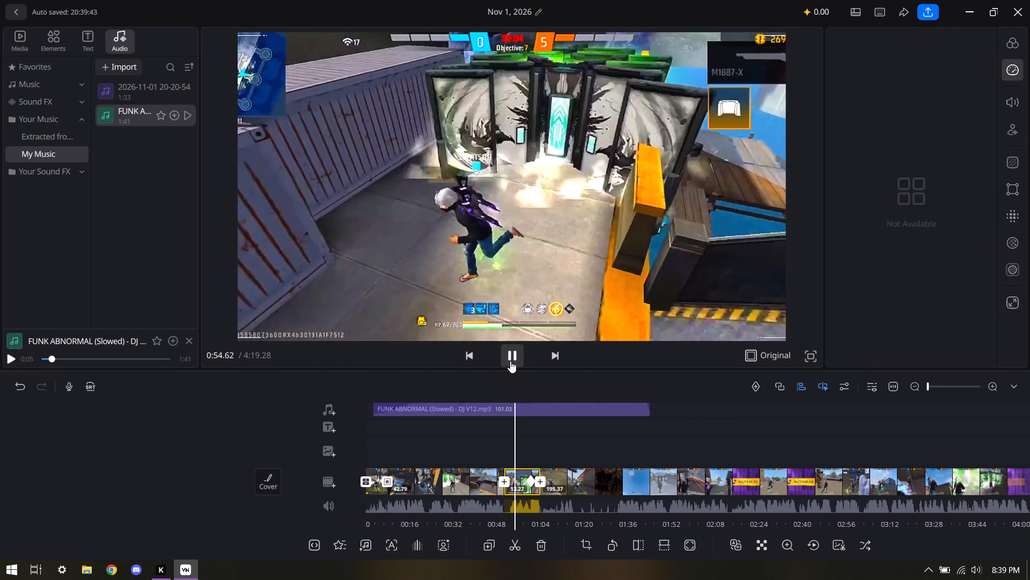
click(510, 361)
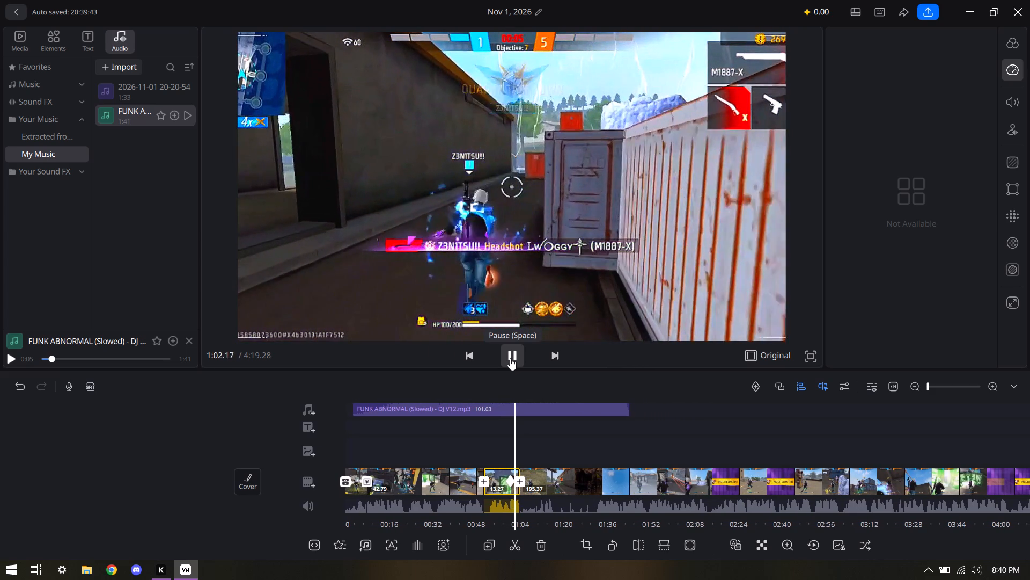
click(510, 358)
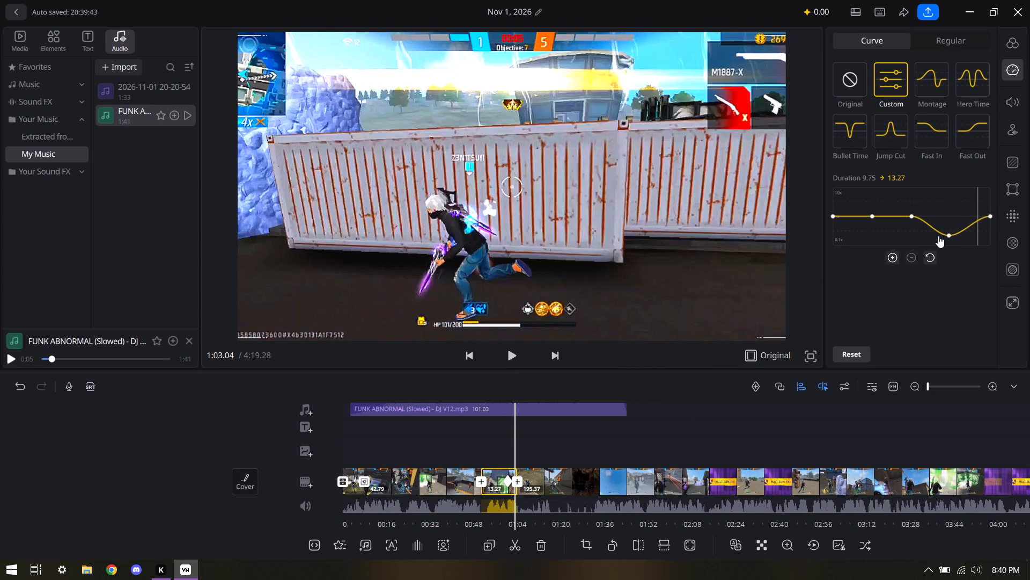
Set the custom curve's slow-motion point at the kill to 0.51x and replay the short clip through to its end.
click(948, 233)
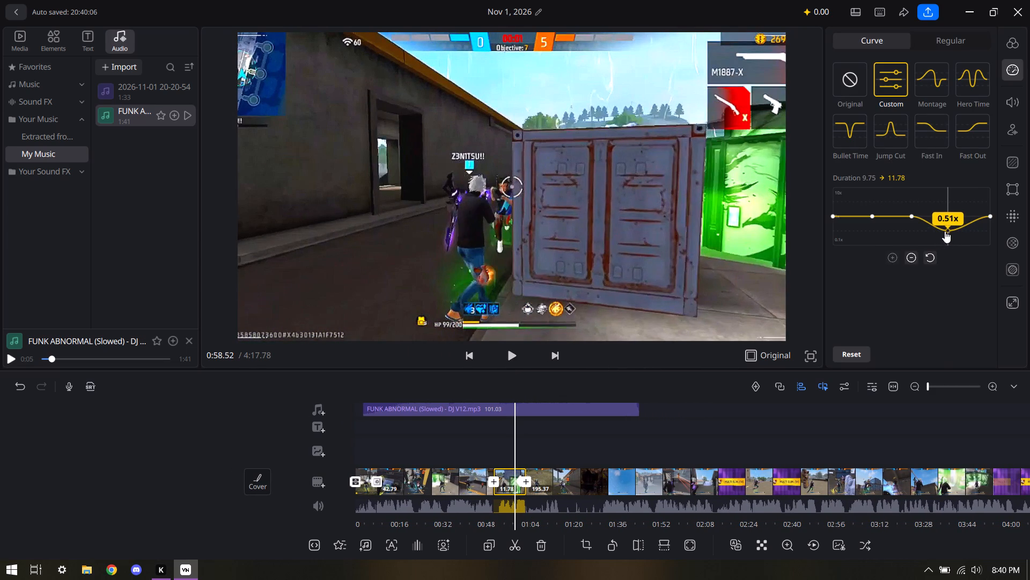
click(514, 353)
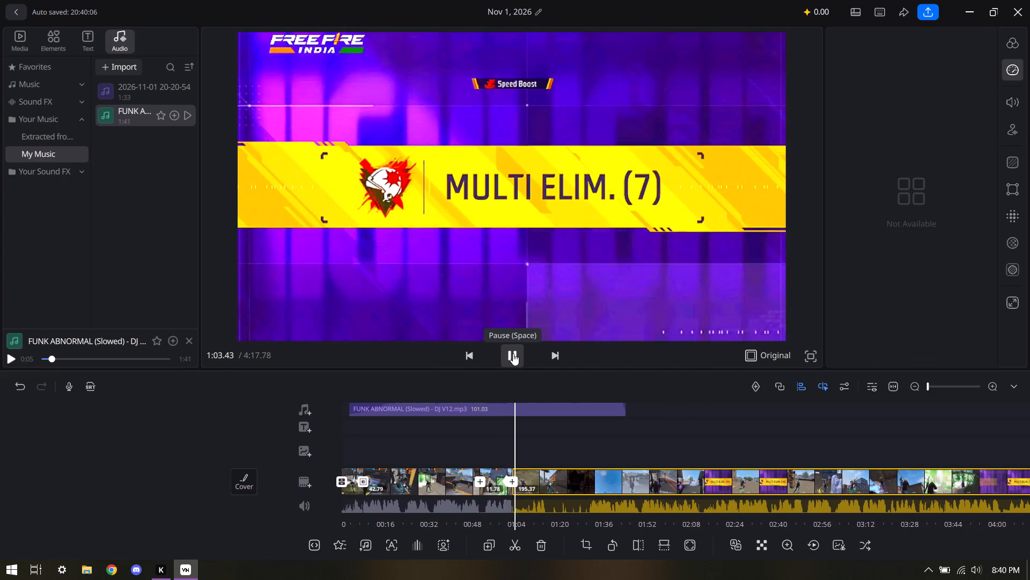
click(513, 353)
drag(370, 390, 413, 391)
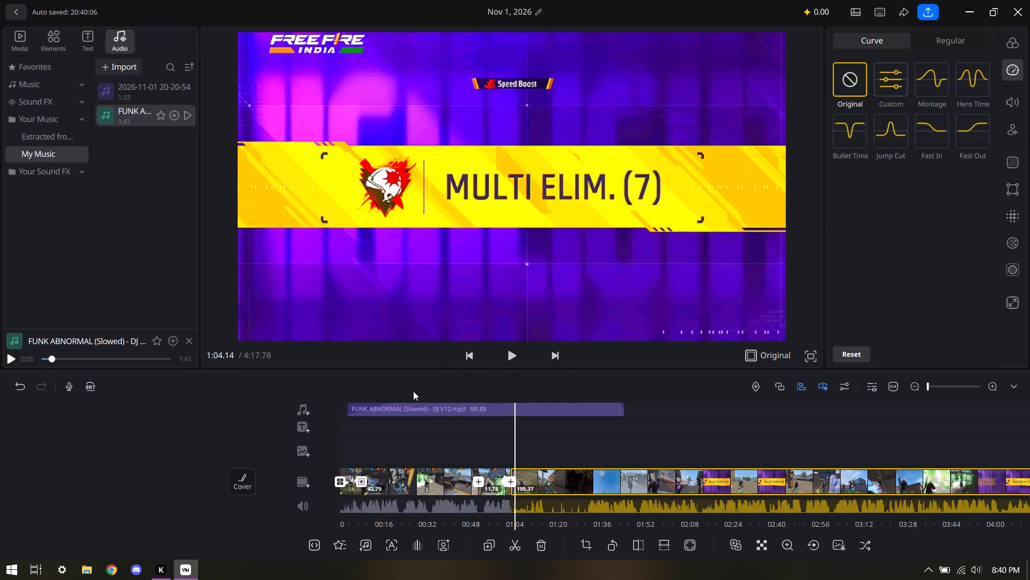
drag(413, 391, 423, 393)
drag(322, 410, 366, 426)
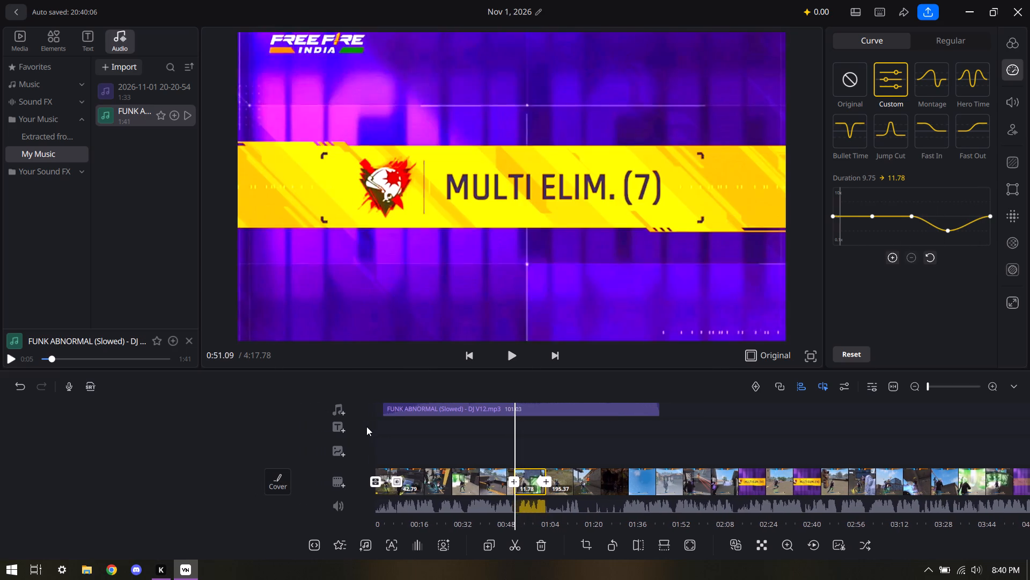
drag(366, 426, 367, 425)
click(514, 350)
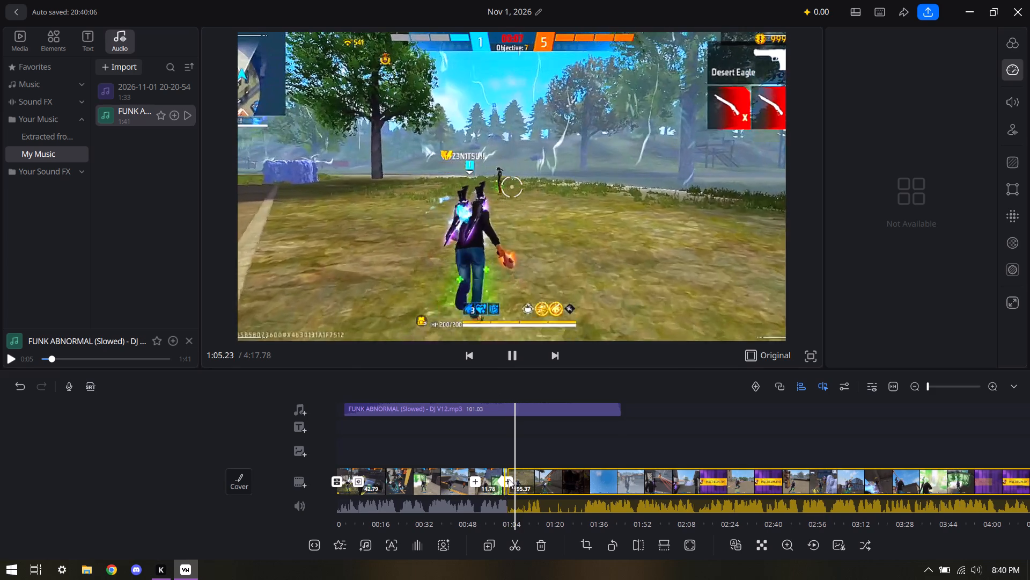
Add a Blur transition with a duration of 0.2 between the short Quadra Takedown clip and the long clip after it.
click(505, 481)
click(518, 433)
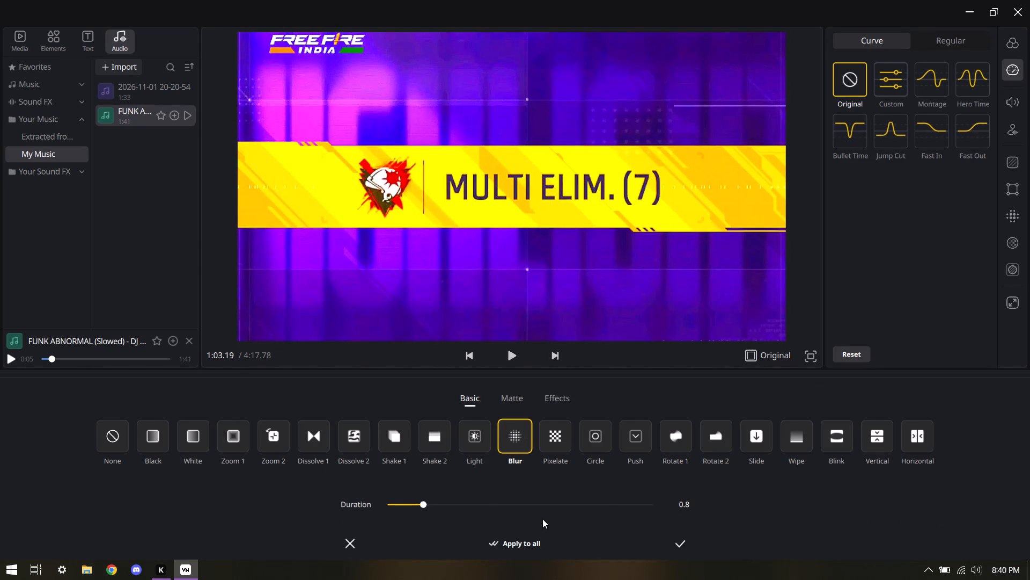
drag(464, 505, 464, 505)
drag(464, 505, 317, 505)
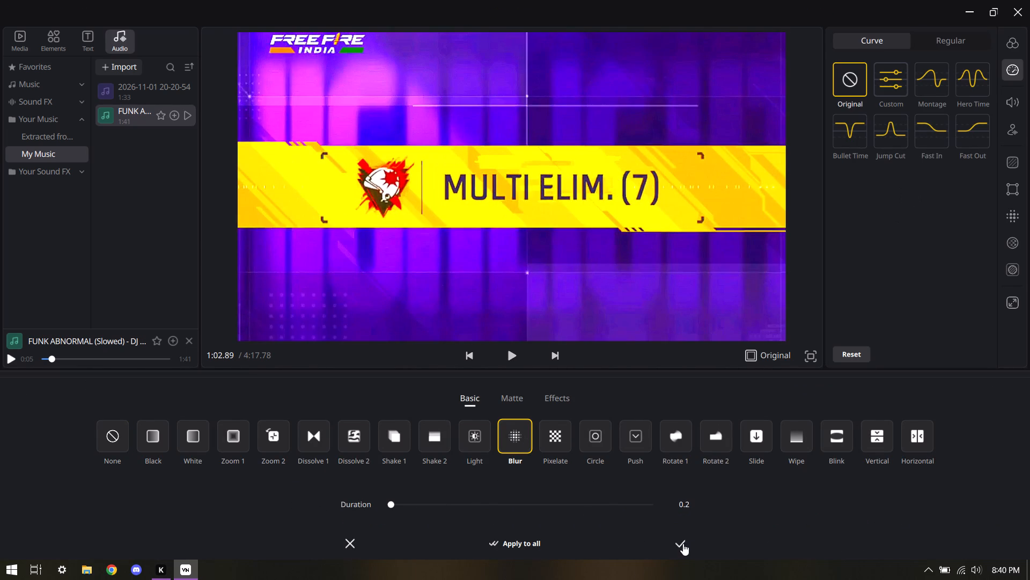
click(681, 543)
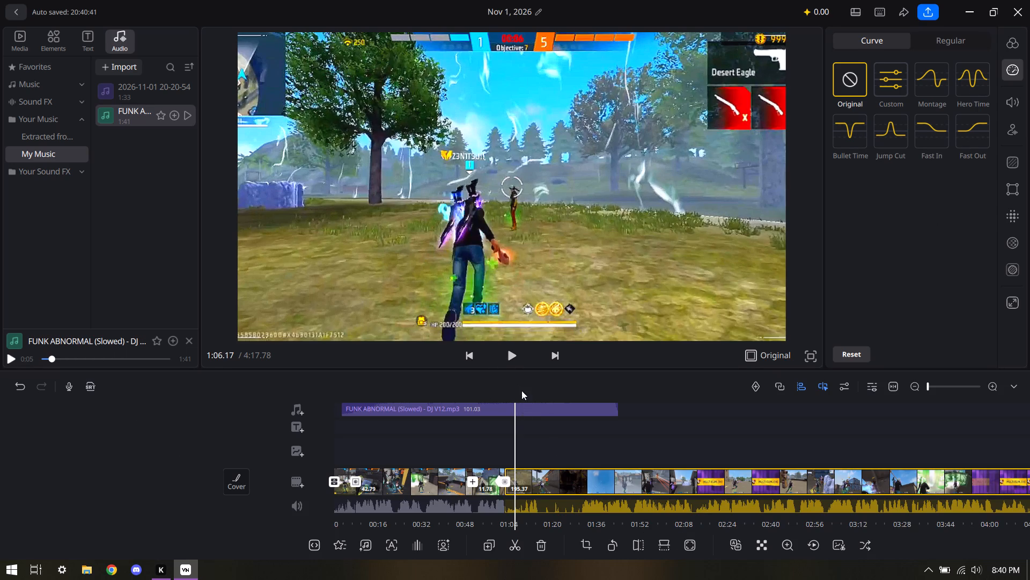
Play back the new Blur transition into the long clip.
drag(521, 390, 563, 390)
drag(466, 438, 497, 438)
click(510, 354)
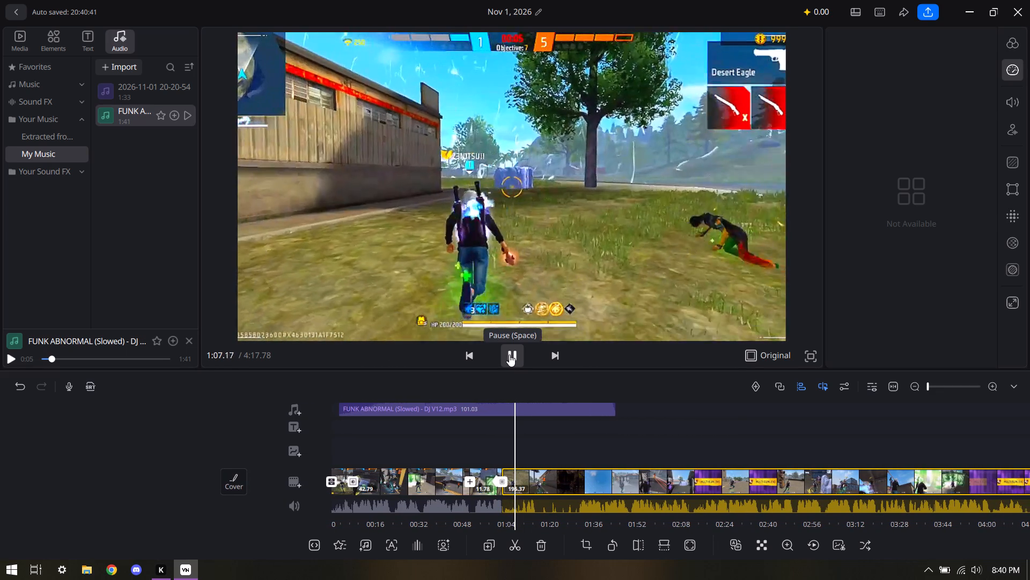
click(166, 100)
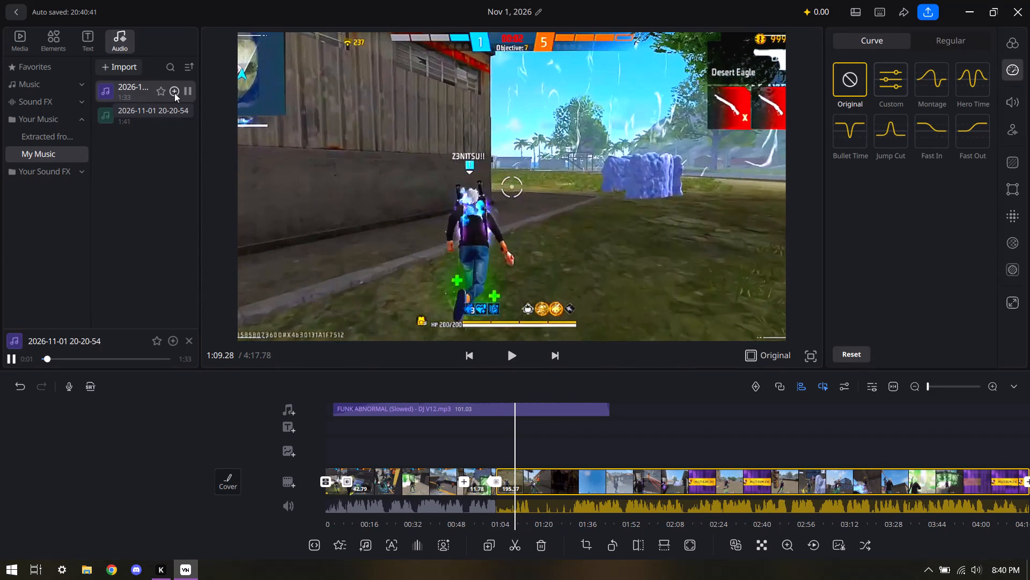
click(185, 93)
click(185, 92)
Split the long clip after the Blur transition at about 1:12.4, just before the replay menu appears following the Desert Eagle knockdown.
click(506, 348)
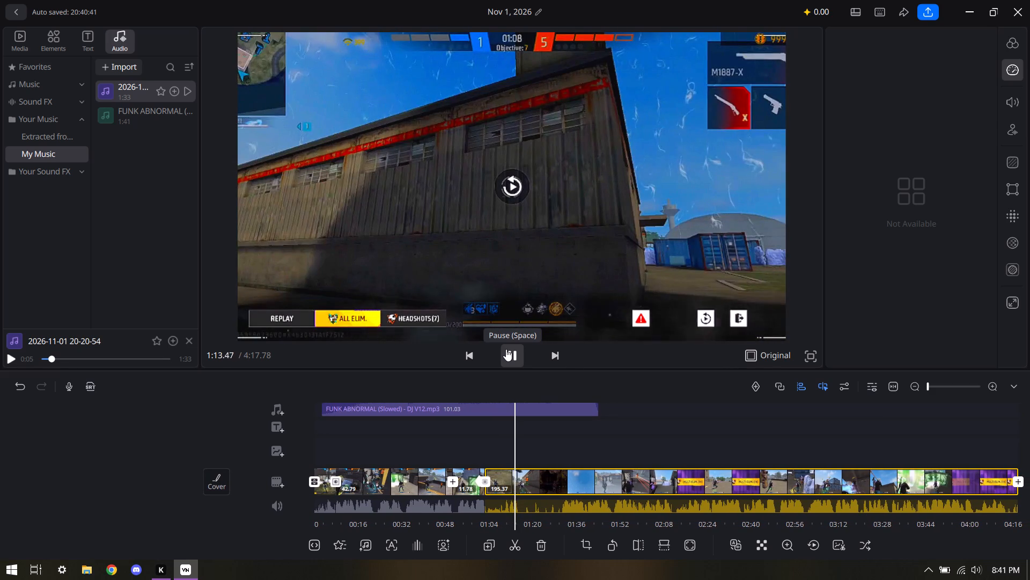
click(506, 349)
drag(432, 372, 455, 380)
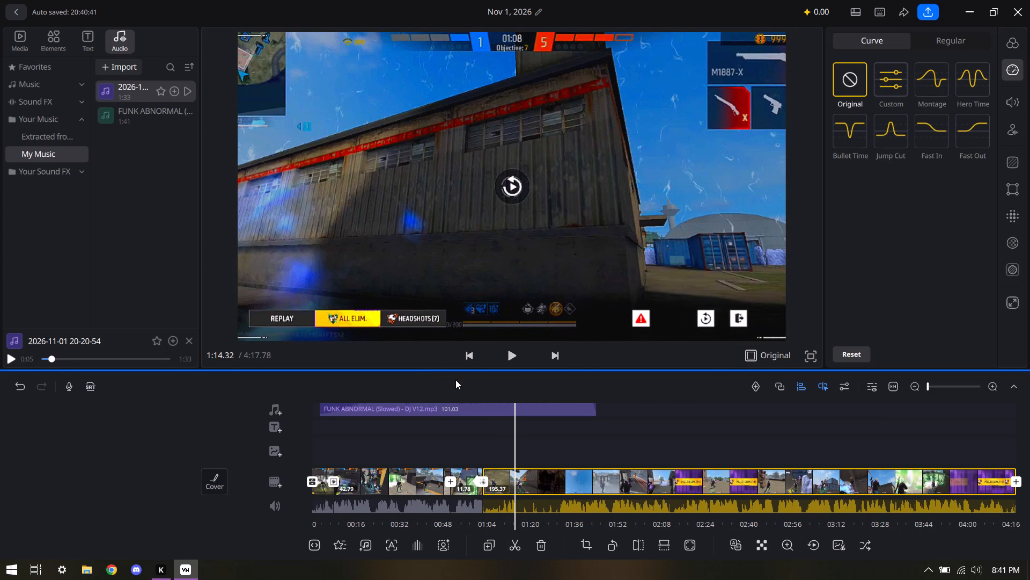
drag(455, 380, 458, 380)
click(436, 382)
drag(435, 382, 459, 386)
drag(439, 426, 476, 434)
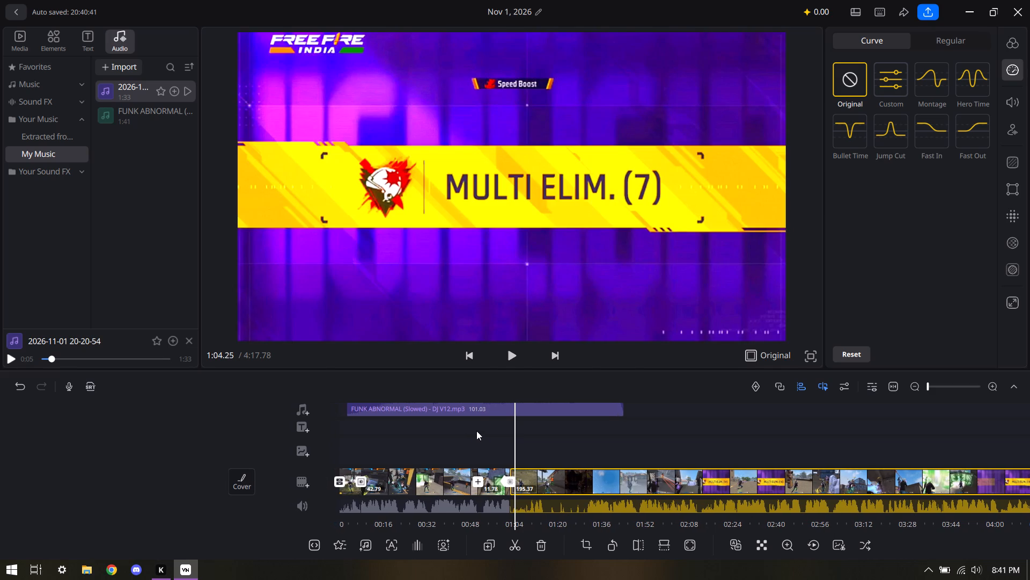
click(506, 360)
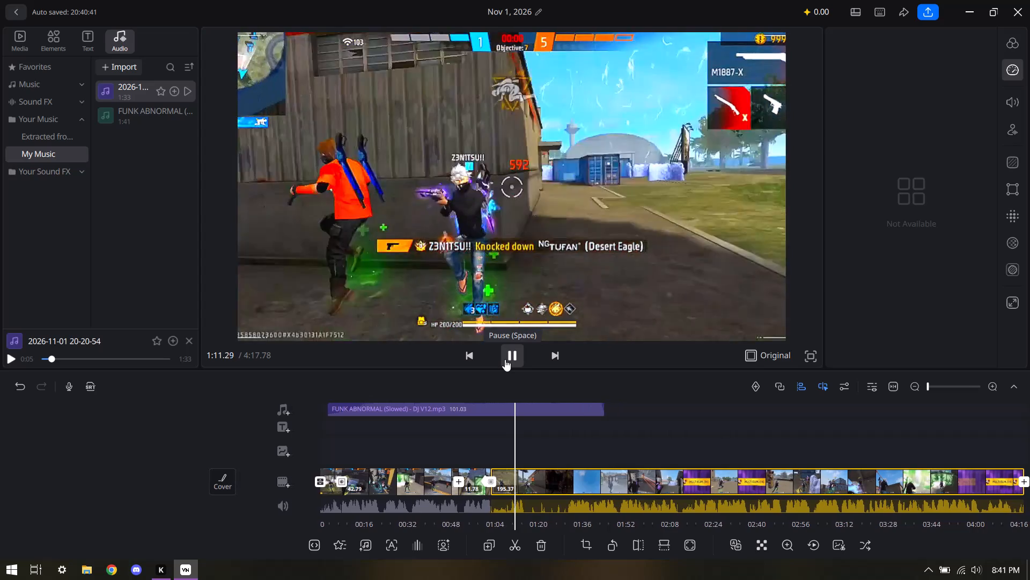
click(505, 359)
click(505, 359)
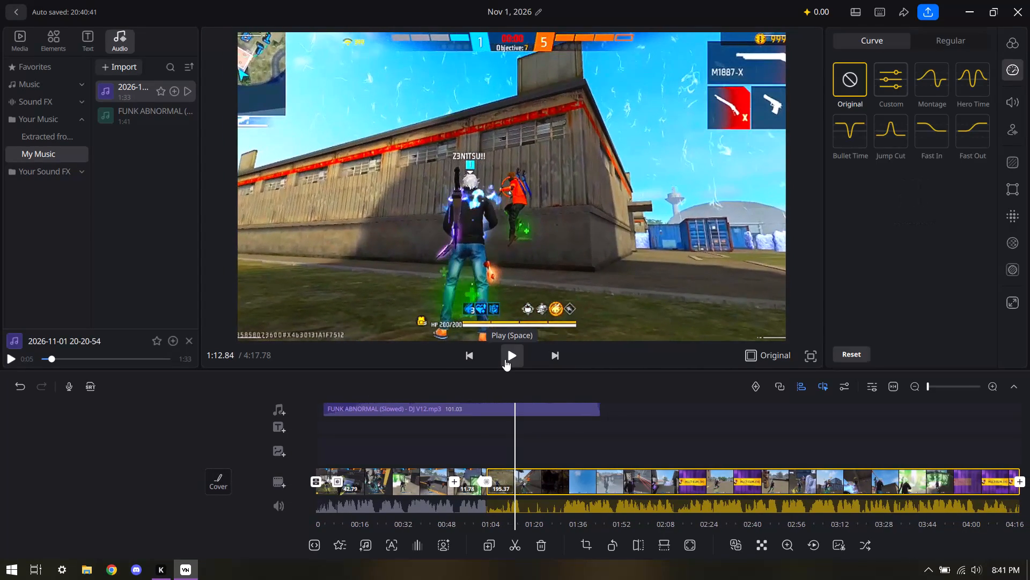
click(505, 359)
drag(489, 429, 498, 432)
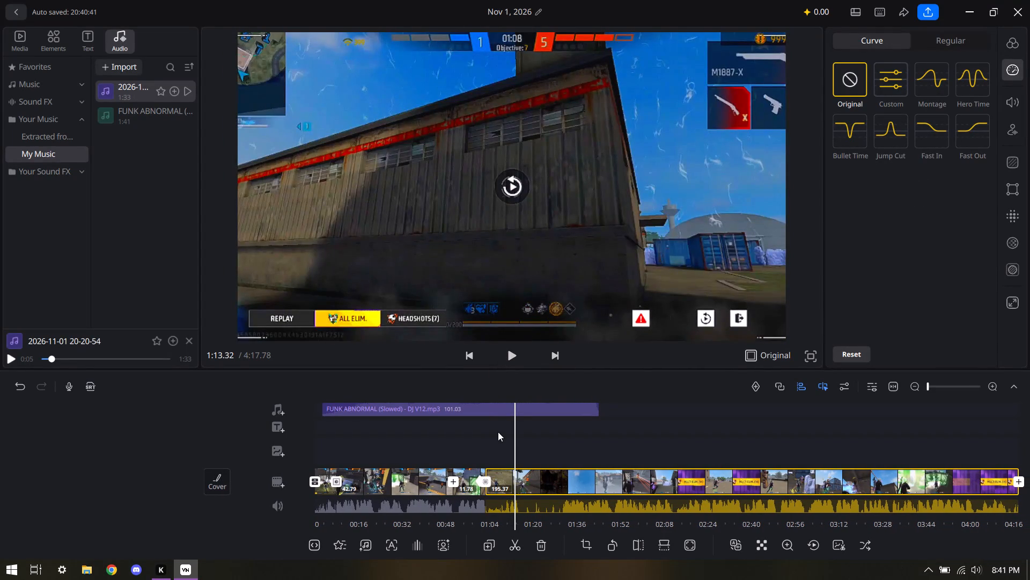
drag(498, 432, 503, 433)
click(511, 360)
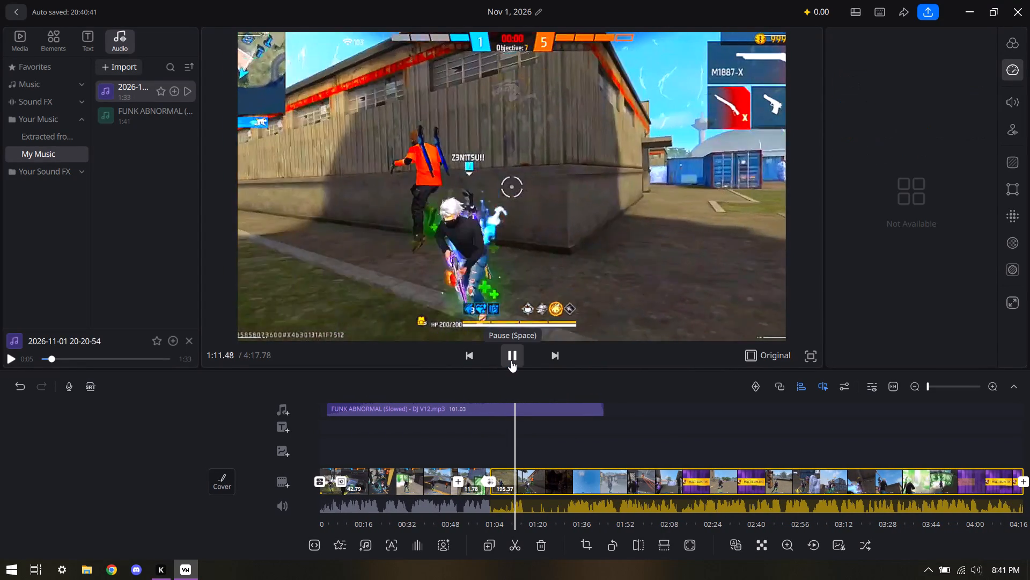
click(511, 360)
double_click(511, 360)
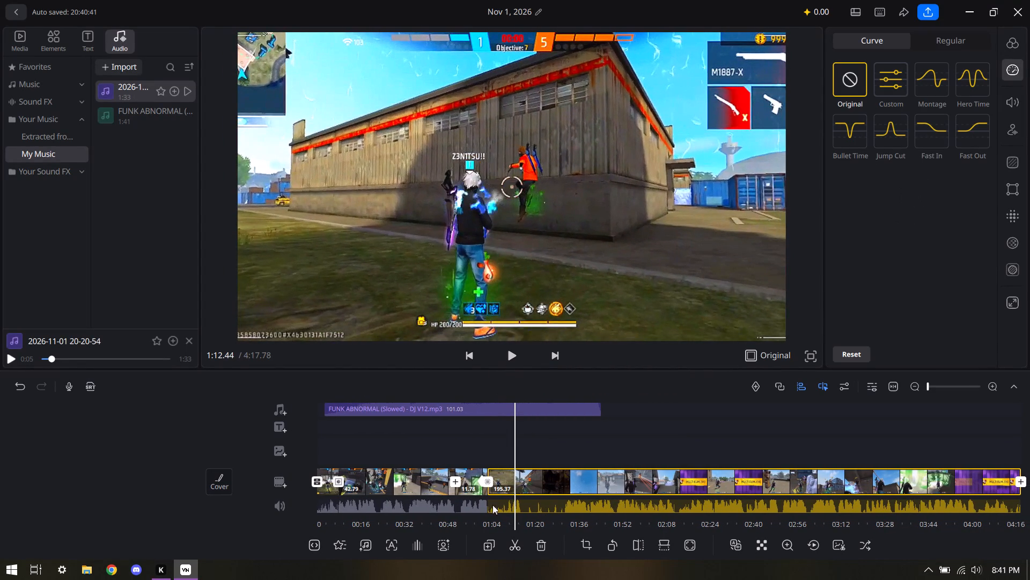
click(510, 548)
Split the long clip at about 1:31, after the MULTI ELIM. (14) banner, and delete the 18.55-second piece before it.
click(516, 362)
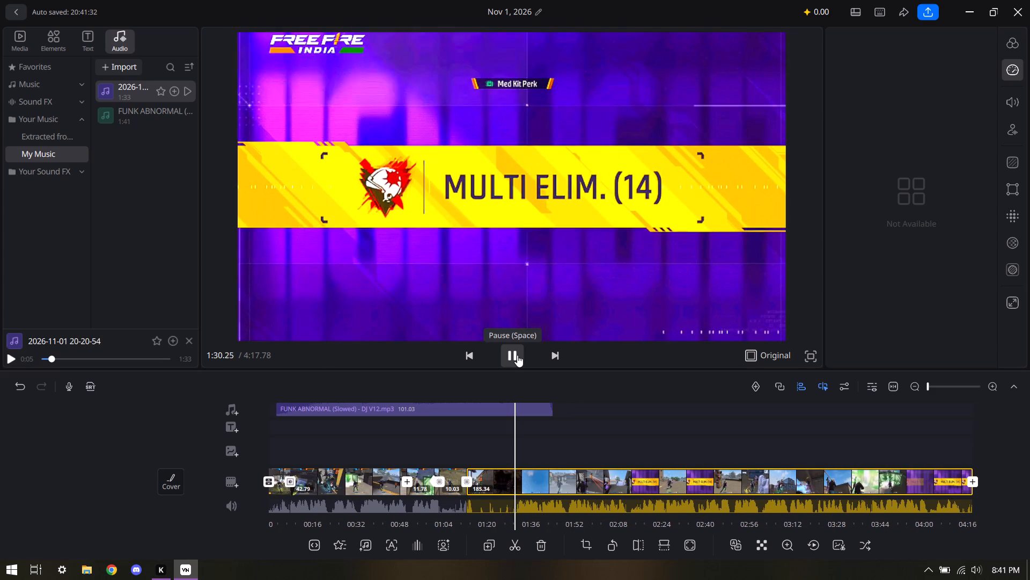
click(517, 355)
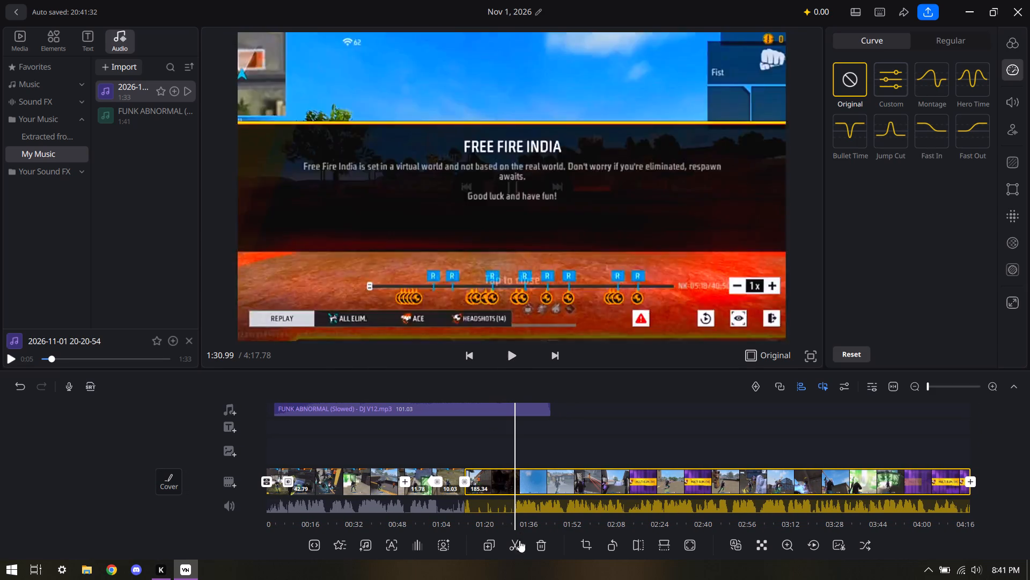
click(515, 548)
click(490, 482)
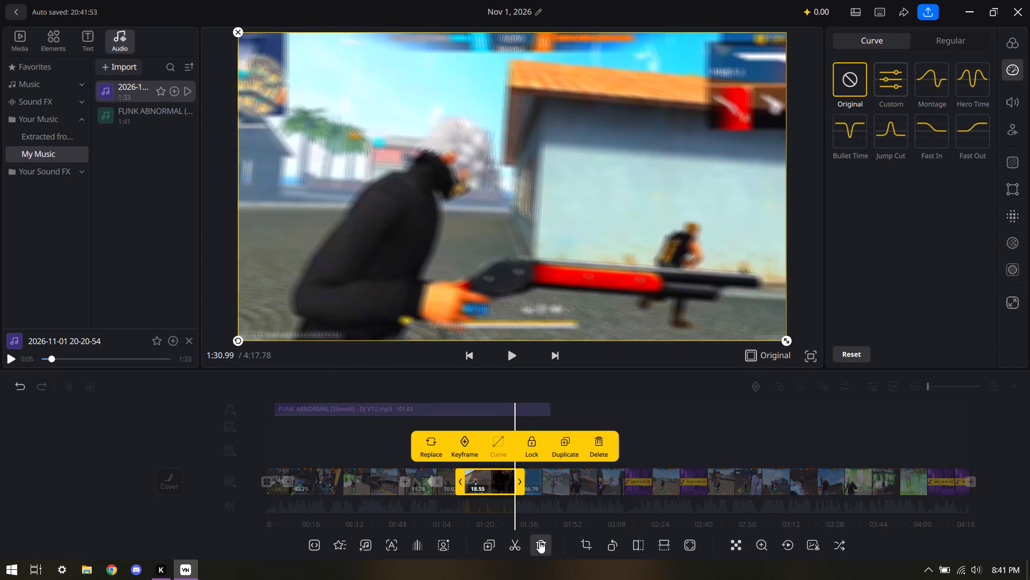
click(549, 545)
Add a Circle transition with a duration of 0.6 between the 10.03-second Desert Eagle clip and the long clip after it.
drag(556, 453, 582, 449)
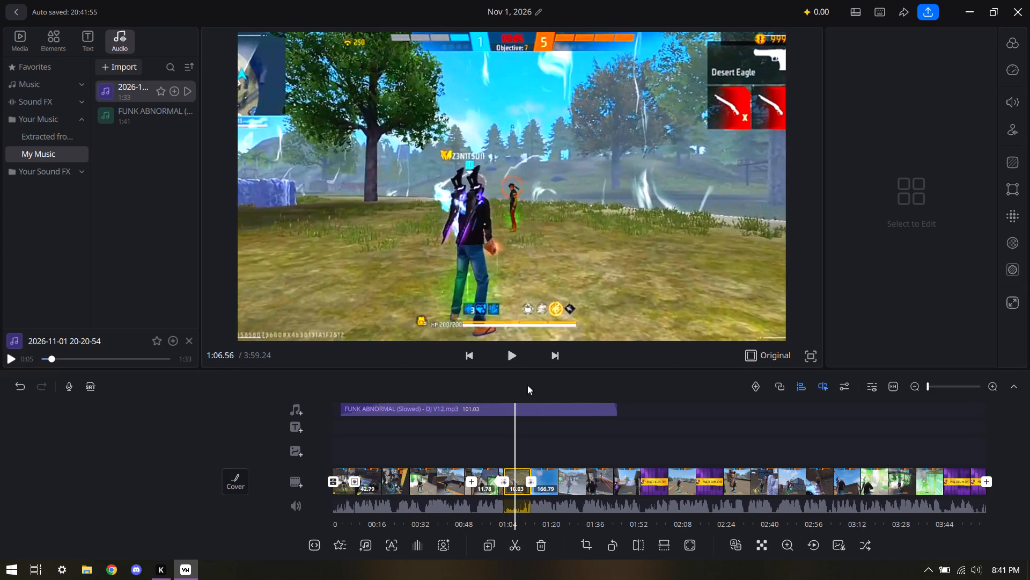
click(506, 357)
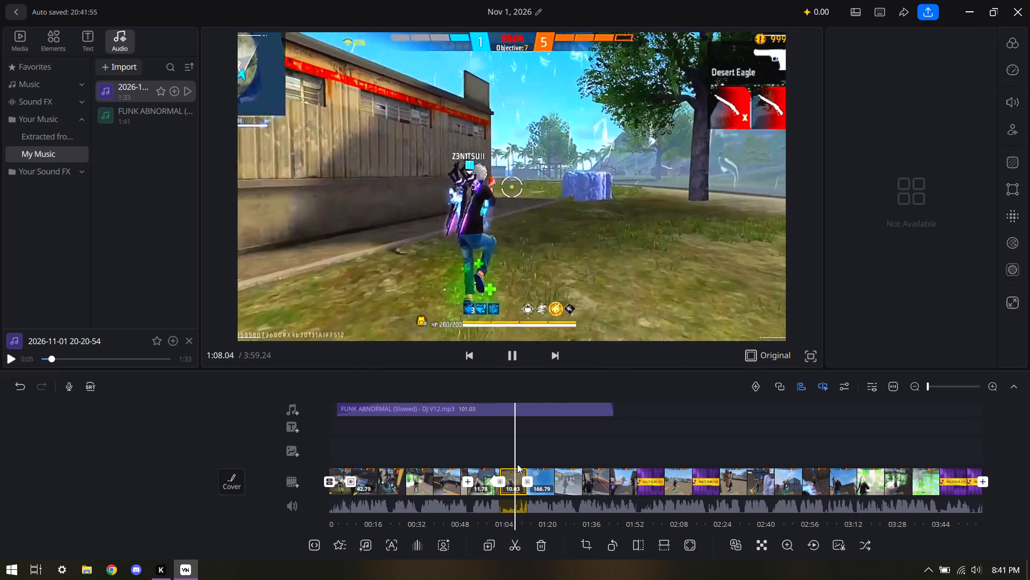
click(525, 479)
click(586, 434)
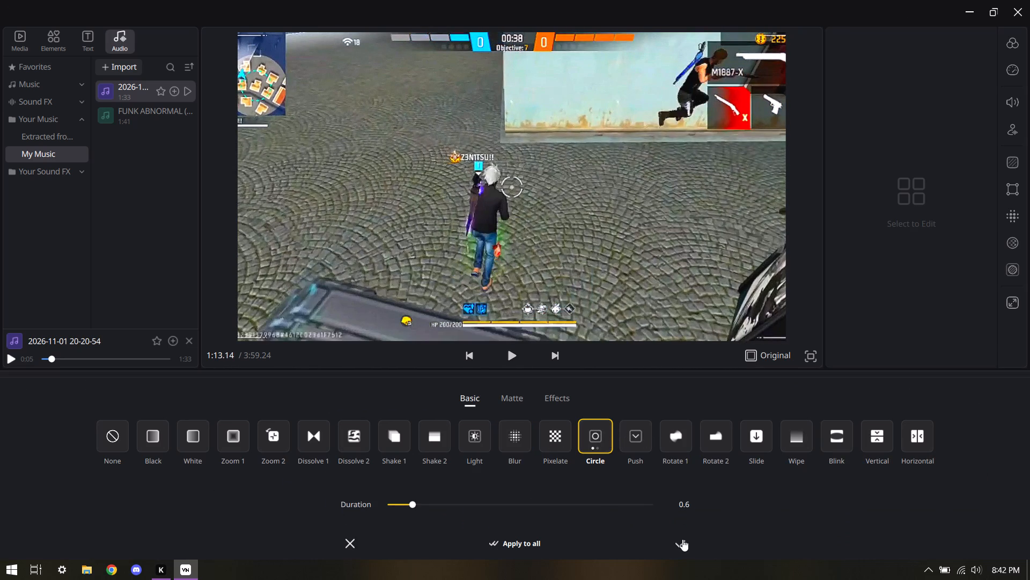
click(685, 544)
Play back the Circle transition and the long clip following it to review the footage and music.
drag(629, 441, 690, 468)
click(504, 347)
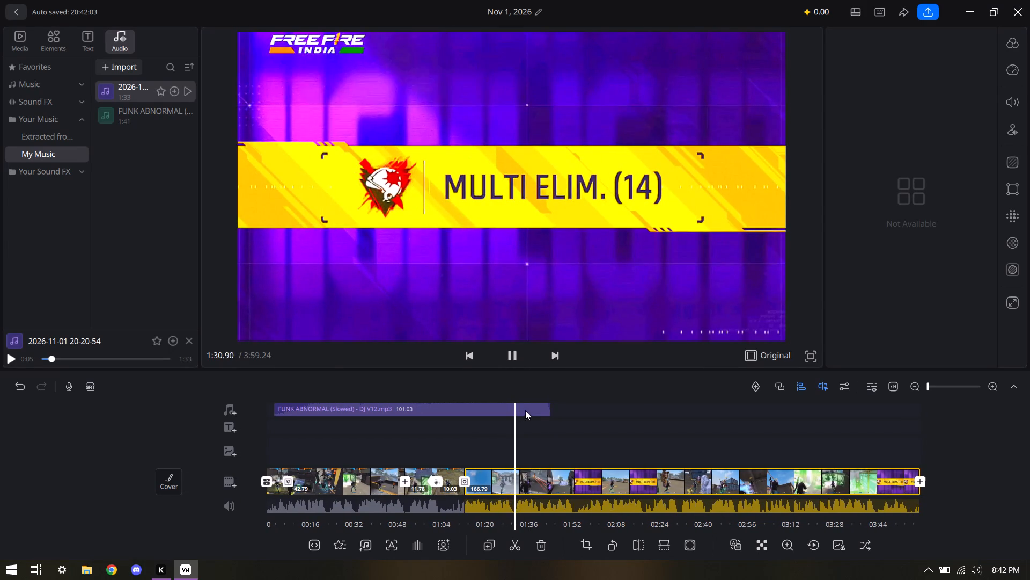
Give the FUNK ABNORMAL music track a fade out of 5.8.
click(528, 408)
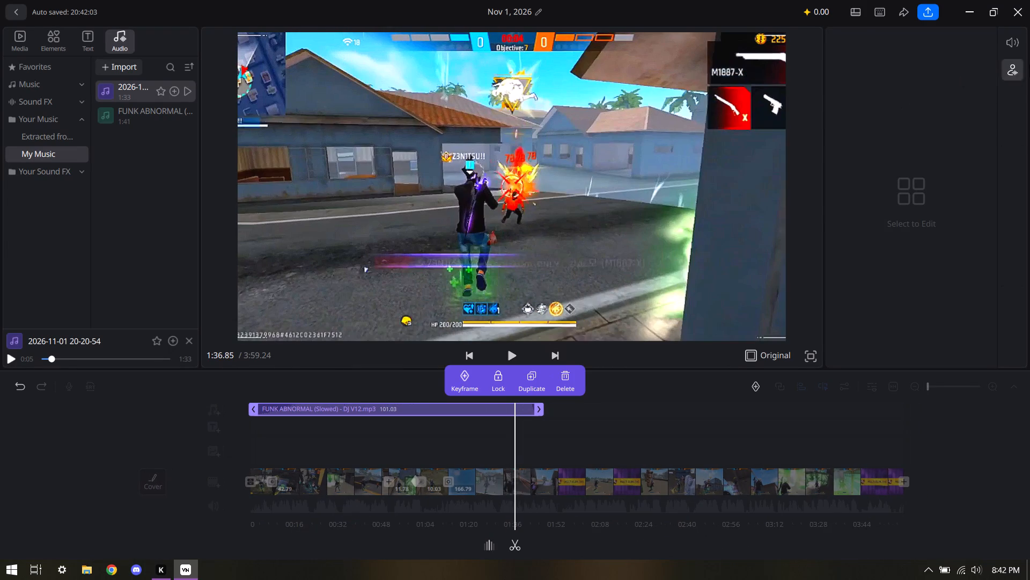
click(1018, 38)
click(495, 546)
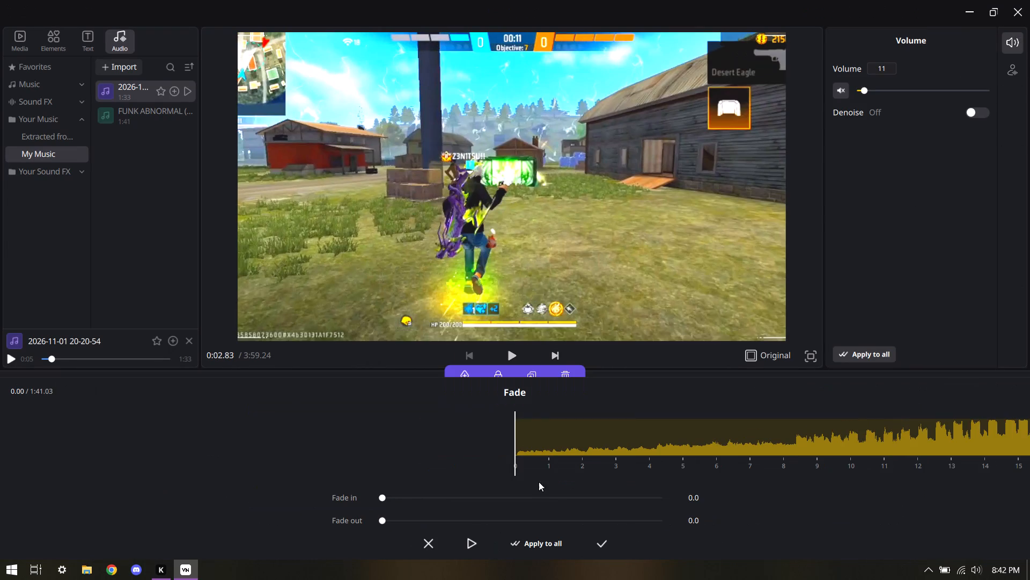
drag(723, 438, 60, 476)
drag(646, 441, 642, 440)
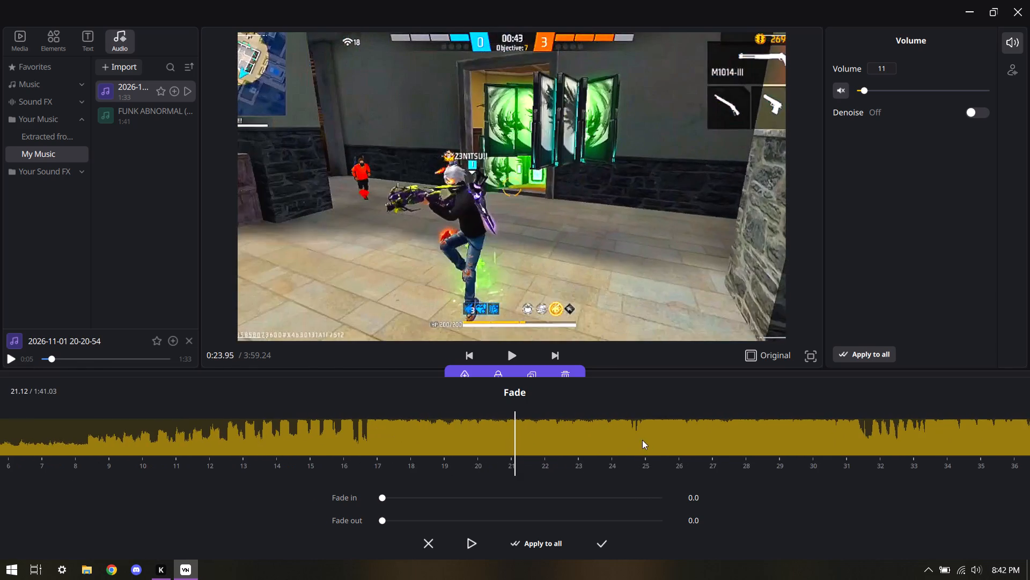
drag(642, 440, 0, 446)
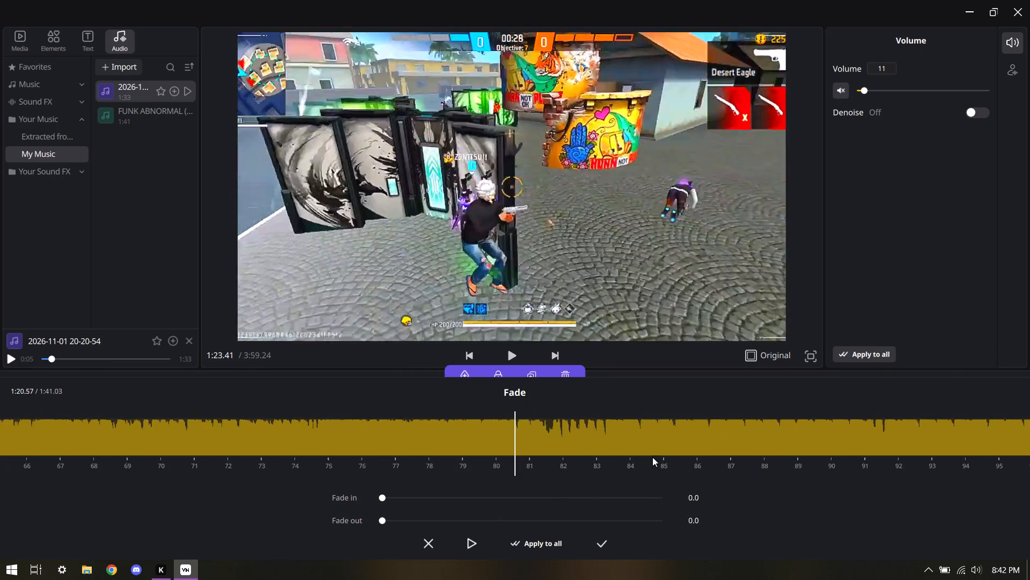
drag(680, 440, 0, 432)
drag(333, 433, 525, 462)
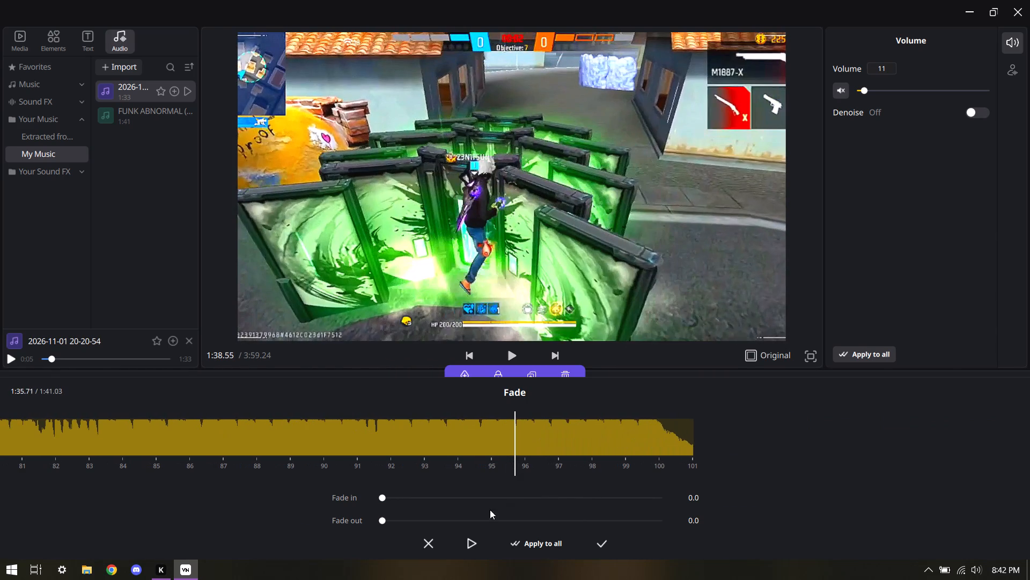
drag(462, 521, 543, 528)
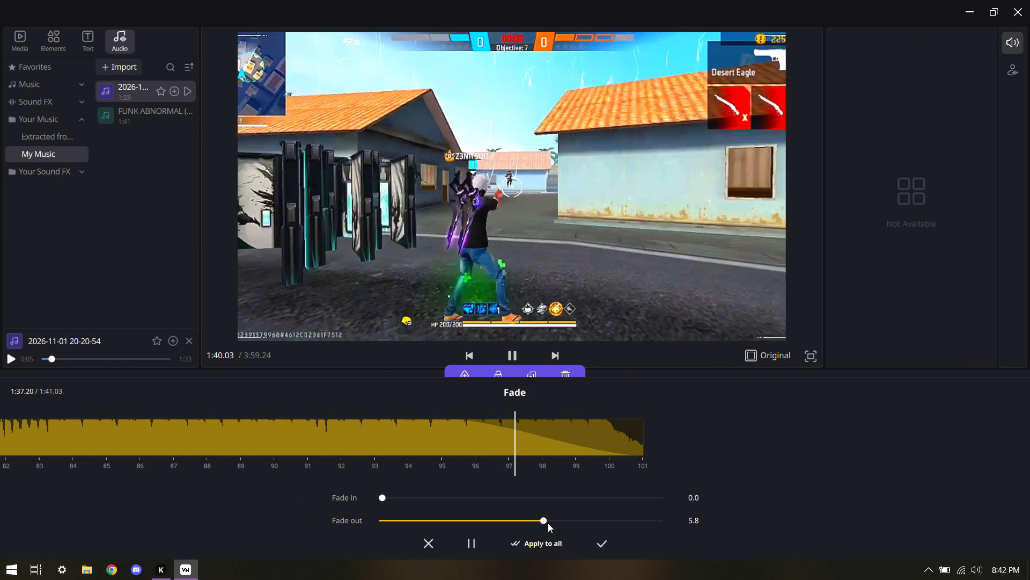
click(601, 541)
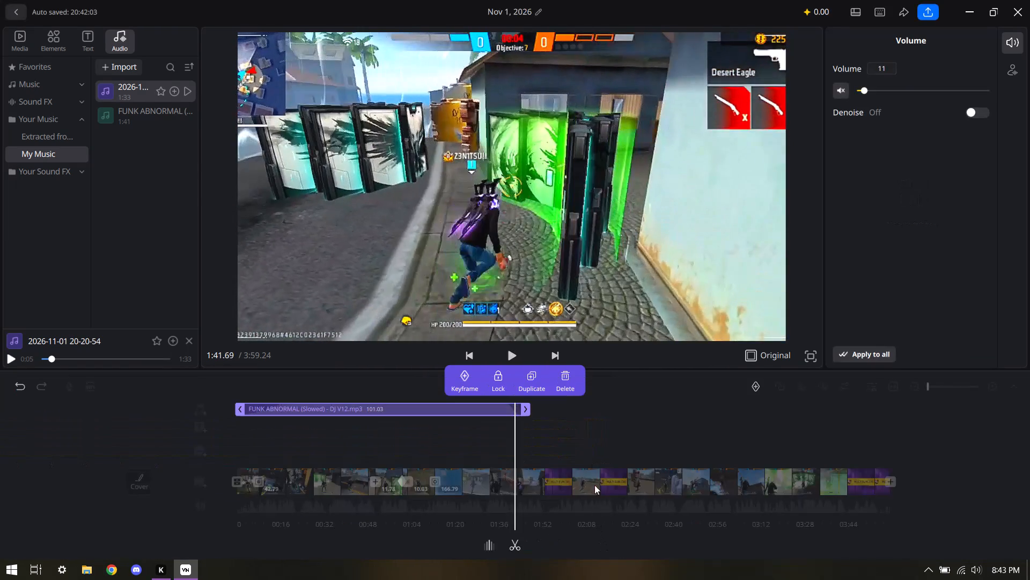
Set the FUNK ABNORMAL track's fade out to 9.7.
click(490, 543)
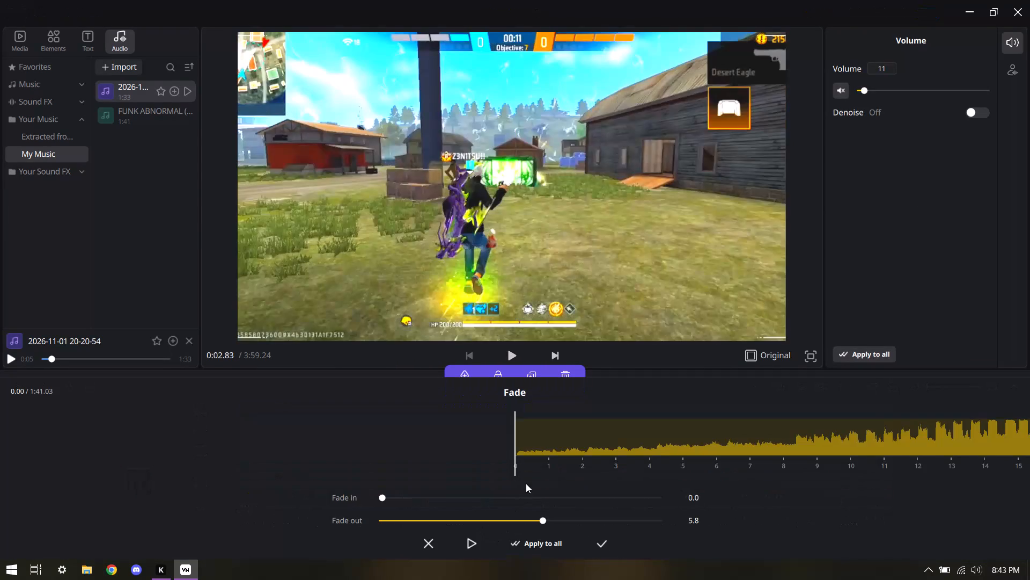
drag(542, 519, 651, 527)
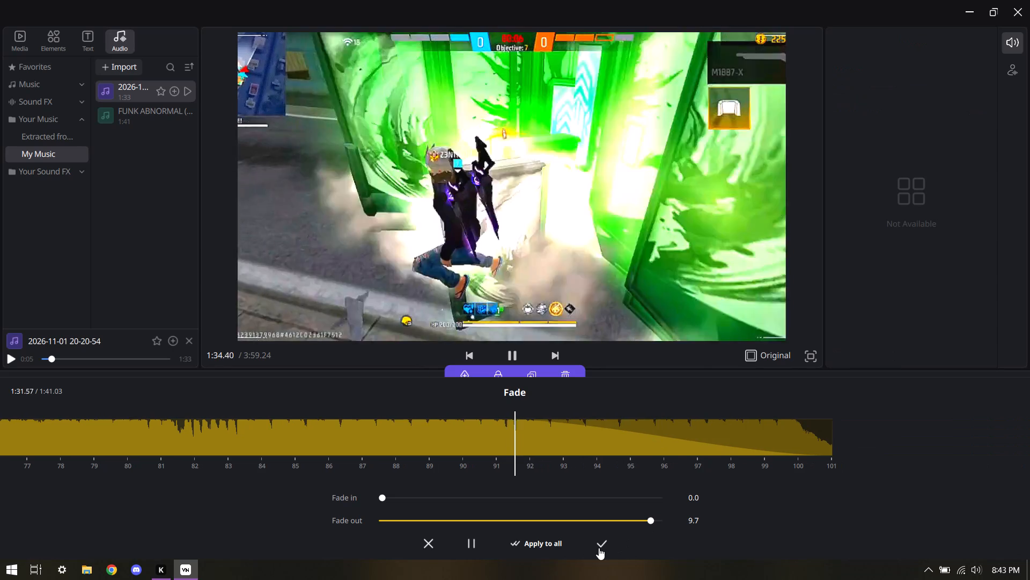
click(599, 548)
Play back the long clip after the Circle transition and examine its colour adjustment settings.
drag(602, 428, 665, 414)
click(640, 405)
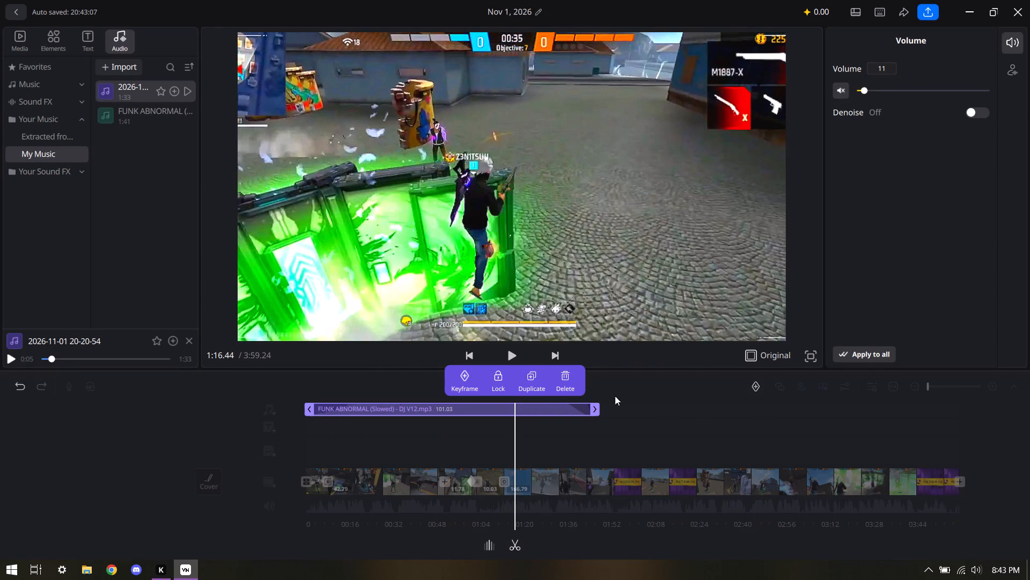
click(502, 362)
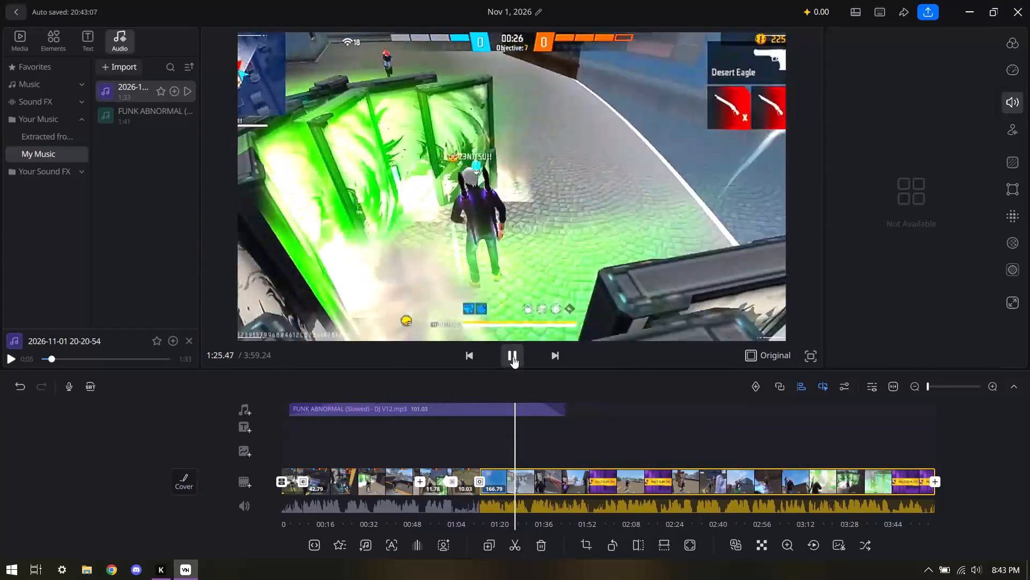
click(513, 357)
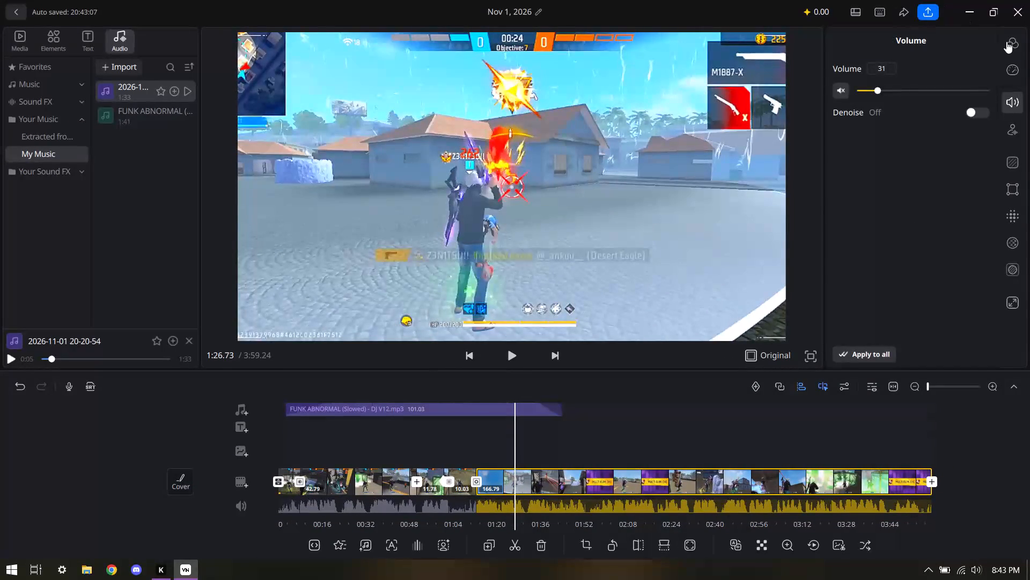
click(1006, 41)
click(950, 46)
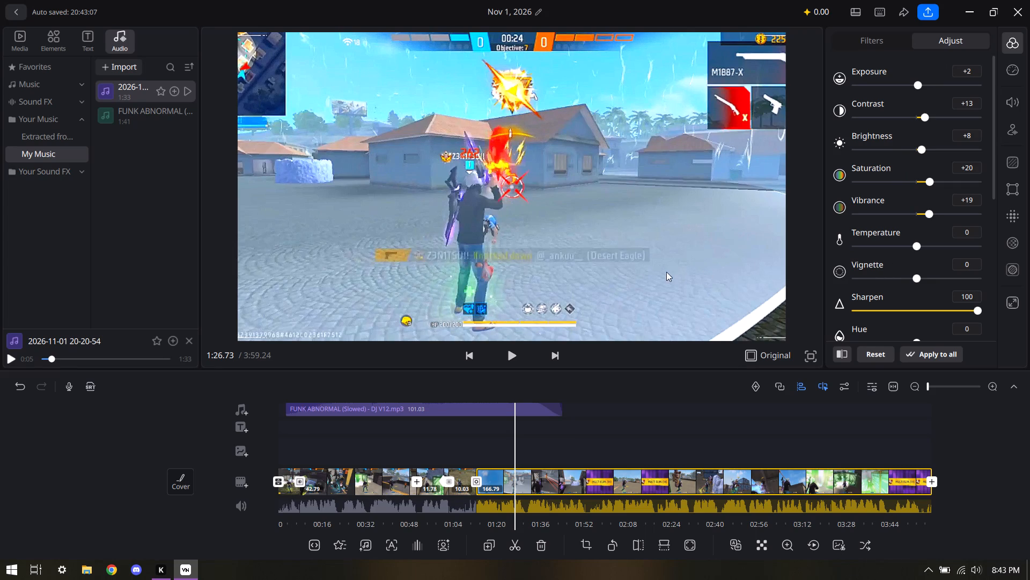
click(514, 351)
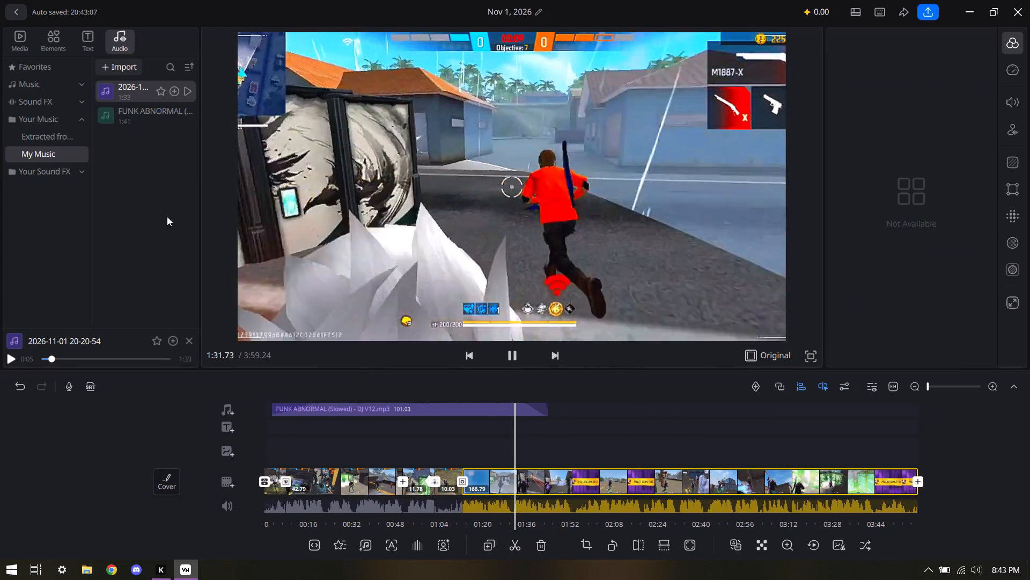
click(131, 91)
drag(132, 91, 194, 116)
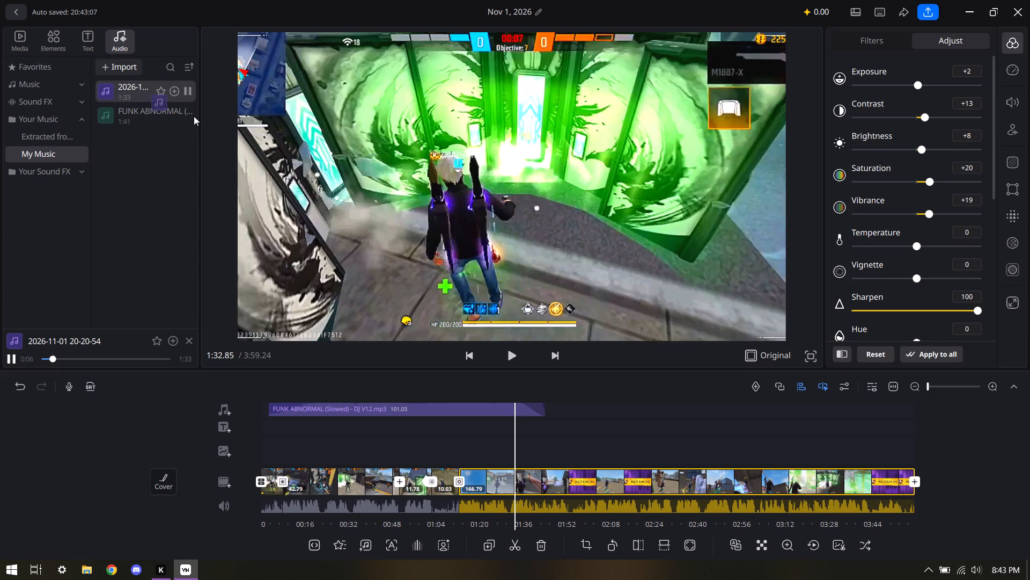
drag(194, 116, 591, 413)
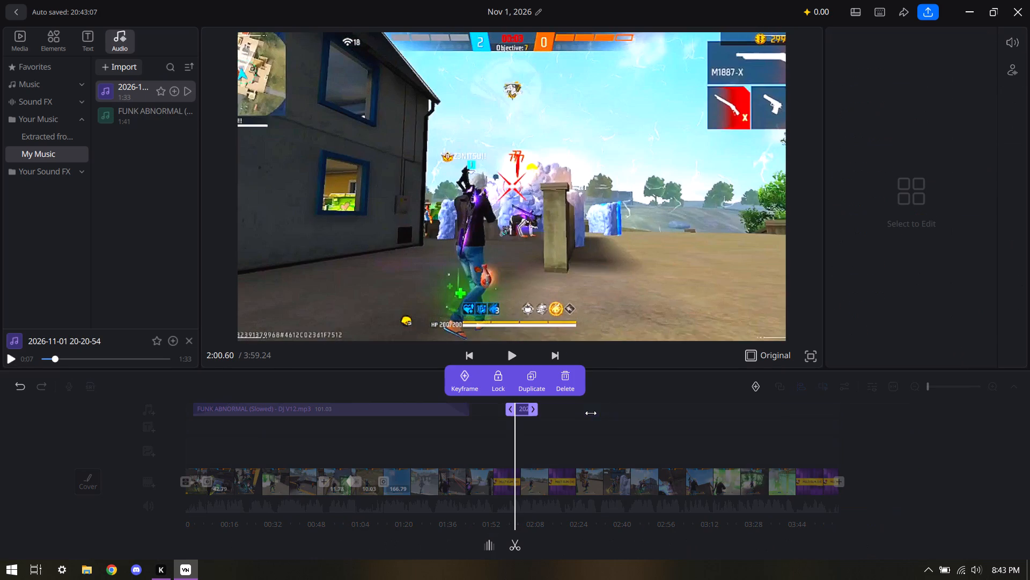
click(604, 385)
drag(595, 403, 566, 405)
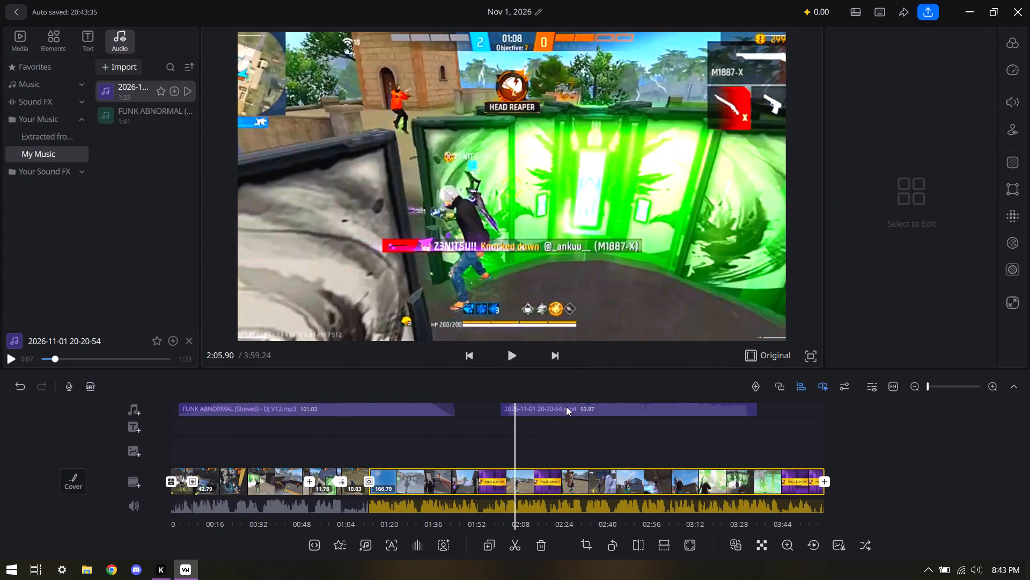
click(566, 408)
drag(566, 408, 522, 409)
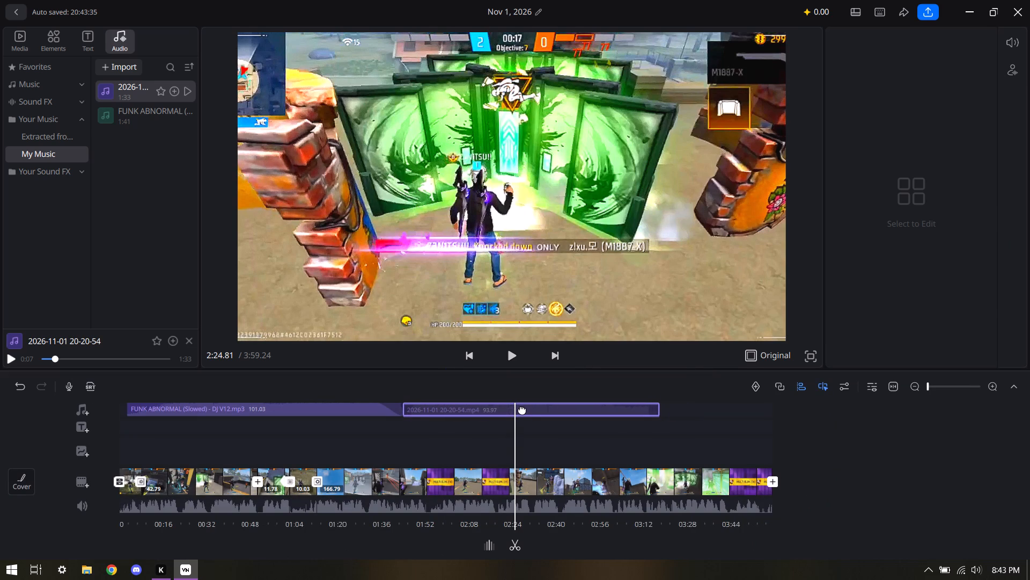
drag(522, 409, 521, 409)
click(388, 377)
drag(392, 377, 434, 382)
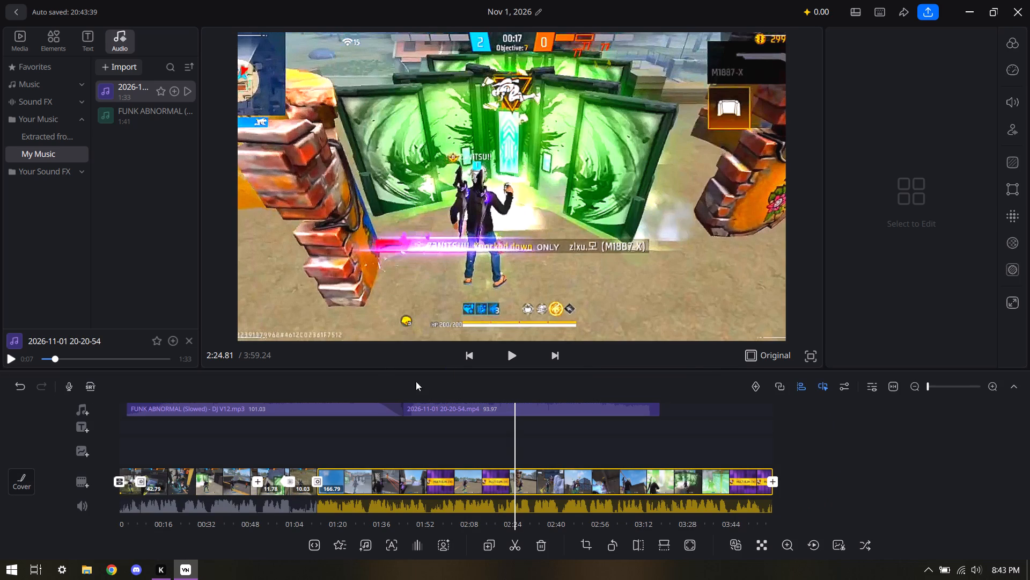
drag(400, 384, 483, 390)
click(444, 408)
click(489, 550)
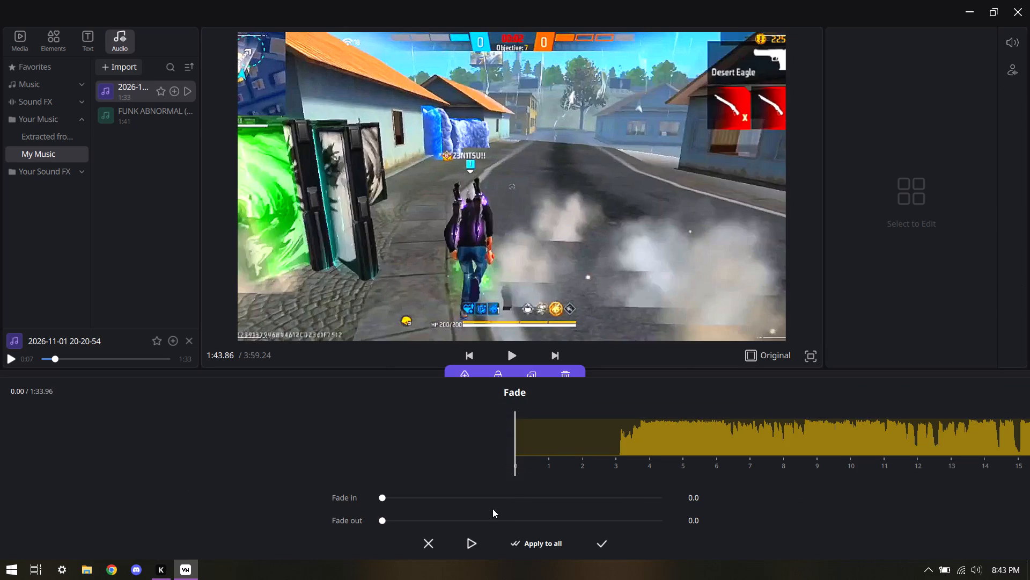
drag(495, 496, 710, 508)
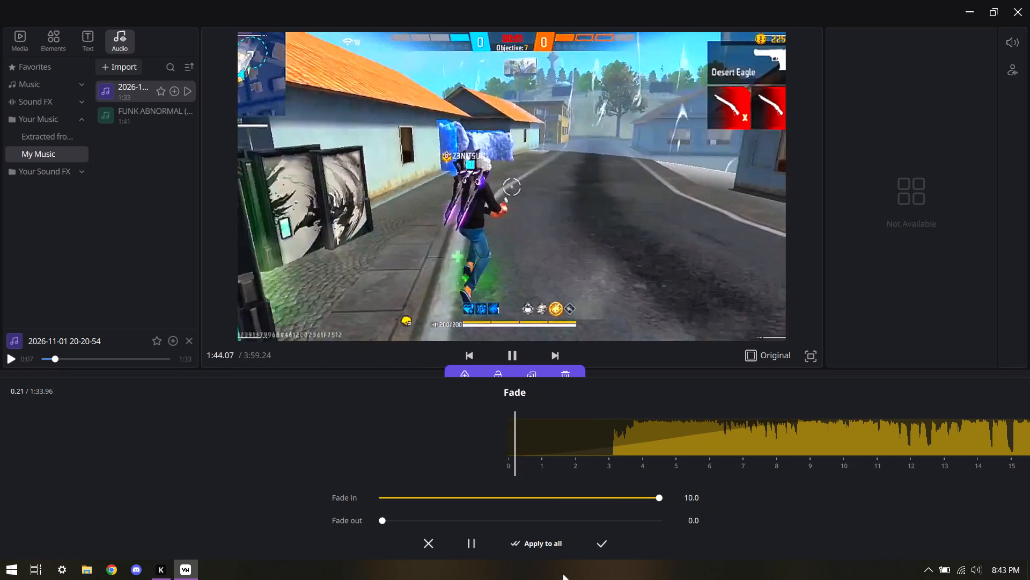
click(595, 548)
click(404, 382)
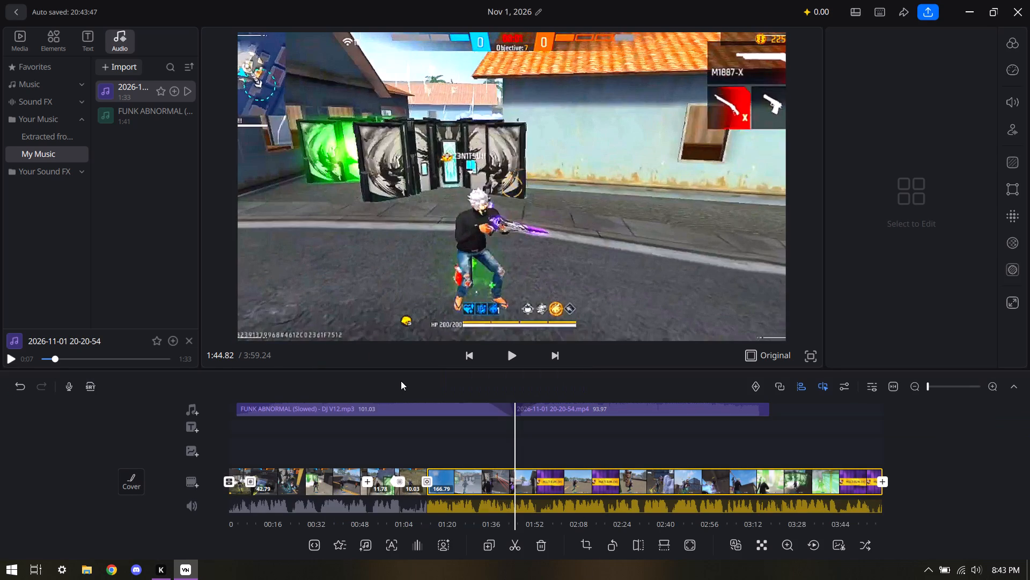
drag(401, 381, 431, 384)
click(393, 395)
drag(269, 419, 269, 420)
drag(269, 420, 347, 432)
click(510, 353)
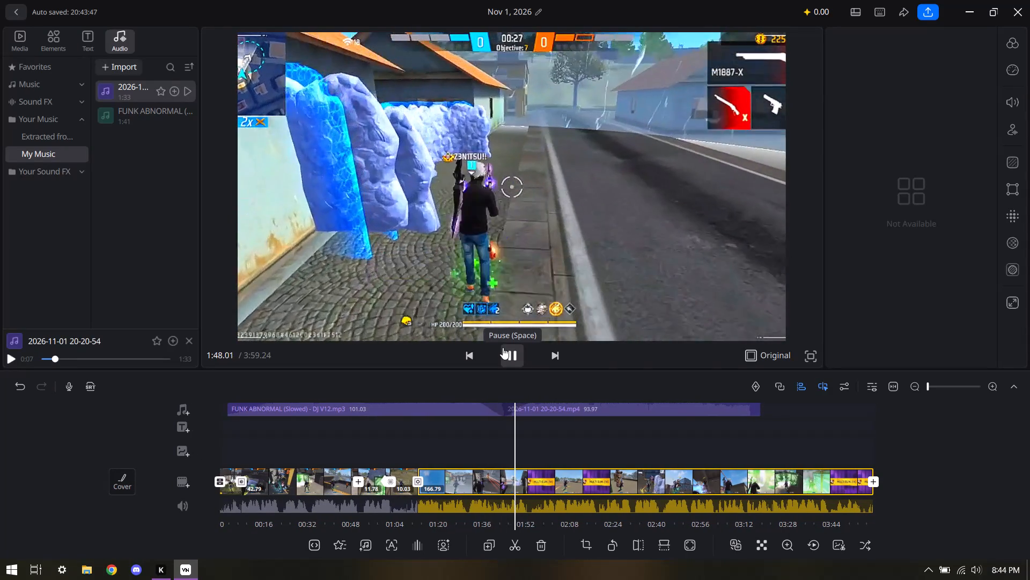
click(518, 415)
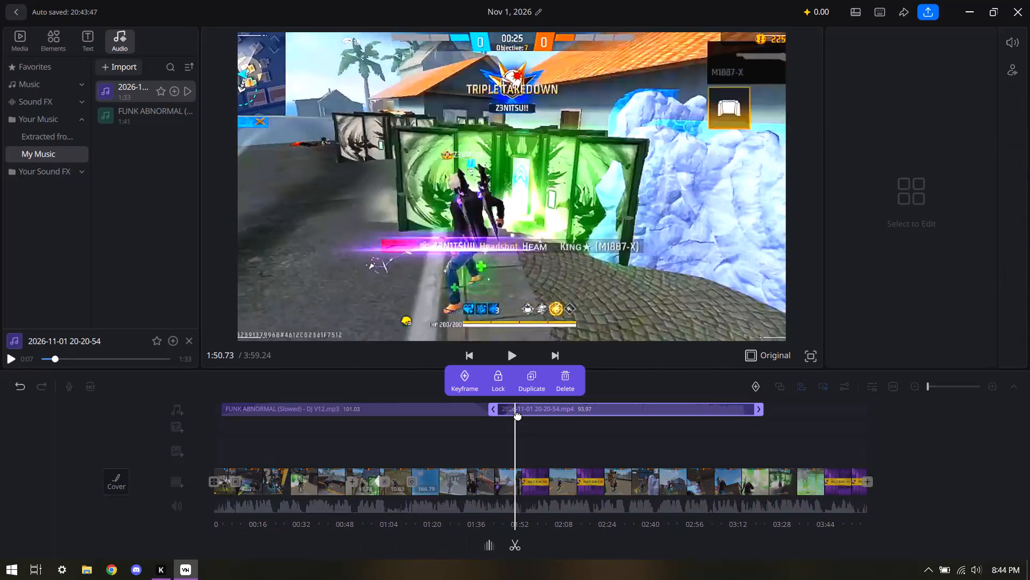
click(494, 537)
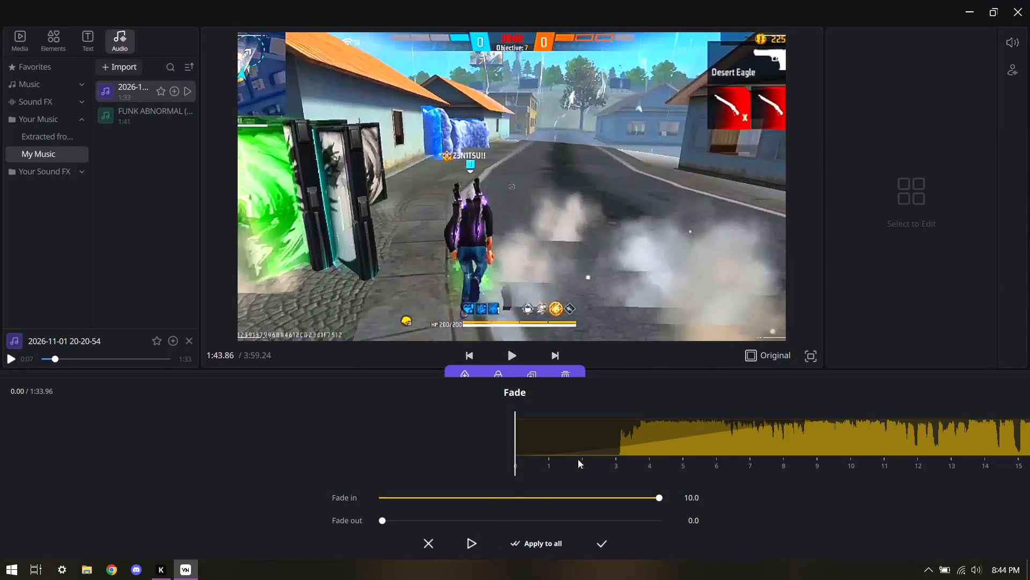
click(523, 499)
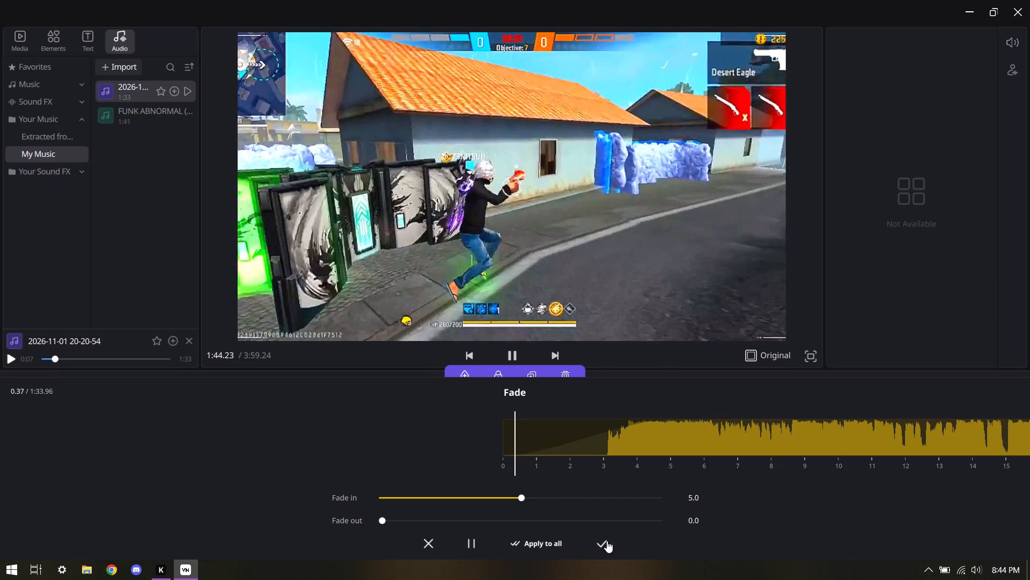
click(606, 541)
click(424, 394)
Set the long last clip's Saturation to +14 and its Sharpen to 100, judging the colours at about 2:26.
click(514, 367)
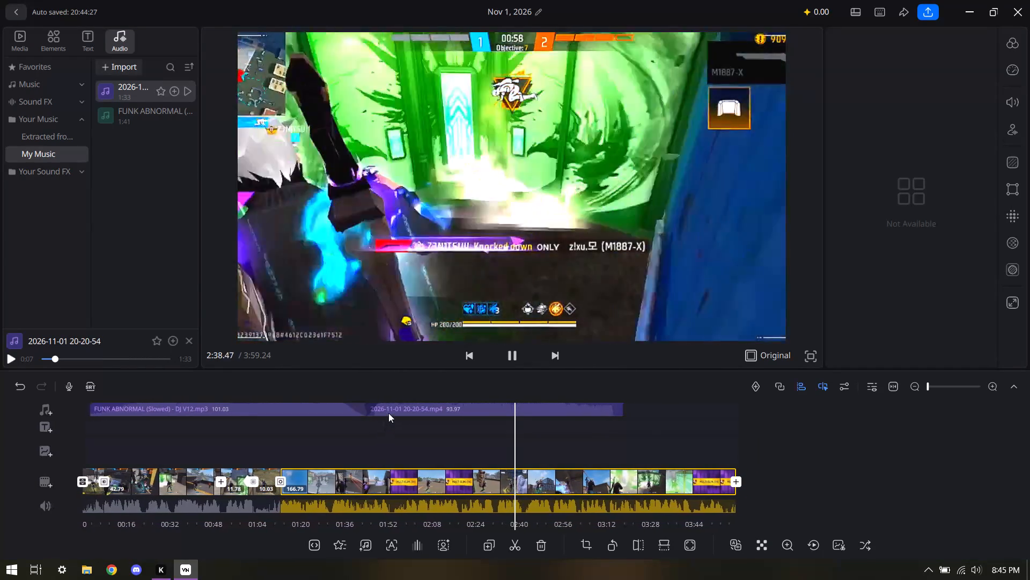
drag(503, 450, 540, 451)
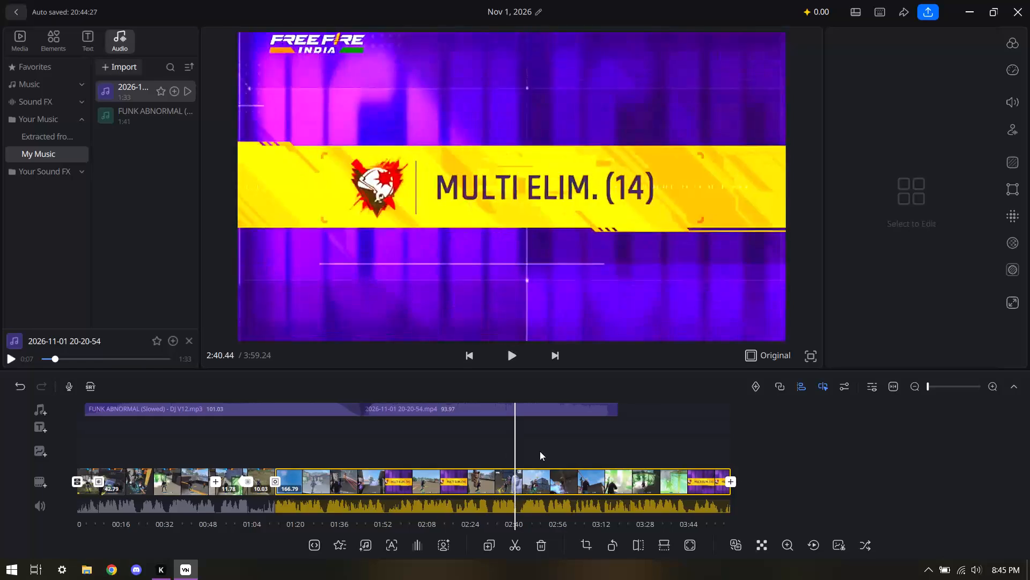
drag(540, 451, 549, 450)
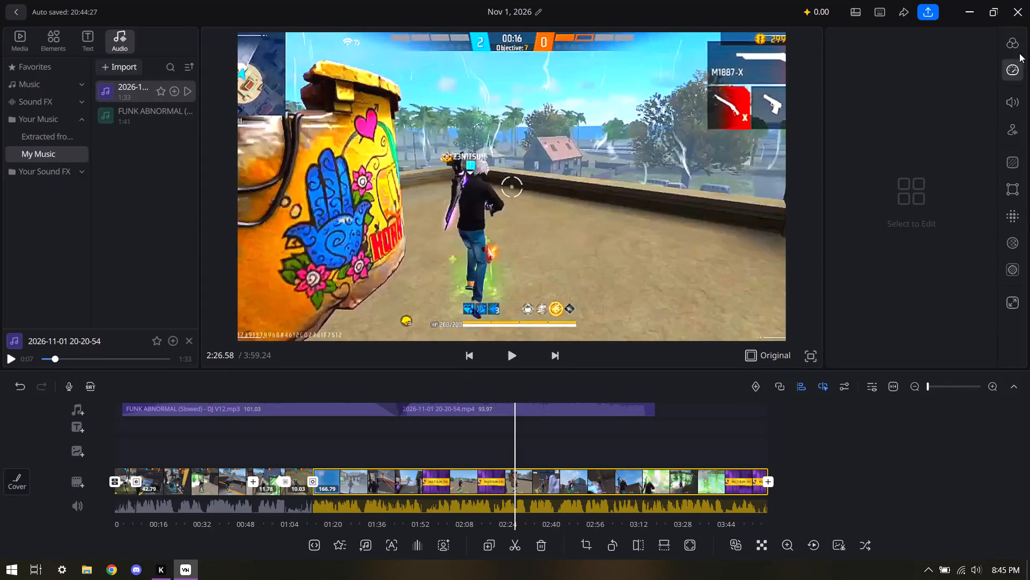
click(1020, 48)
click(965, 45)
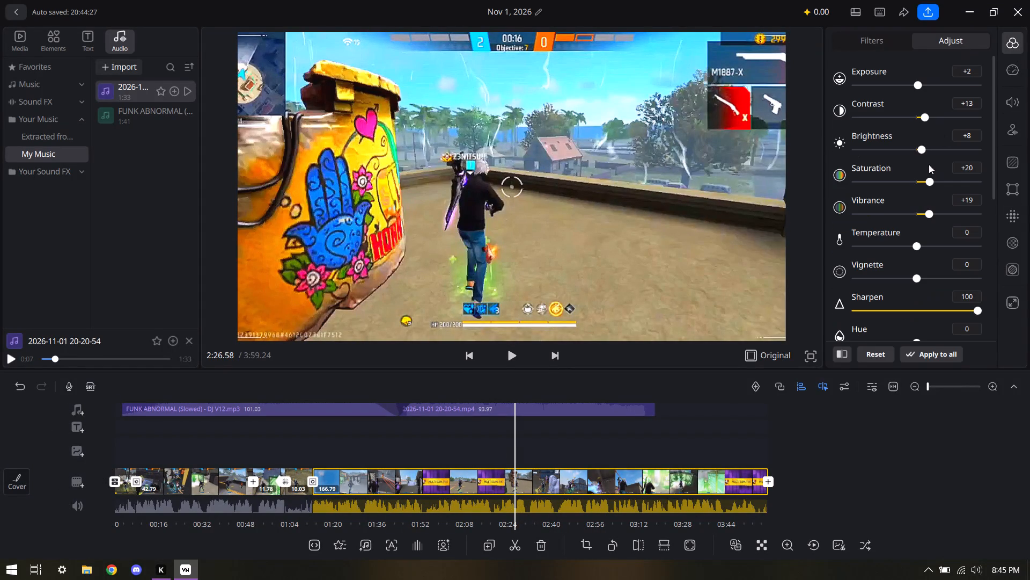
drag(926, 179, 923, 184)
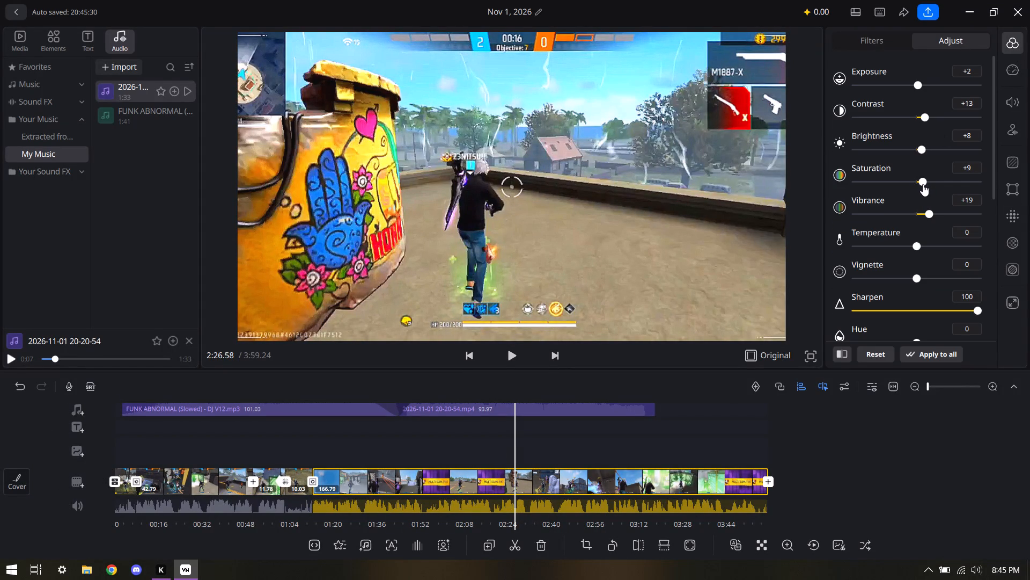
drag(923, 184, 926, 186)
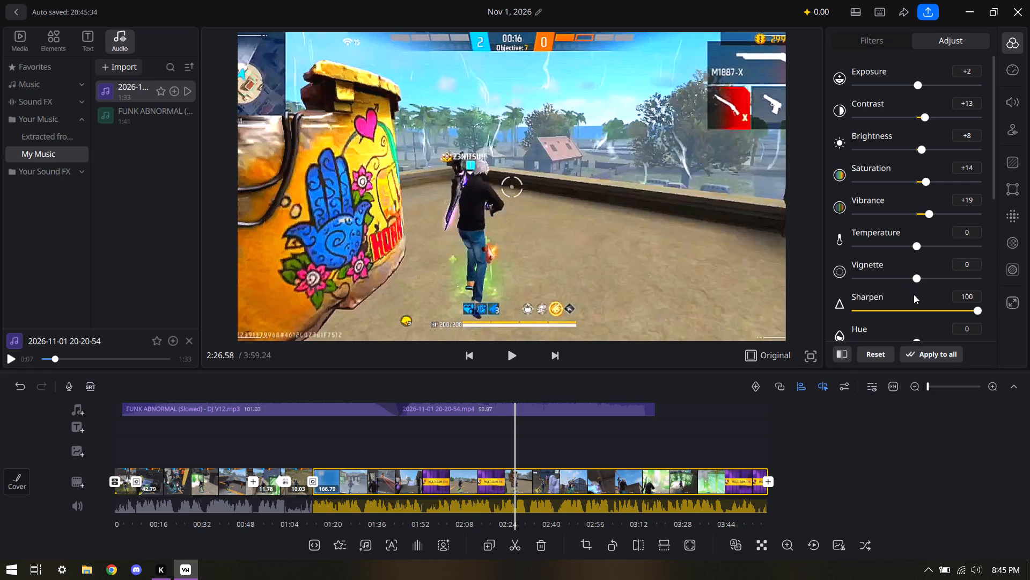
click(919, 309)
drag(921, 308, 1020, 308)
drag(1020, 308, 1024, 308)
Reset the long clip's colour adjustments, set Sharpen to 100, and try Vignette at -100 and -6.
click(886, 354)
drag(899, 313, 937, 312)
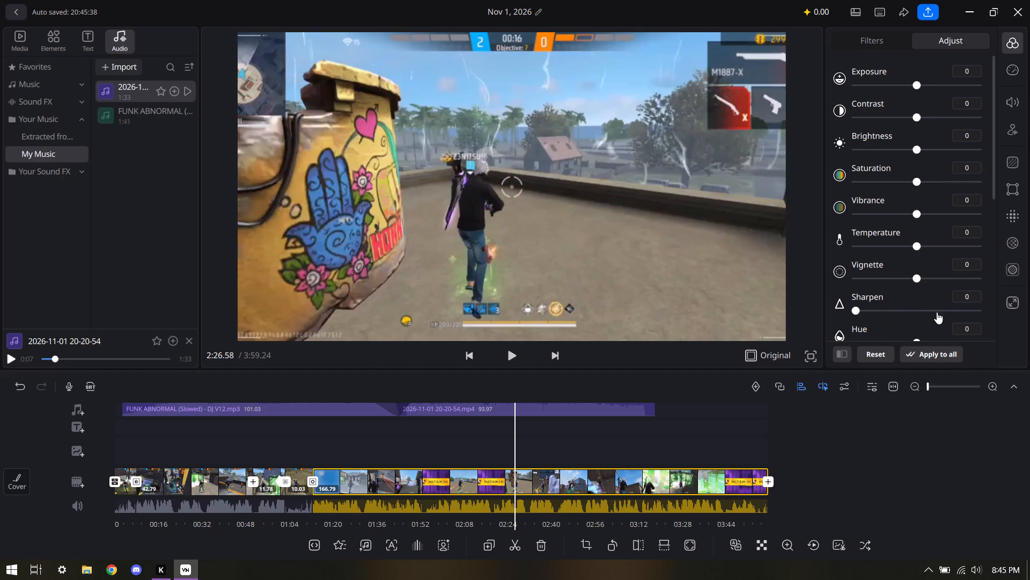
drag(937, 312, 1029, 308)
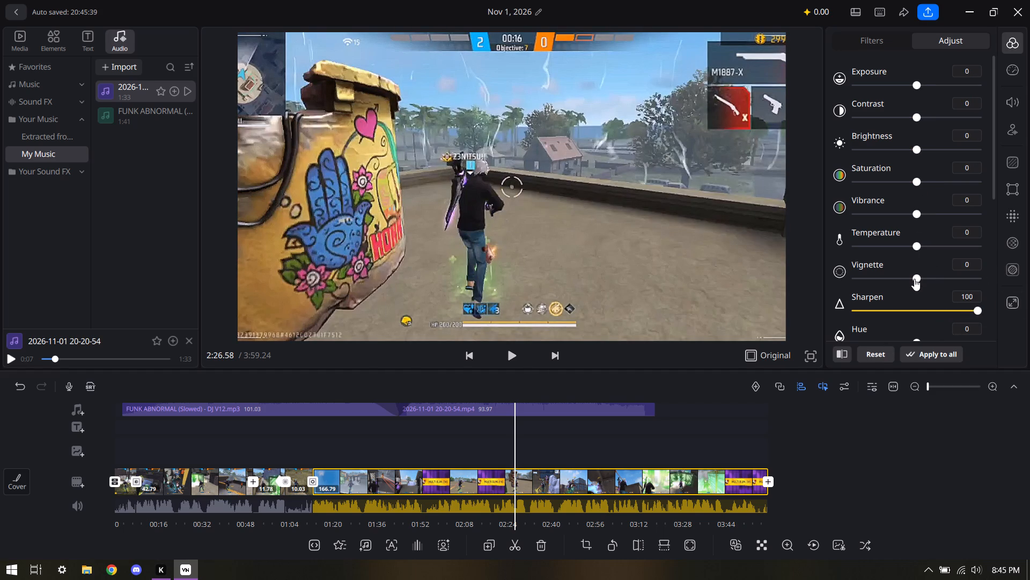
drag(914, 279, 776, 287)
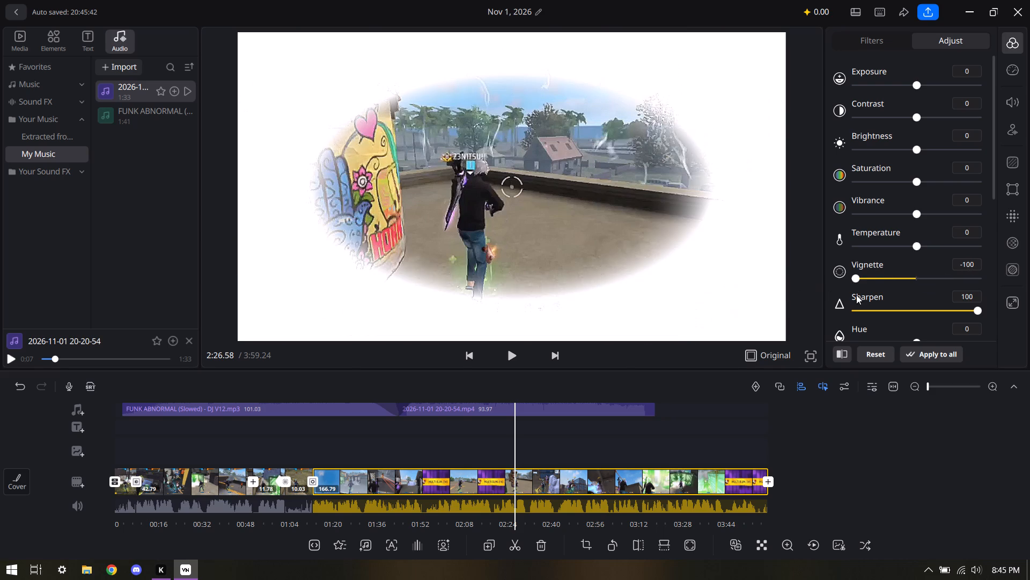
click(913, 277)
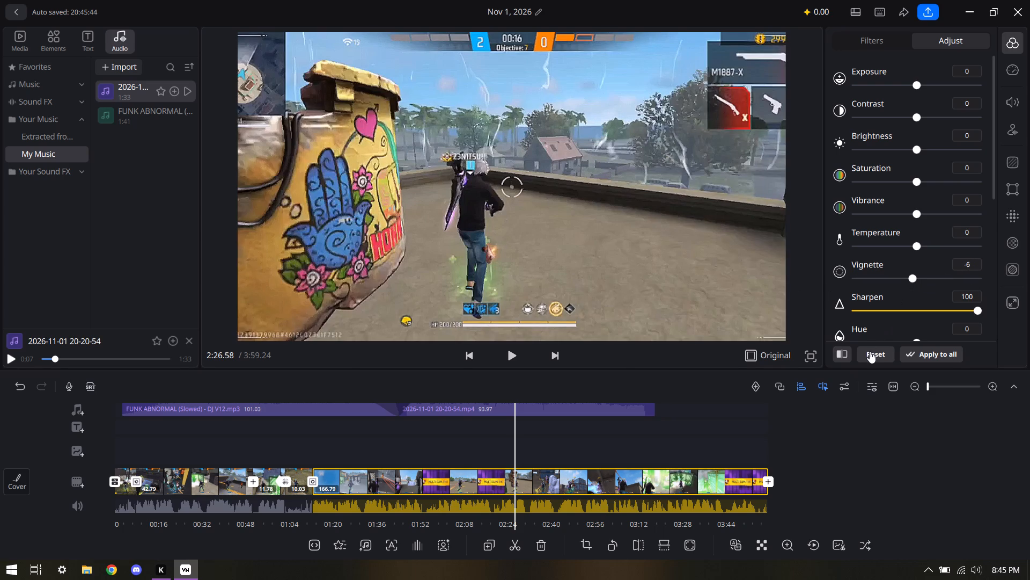
Reset the long clip's adjustments and regrade it with Sharpen 100, Vibrance +100, Saturation +13, Brightness +11 and Exposure +2.
click(870, 352)
drag(896, 315, 1029, 306)
drag(917, 214, 951, 221)
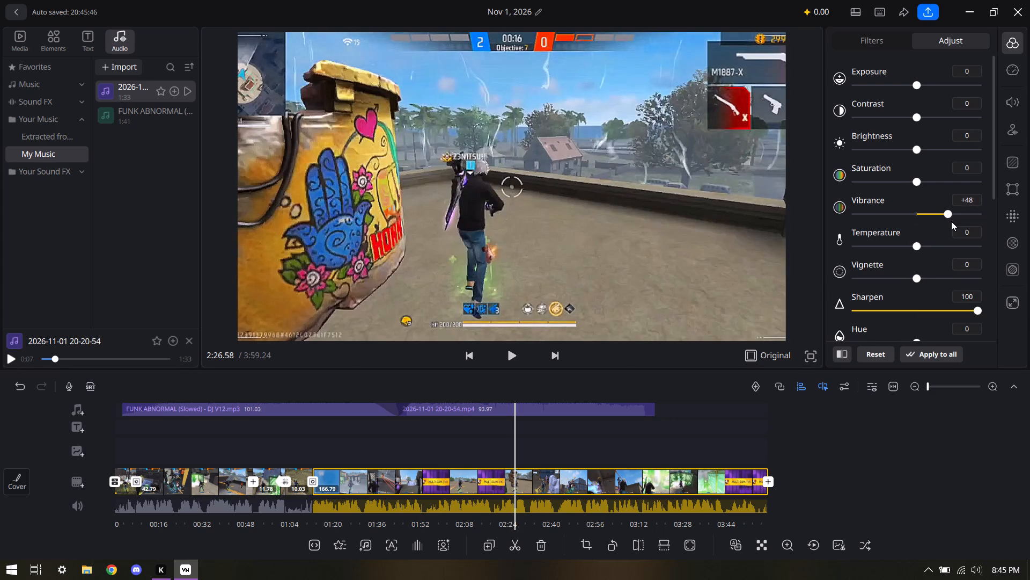
drag(951, 221, 1029, 223)
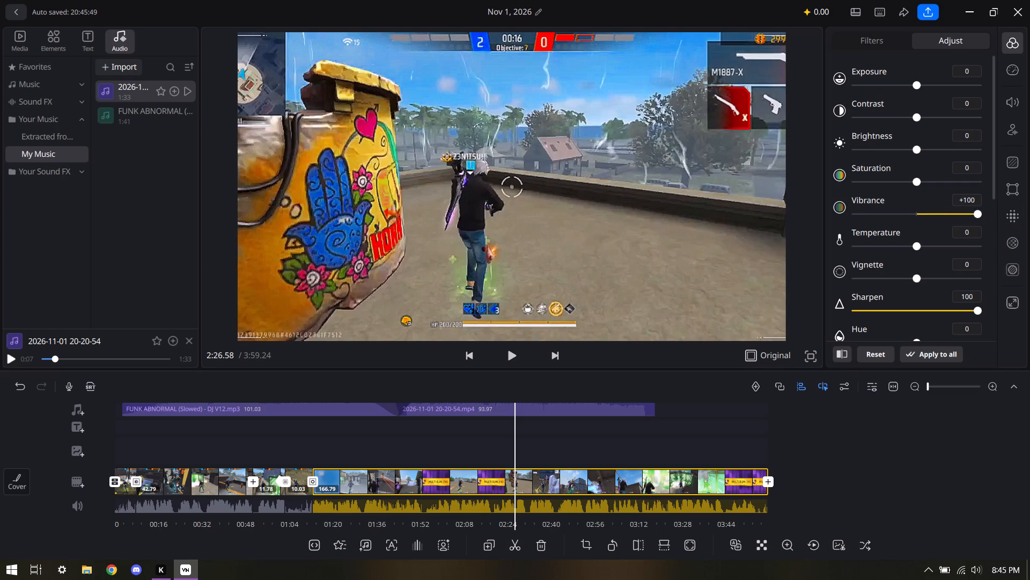
drag(917, 183, 936, 199)
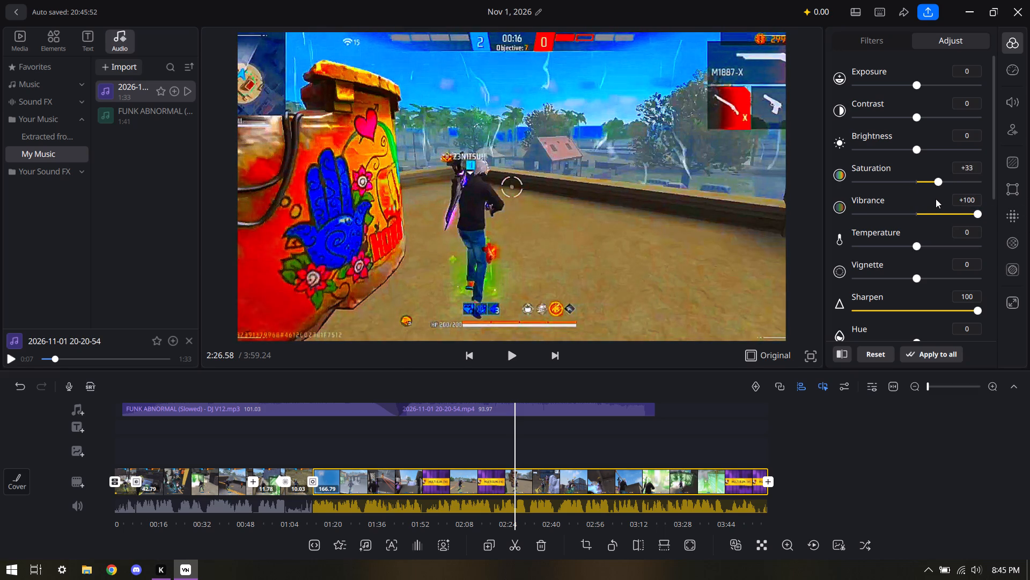
drag(936, 199, 922, 201)
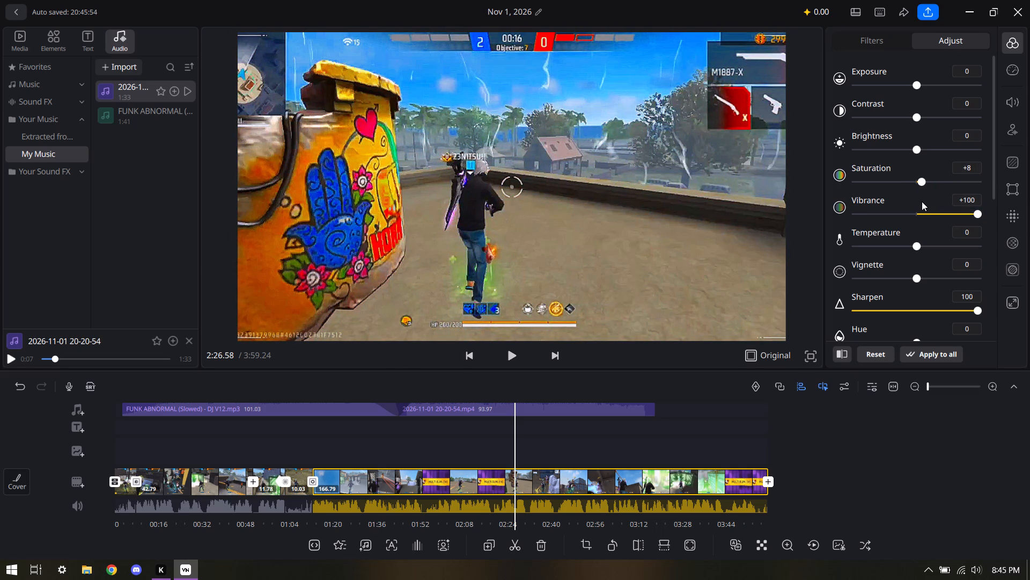
drag(922, 201, 925, 202)
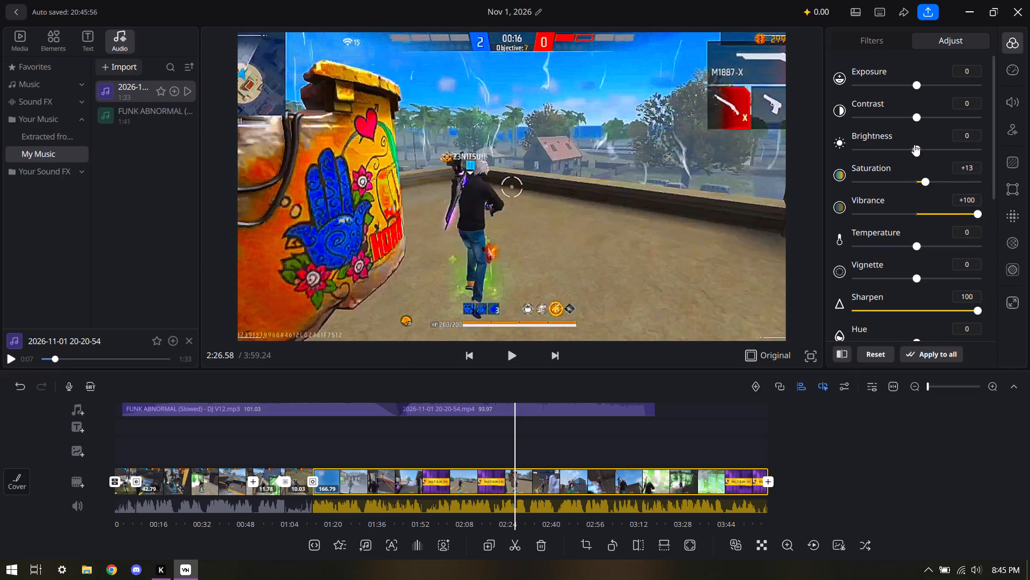
drag(917, 144, 924, 147)
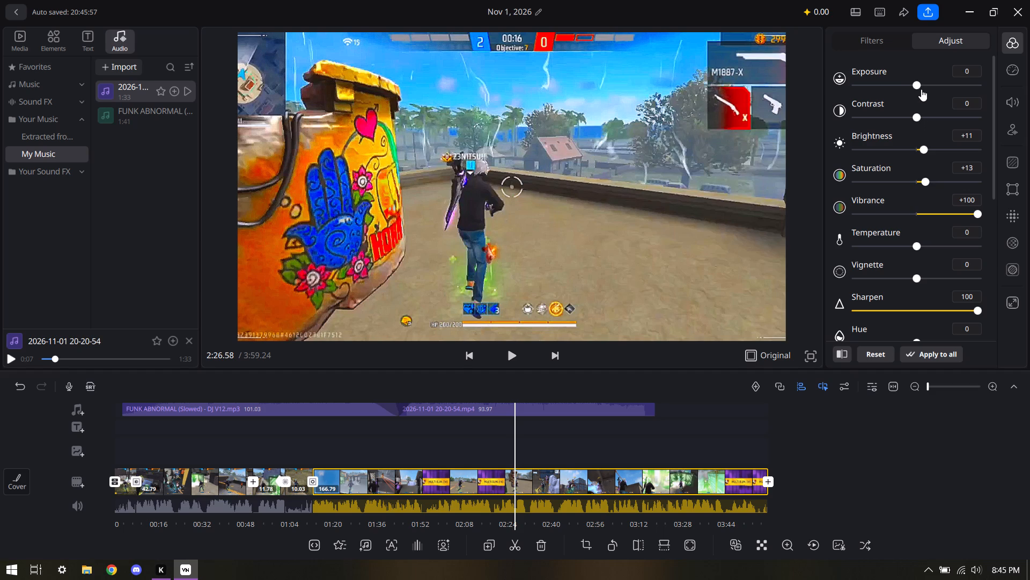
click(921, 87)
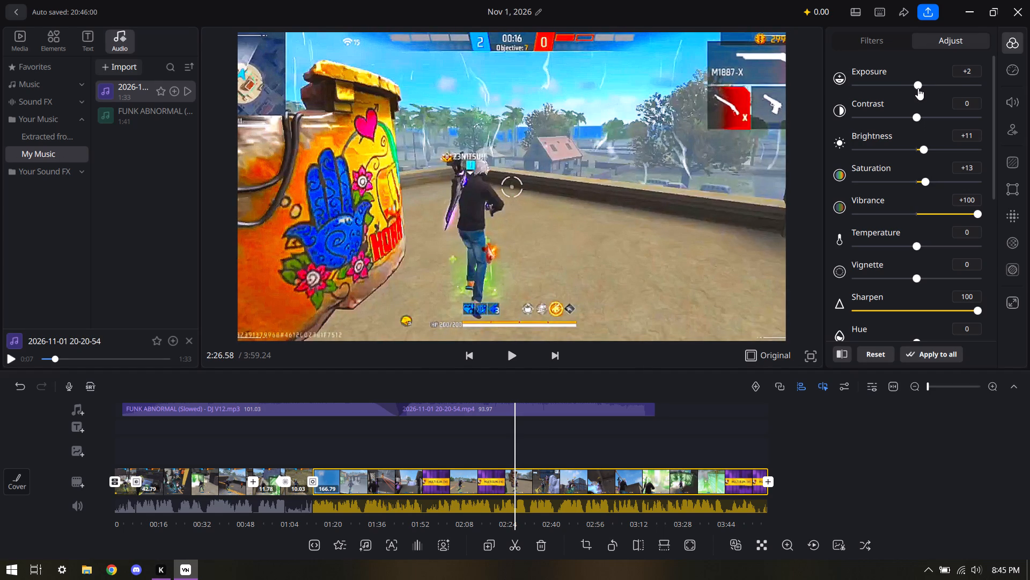
Play back several parts of the regraded long clip to examine its colours and the music change.
click(496, 351)
click(513, 354)
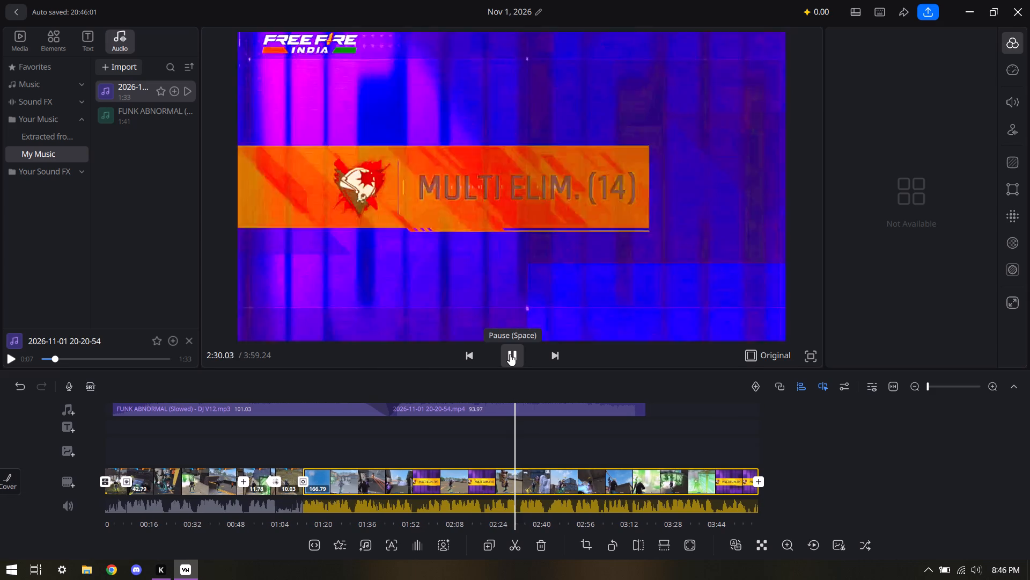
drag(408, 388, 708, 403)
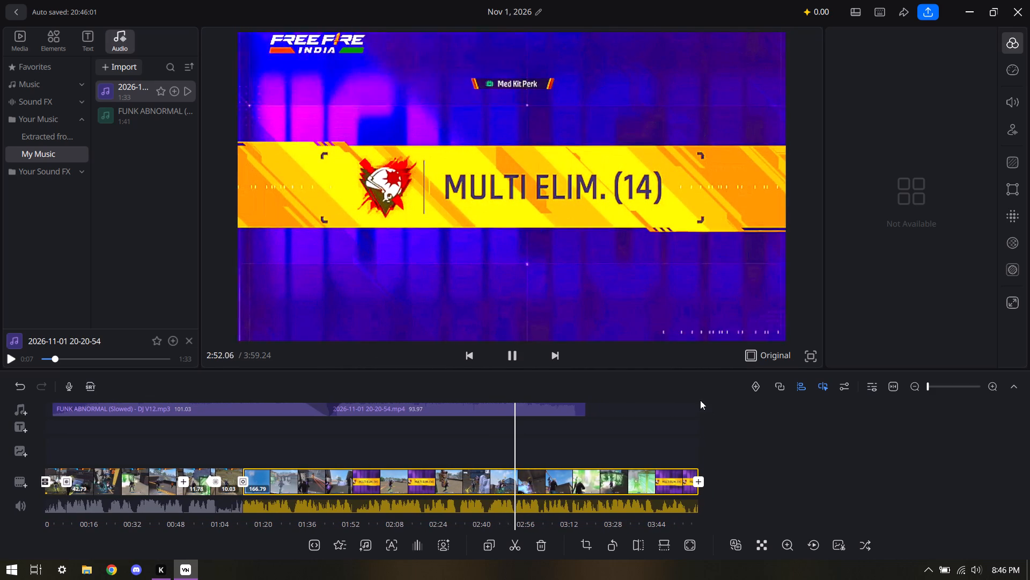
drag(423, 423, 600, 428)
click(514, 358)
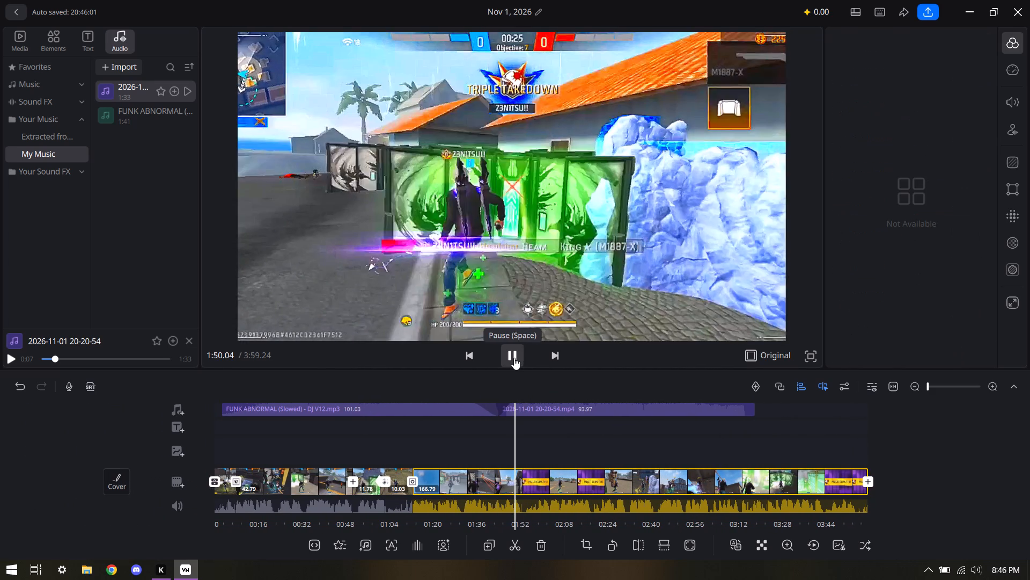
drag(548, 432, 530, 434)
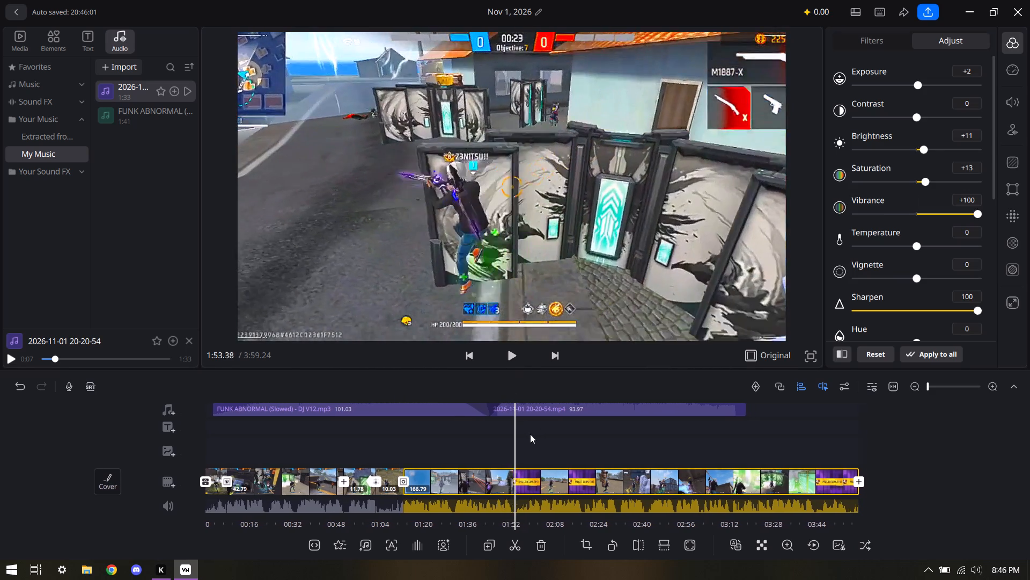
drag(530, 434, 497, 437)
click(521, 356)
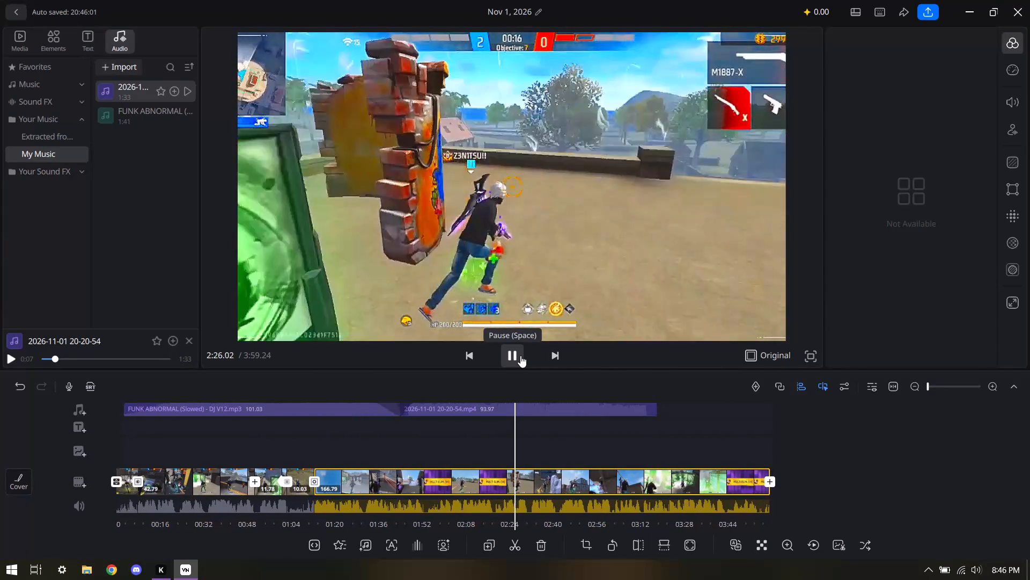
Play back and scrub the long last clip around 2:26 to examine the kill moment.
click(520, 356)
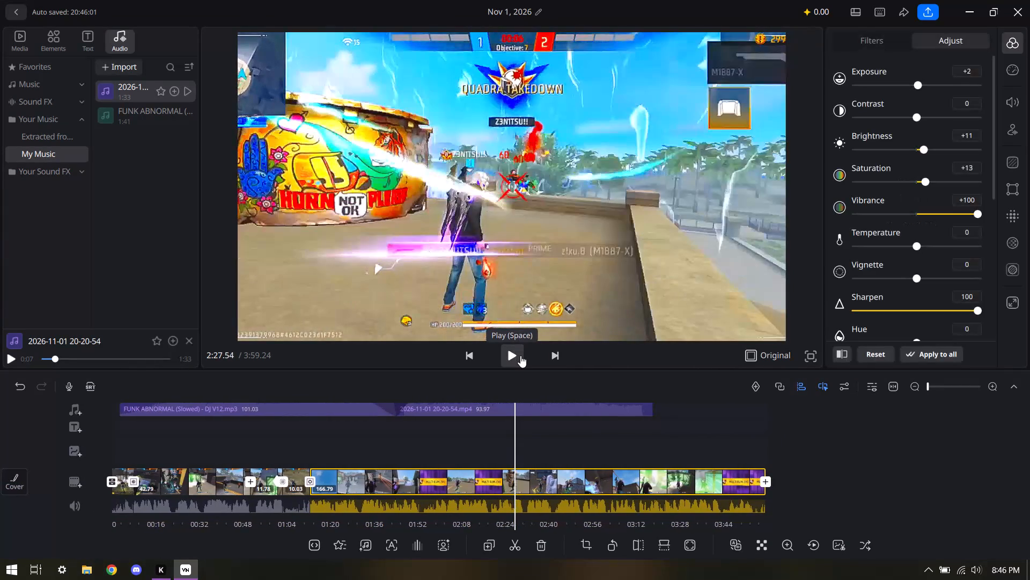
drag(471, 380, 488, 381)
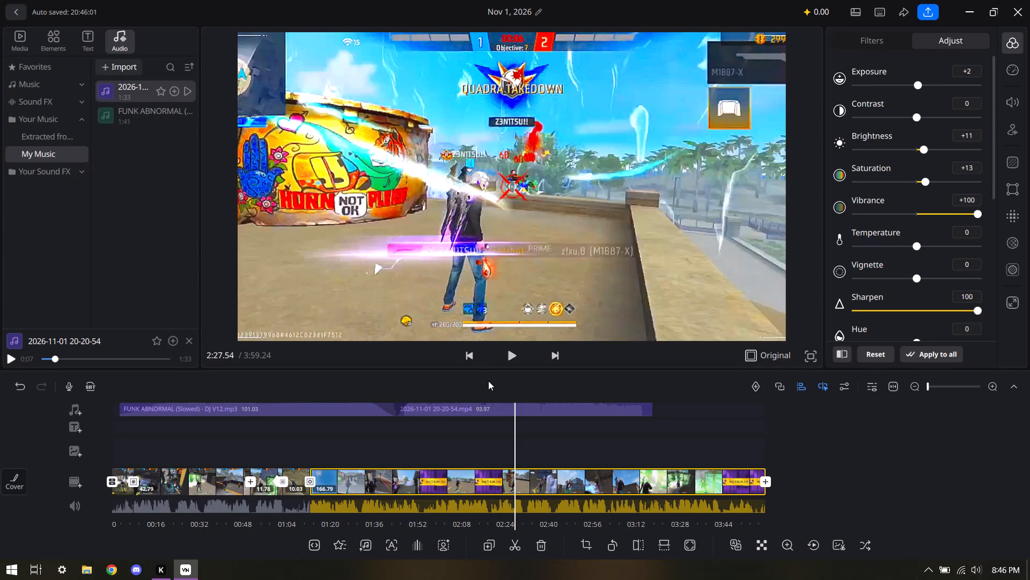
drag(488, 381, 505, 384)
click(488, 385)
drag(476, 448, 487, 447)
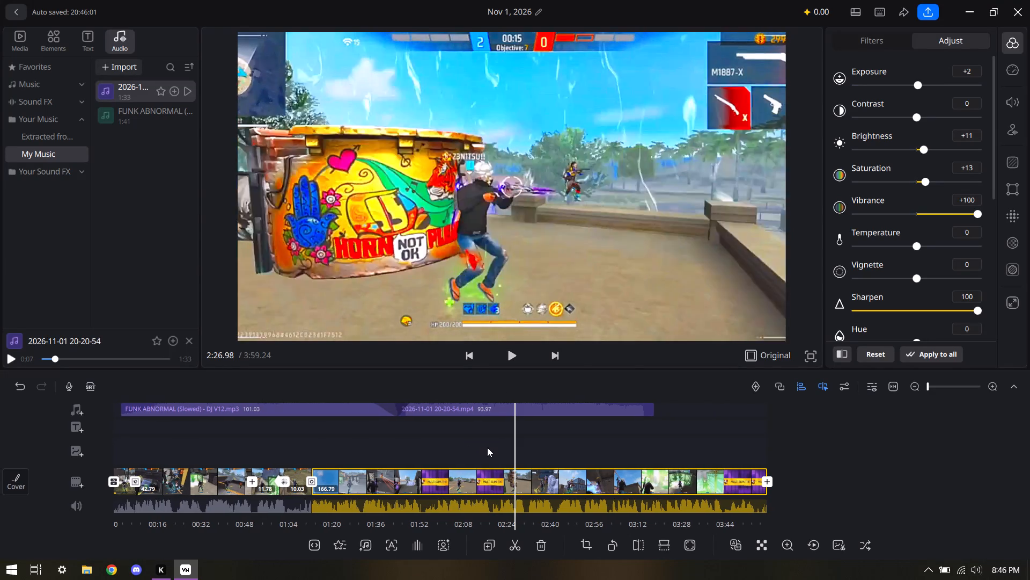
drag(487, 447, 489, 447)
click(509, 359)
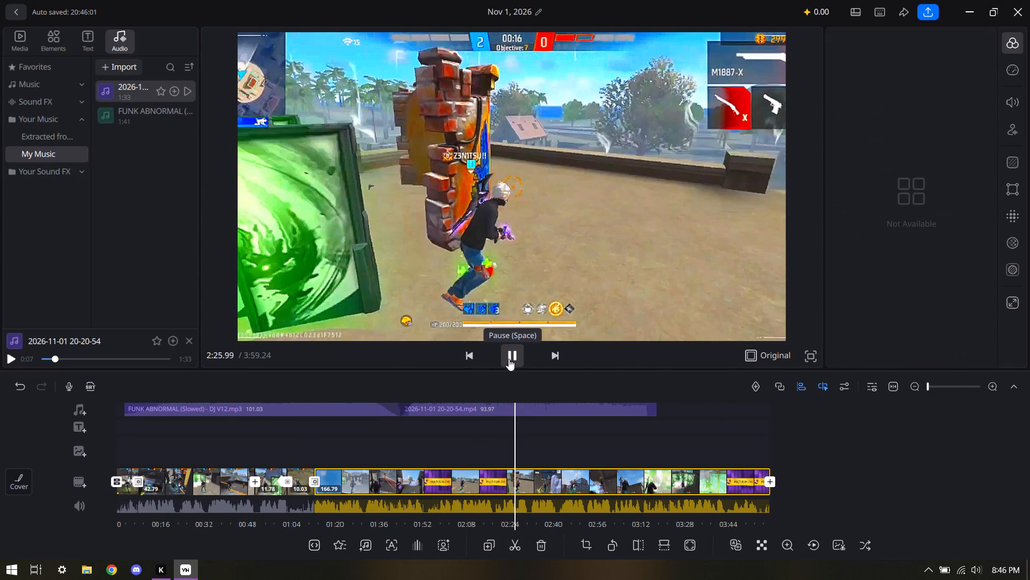
click(509, 359)
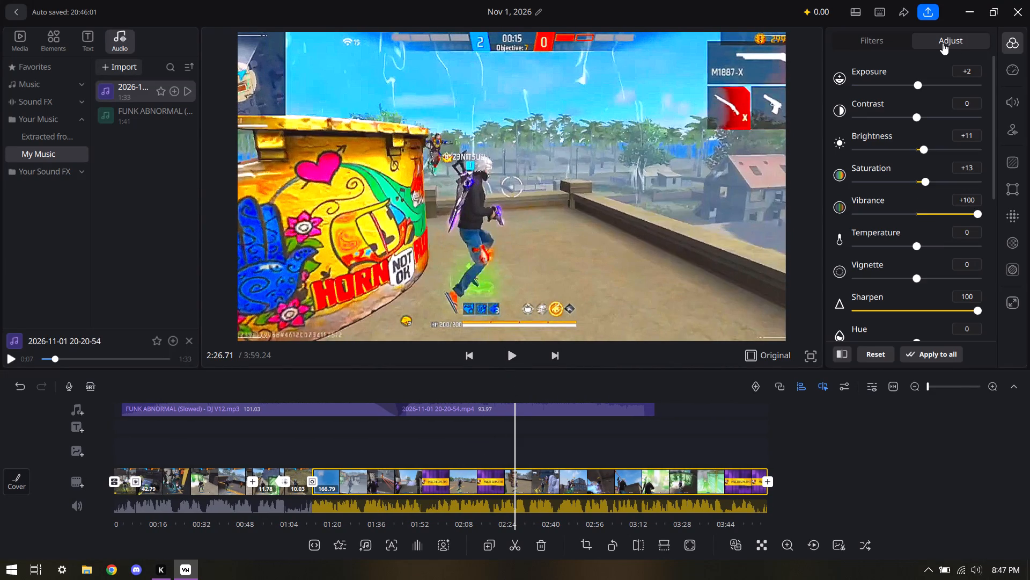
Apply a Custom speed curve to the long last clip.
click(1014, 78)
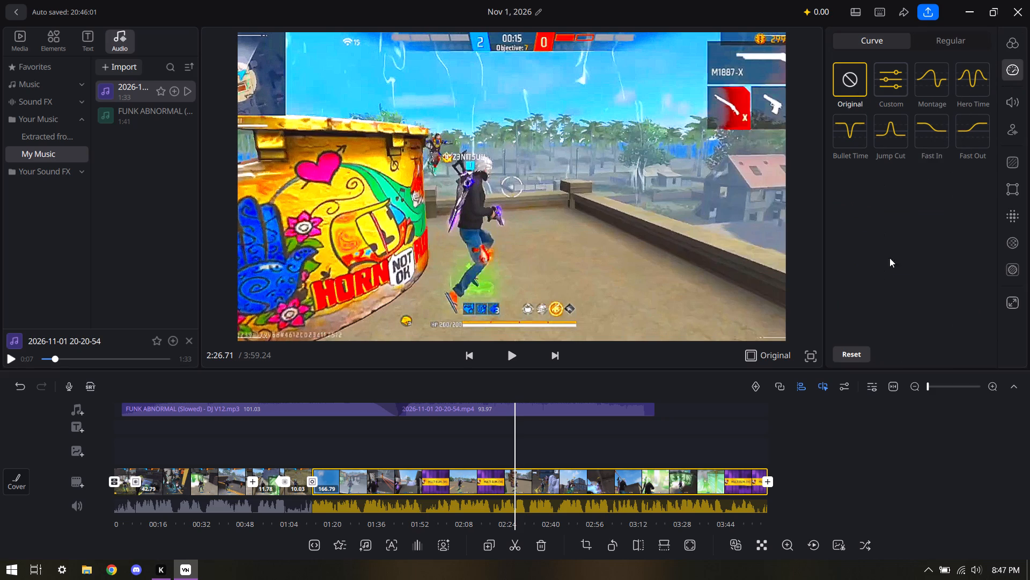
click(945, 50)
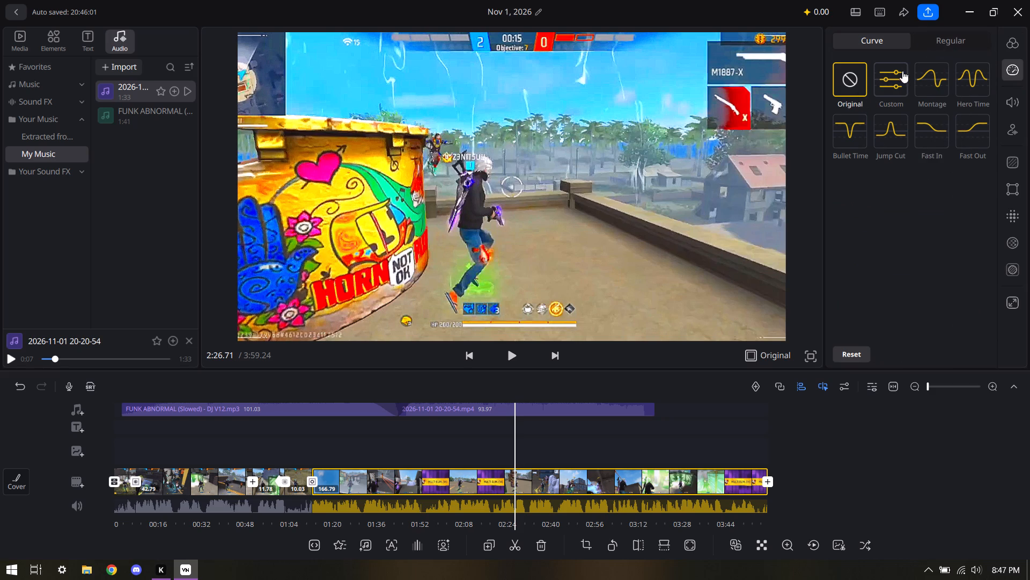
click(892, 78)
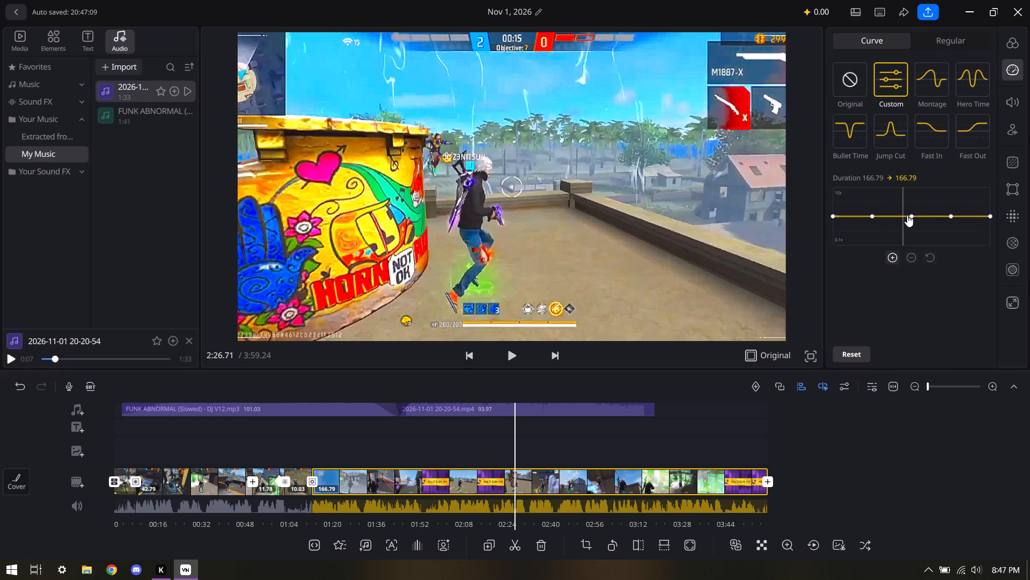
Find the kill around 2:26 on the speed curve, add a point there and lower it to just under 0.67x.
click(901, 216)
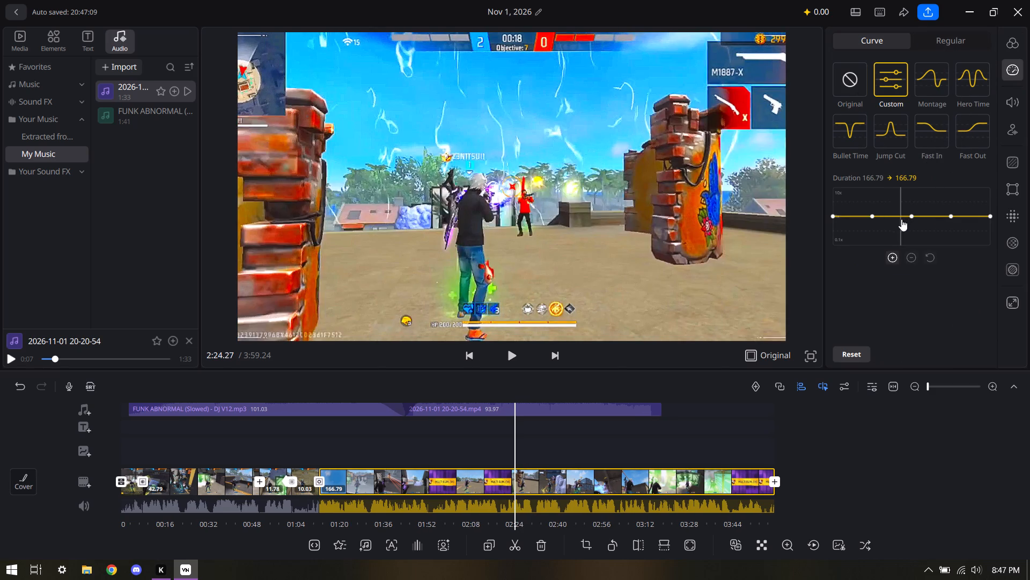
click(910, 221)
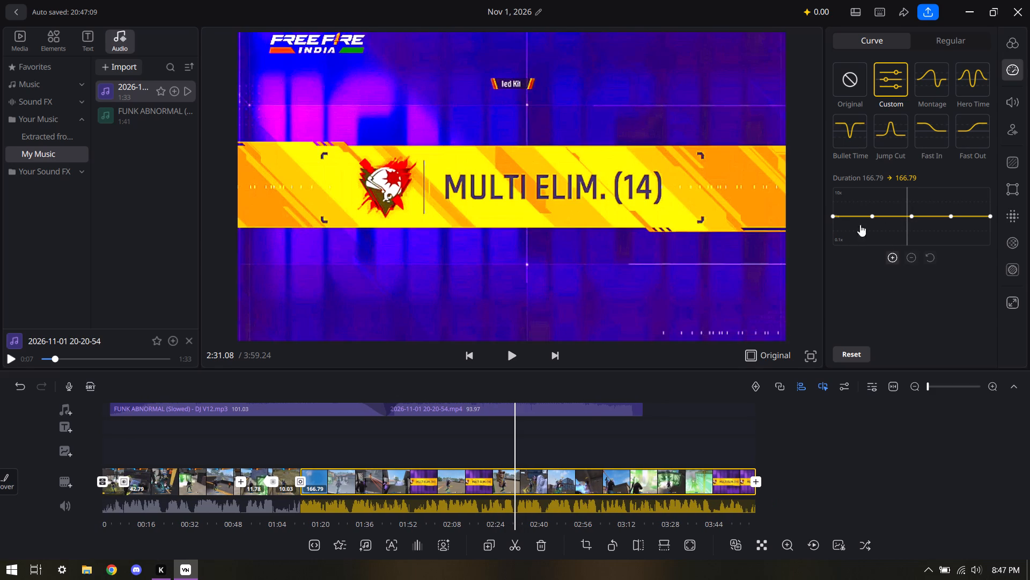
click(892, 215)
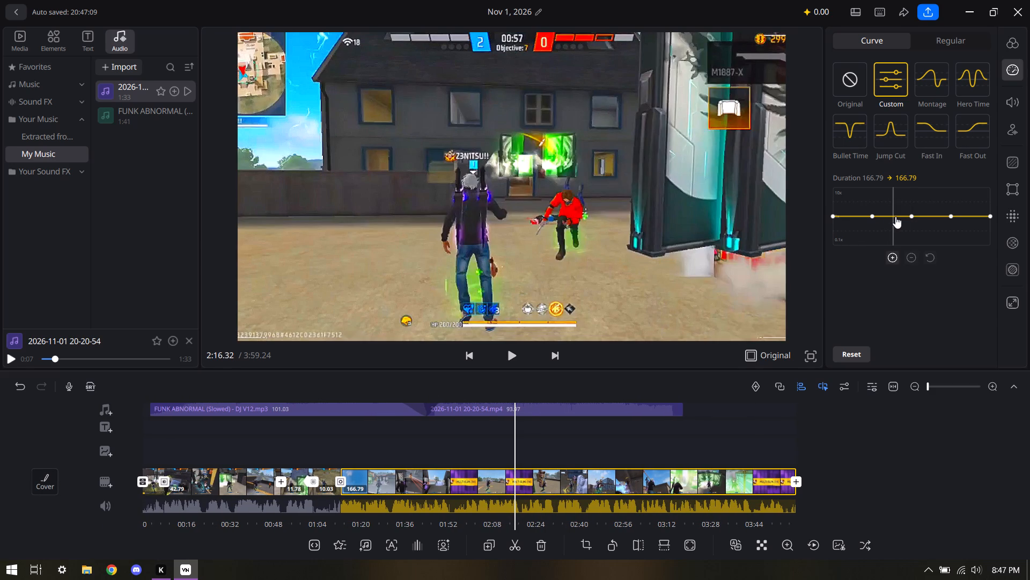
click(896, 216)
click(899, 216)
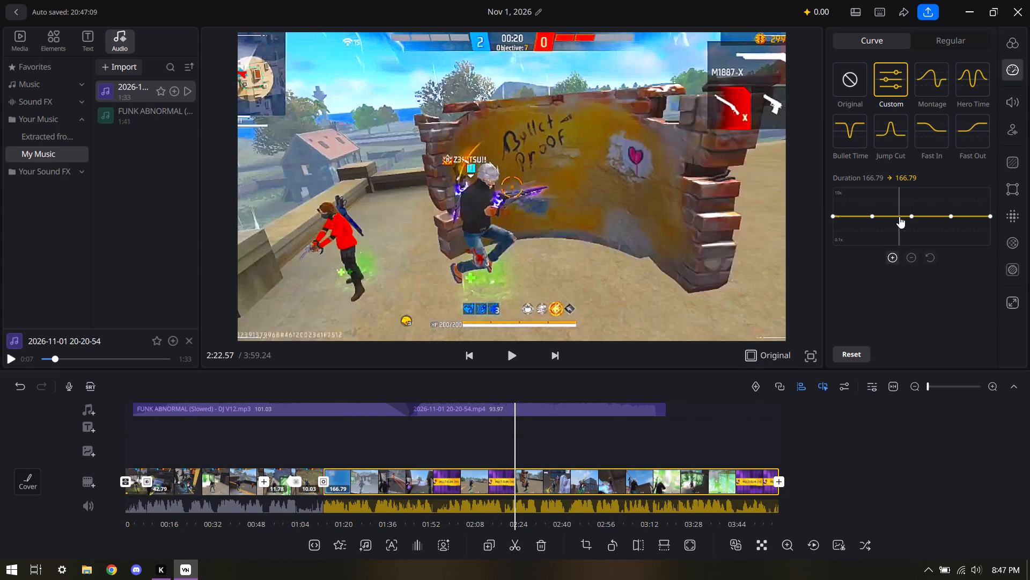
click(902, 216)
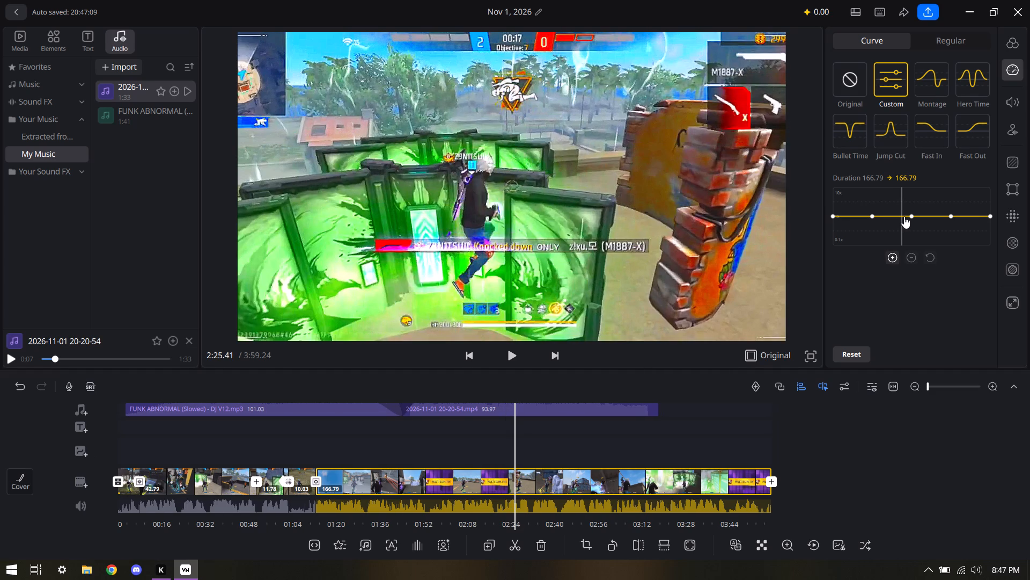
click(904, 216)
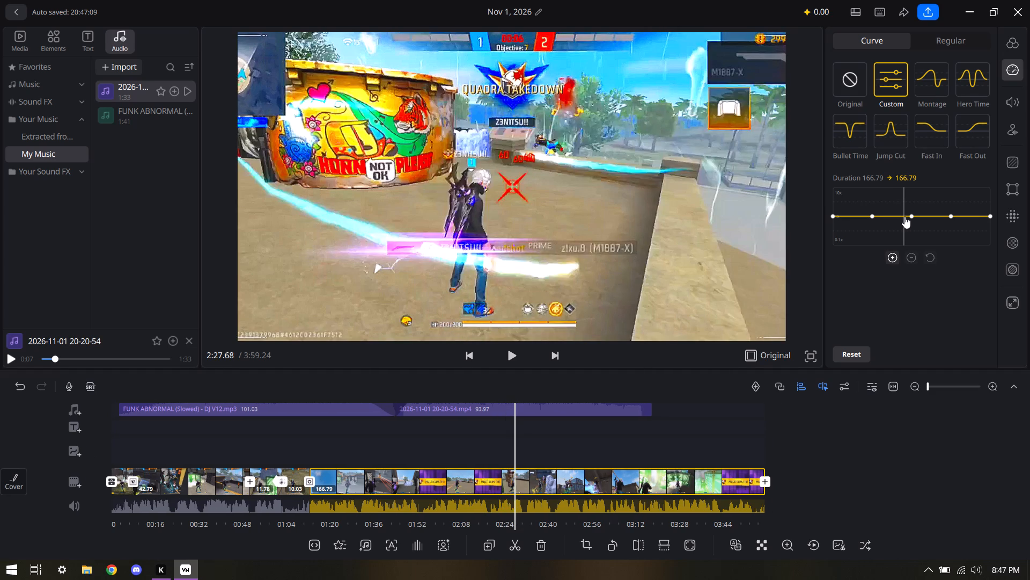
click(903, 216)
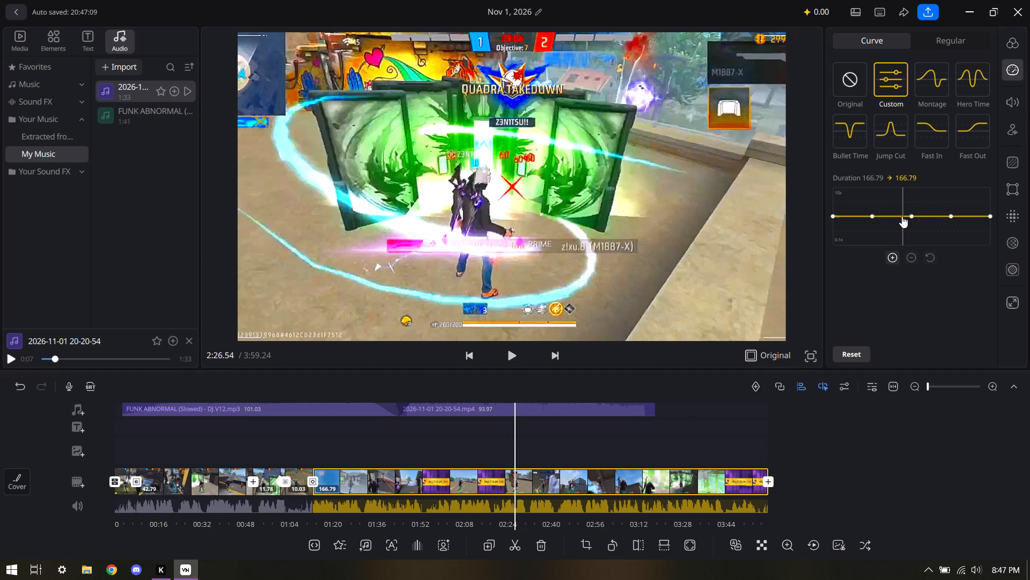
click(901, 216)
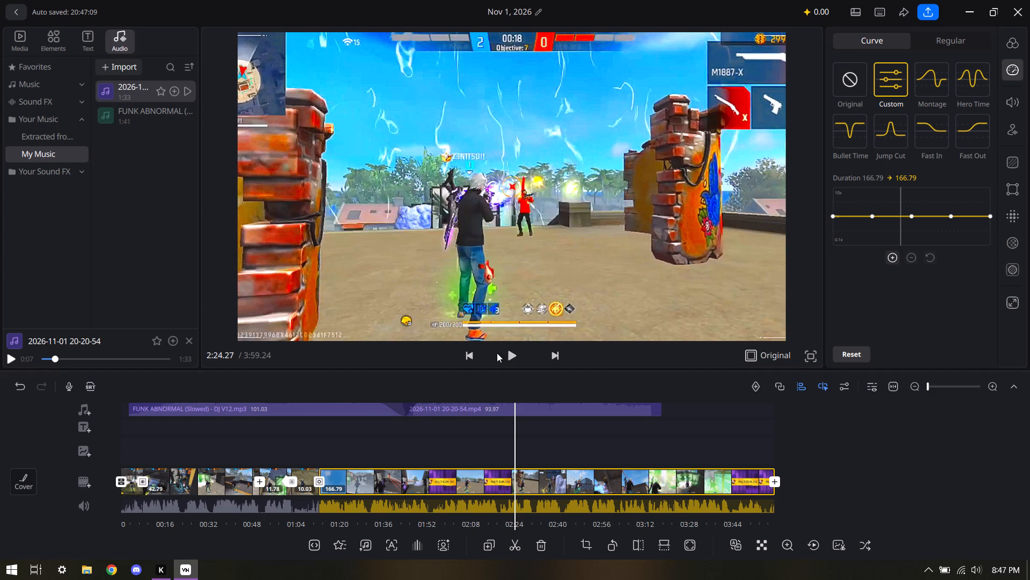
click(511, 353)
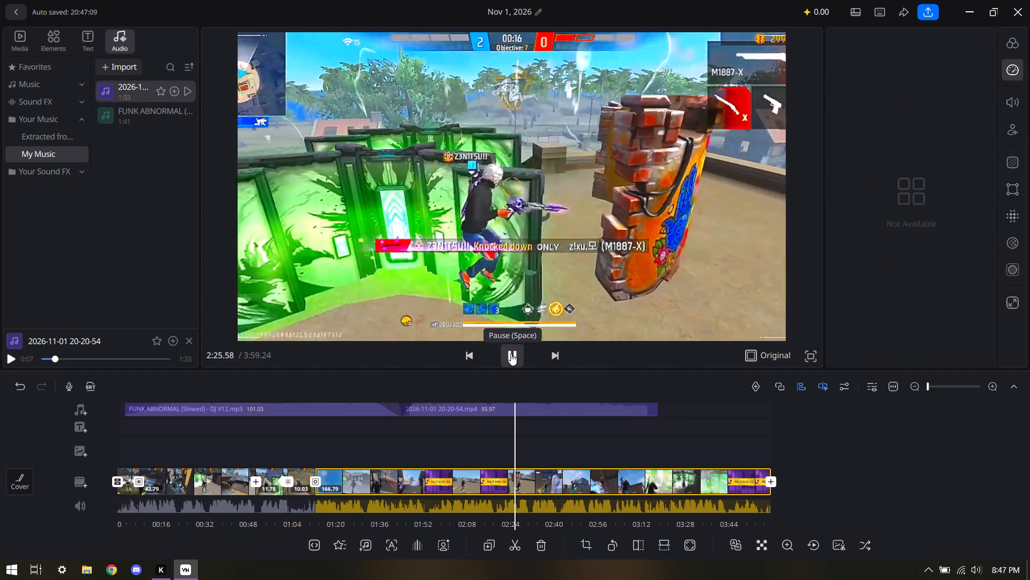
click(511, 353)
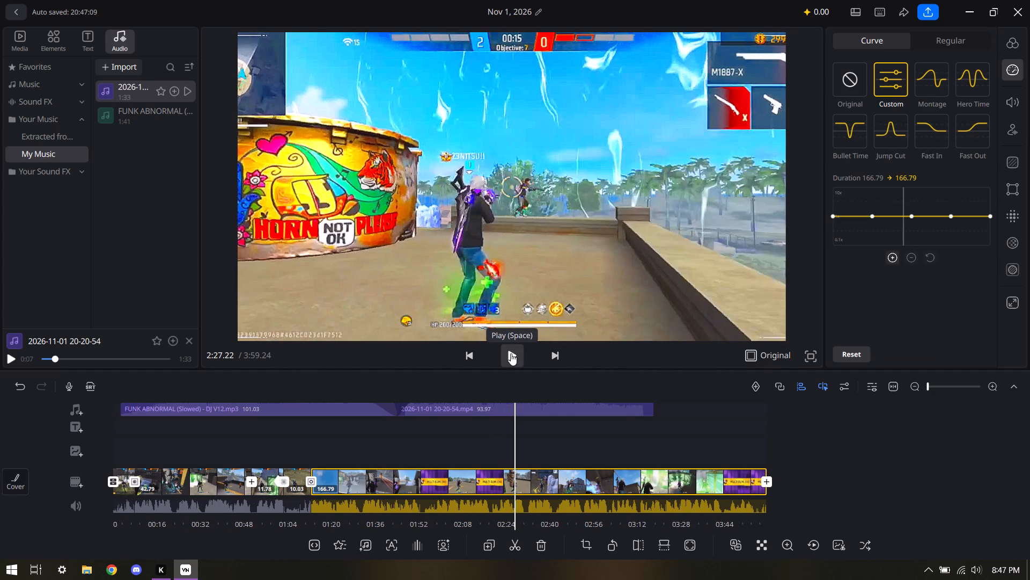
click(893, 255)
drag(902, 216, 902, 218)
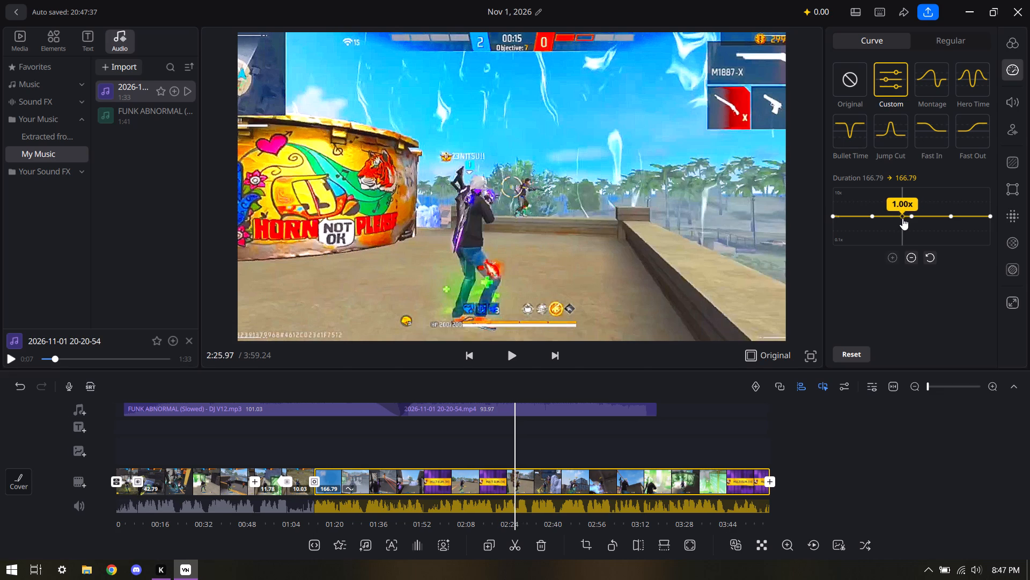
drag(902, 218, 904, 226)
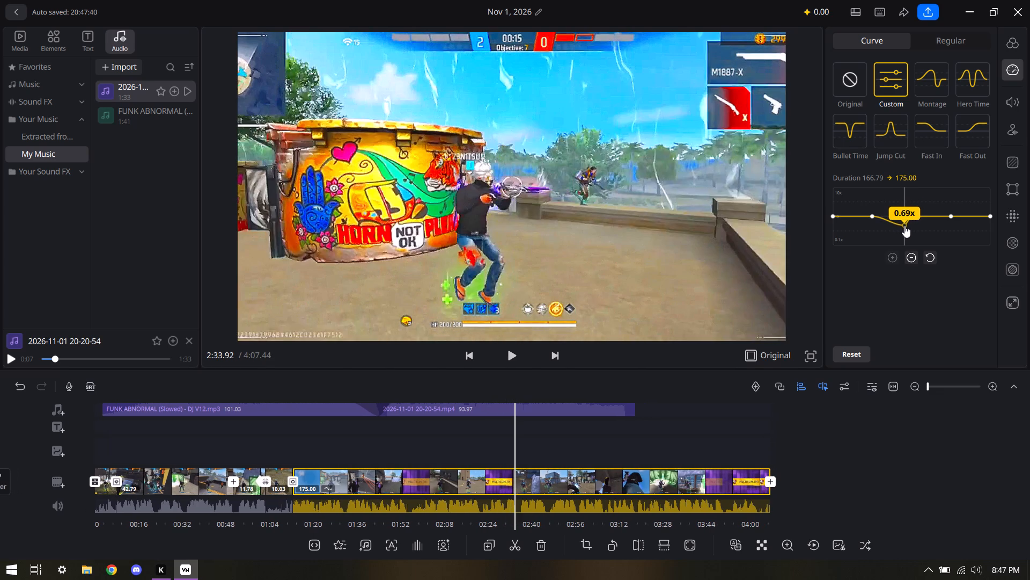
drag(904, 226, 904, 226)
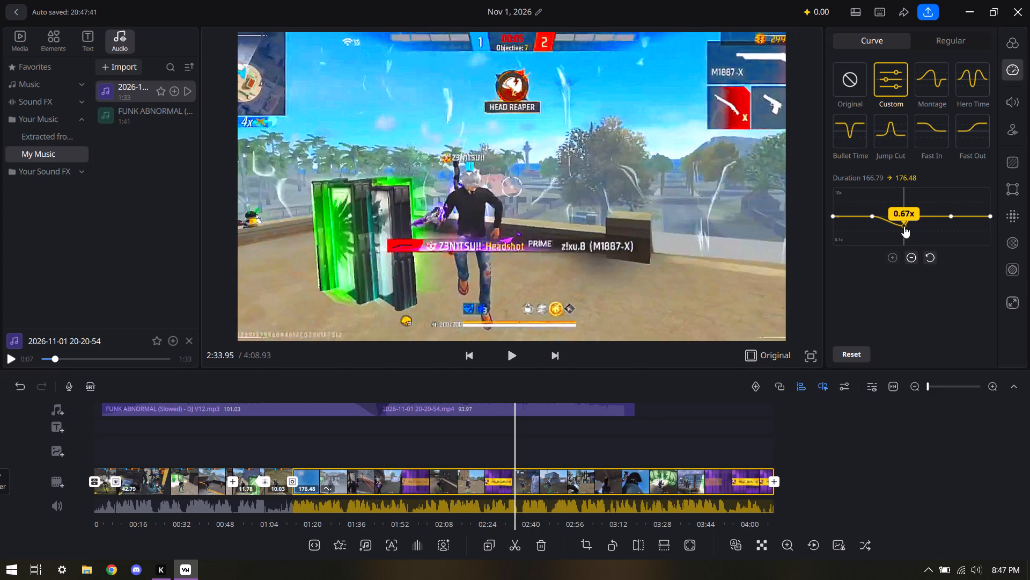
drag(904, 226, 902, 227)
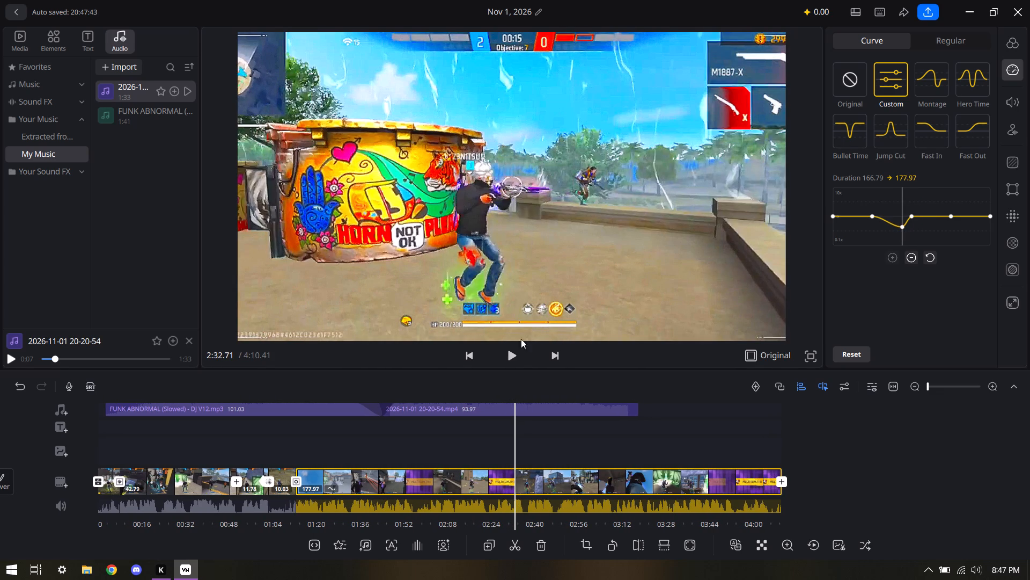
Play back the slowed section and the footage after it to judge the speed curve.
click(506, 350)
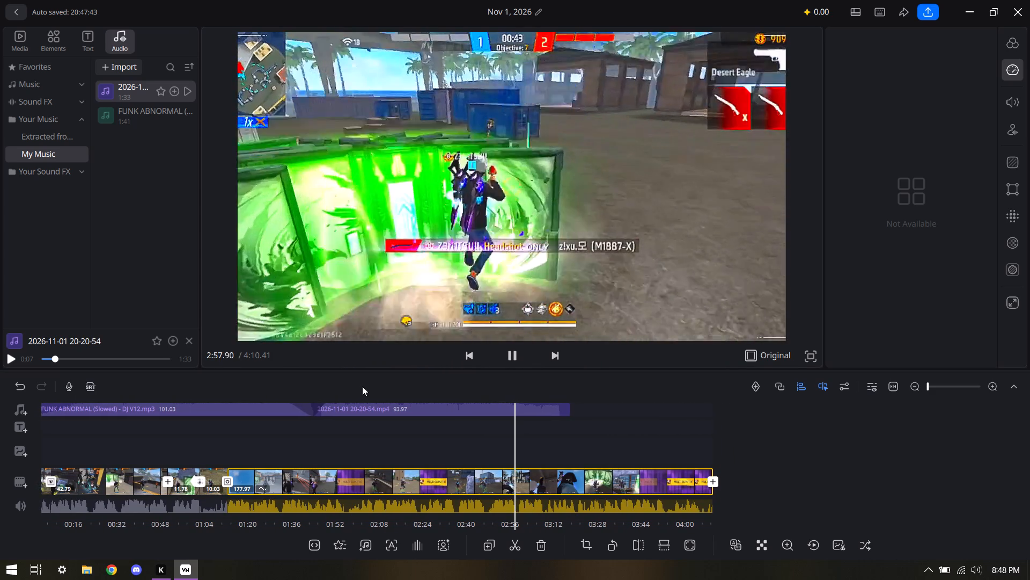
drag(362, 386, 411, 388)
Replace the long last clip's speed curve with a Regular speed of 1.2x, trying 1.3x in playback first.
click(387, 479)
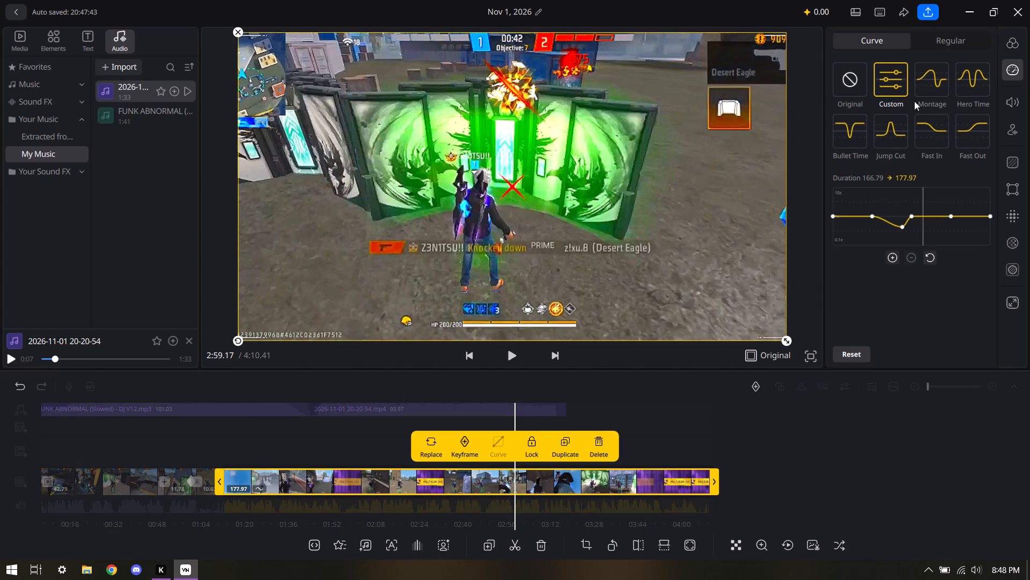
click(954, 46)
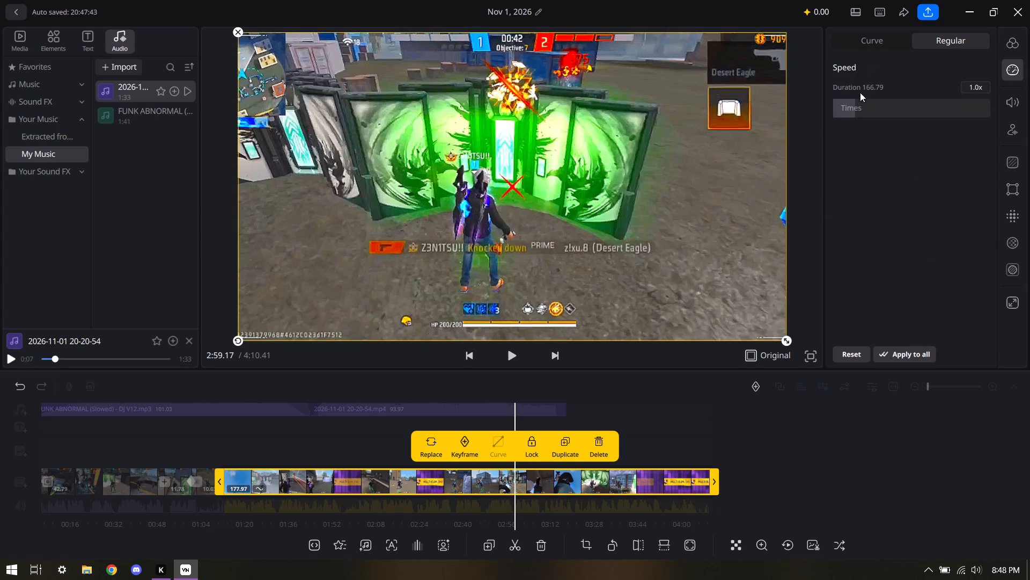
drag(857, 106, 860, 111)
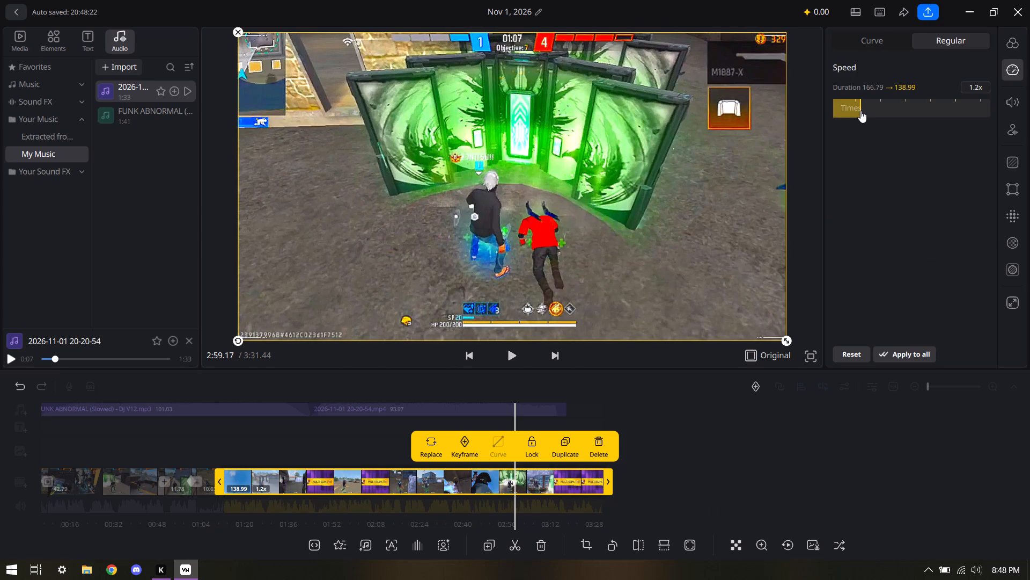
drag(860, 111, 862, 111)
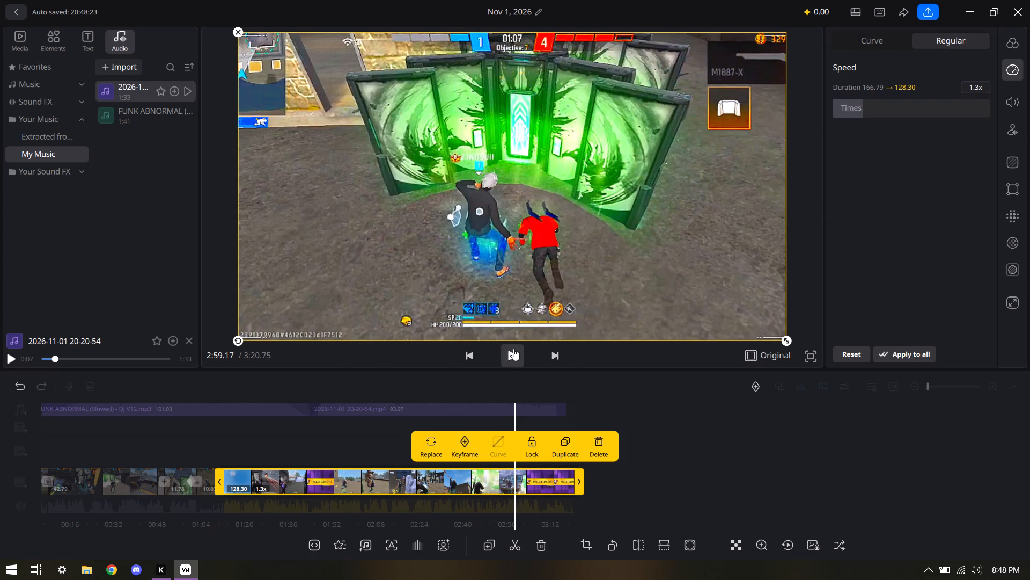
click(512, 349)
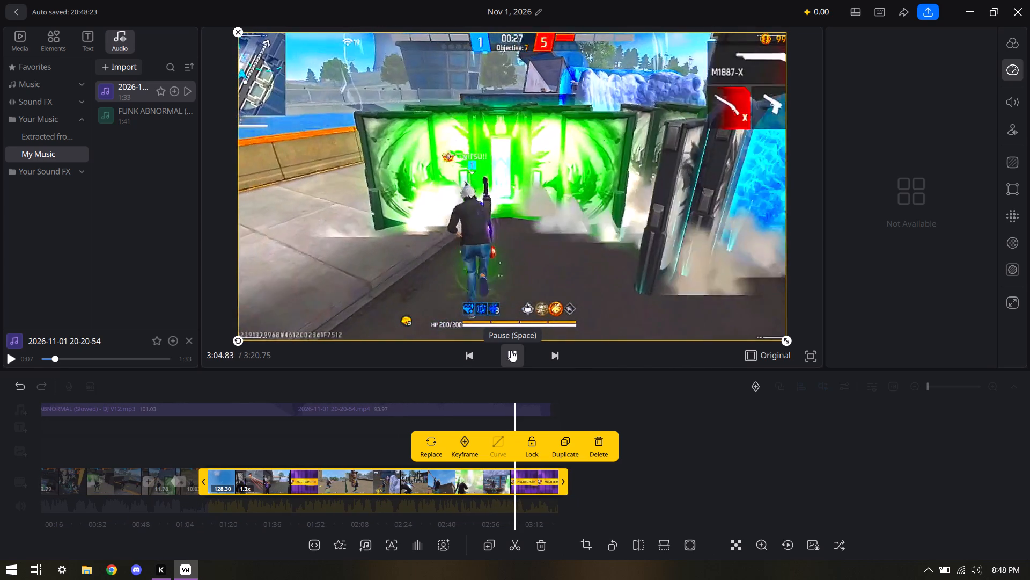
click(516, 352)
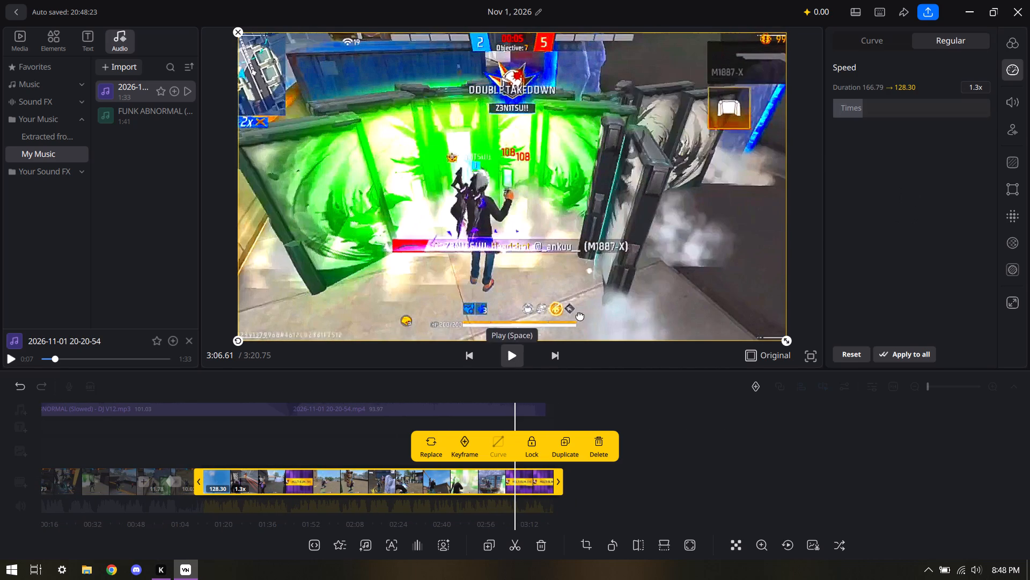
click(864, 107)
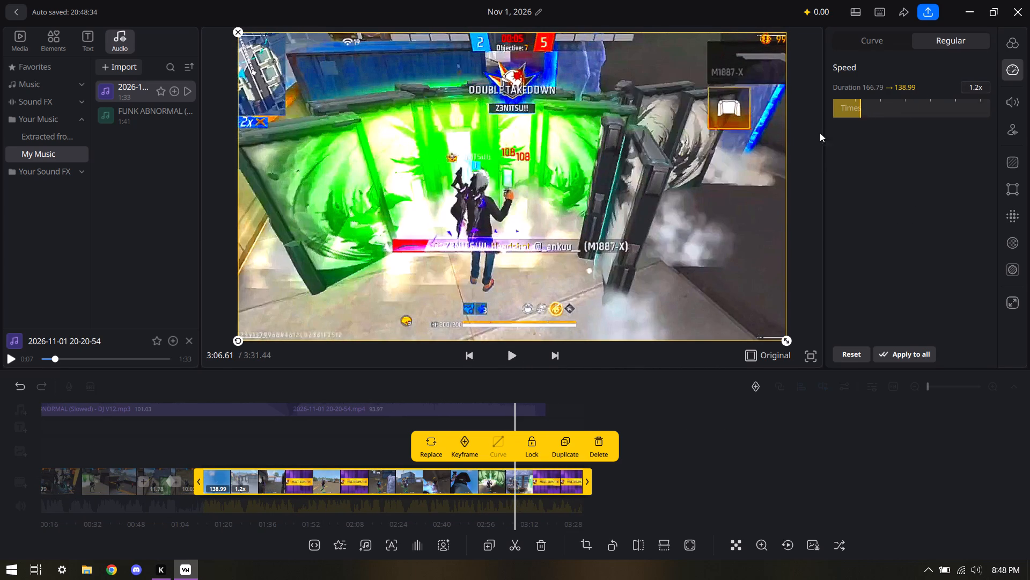
Play back several parts of the sped-up long clip to judge its pace against the music.
click(510, 354)
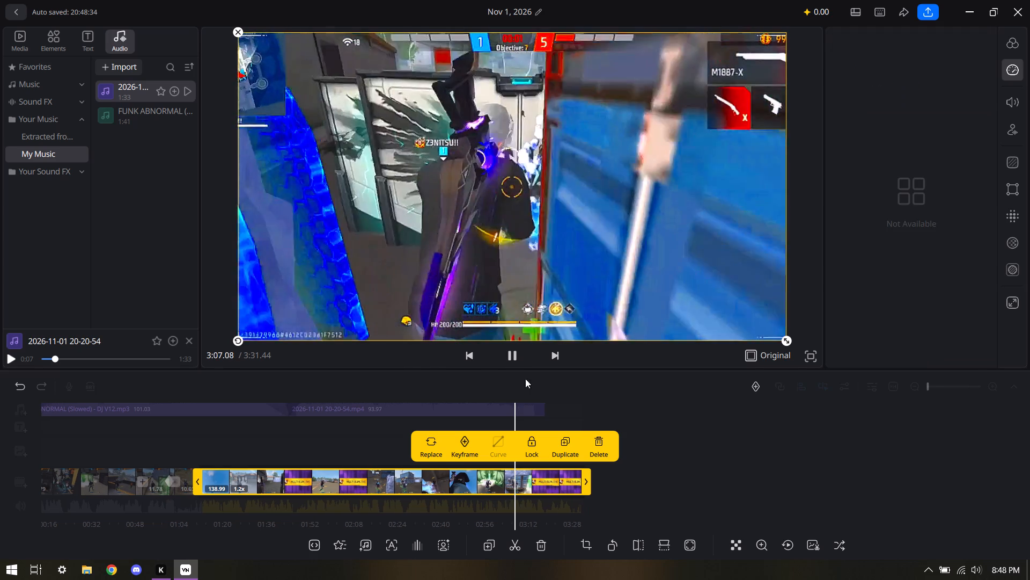
click(565, 374)
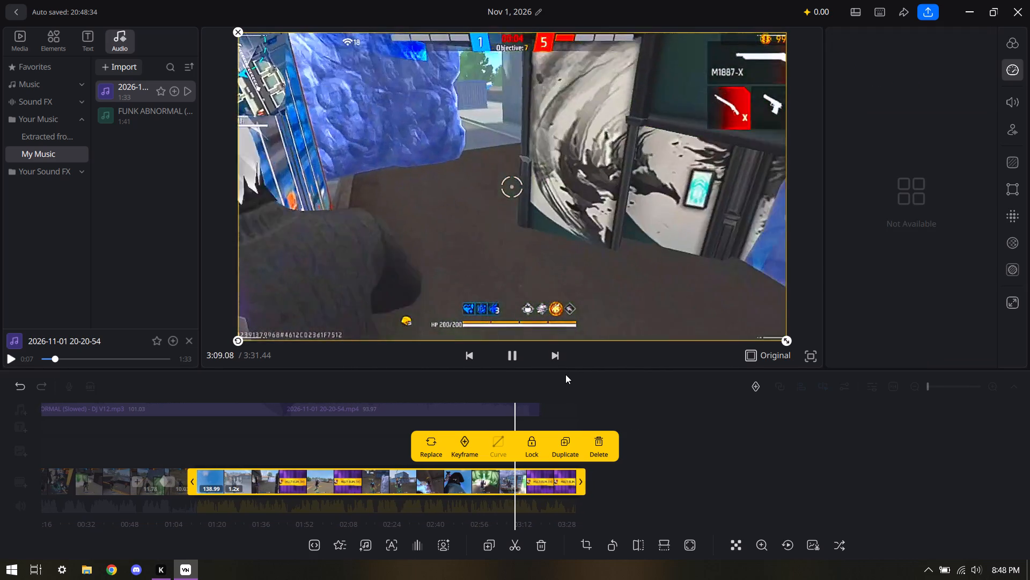
drag(565, 375, 691, 382)
drag(471, 381, 580, 385)
drag(366, 434, 515, 436)
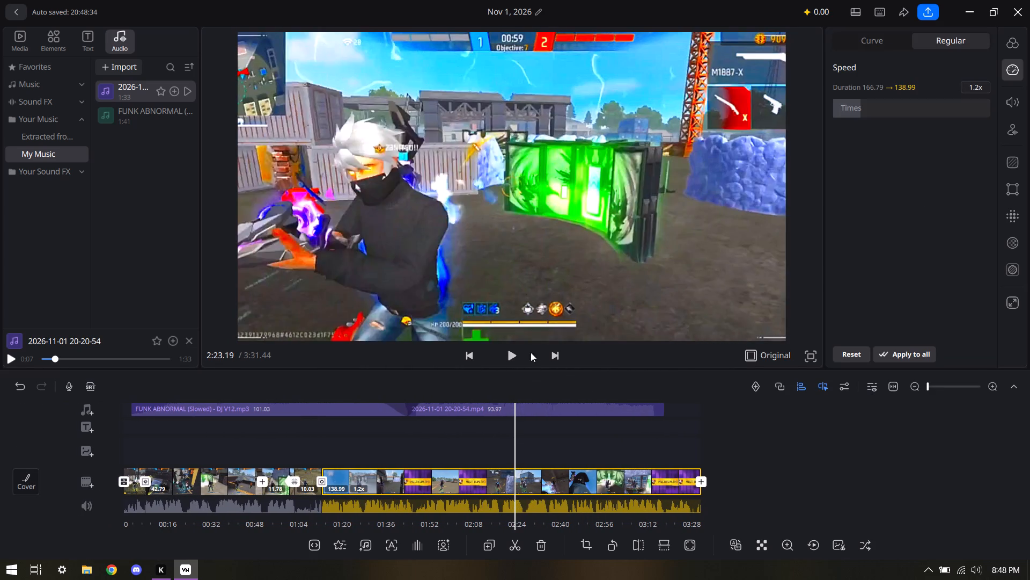
click(499, 349)
click(505, 350)
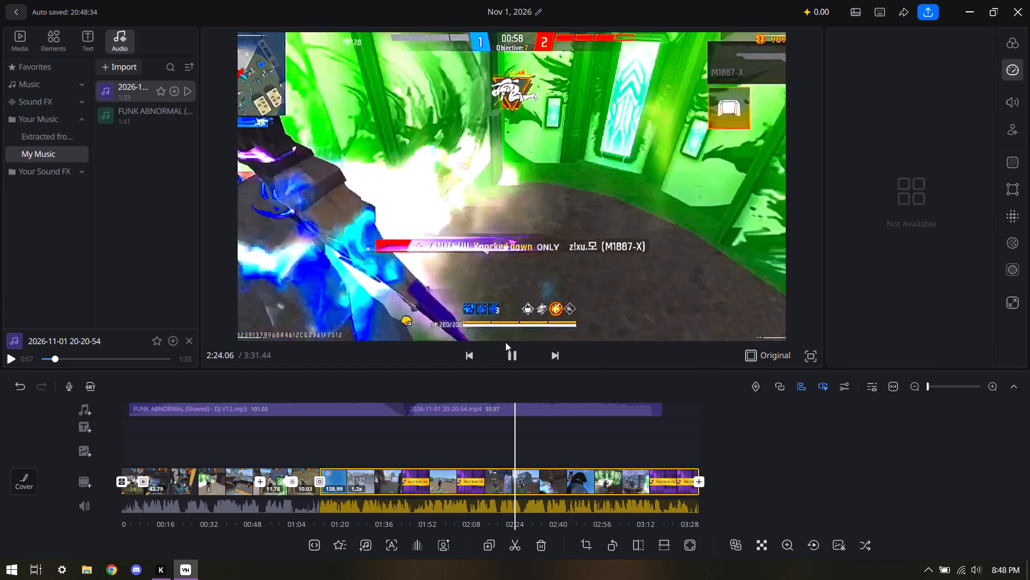
drag(416, 435, 525, 441)
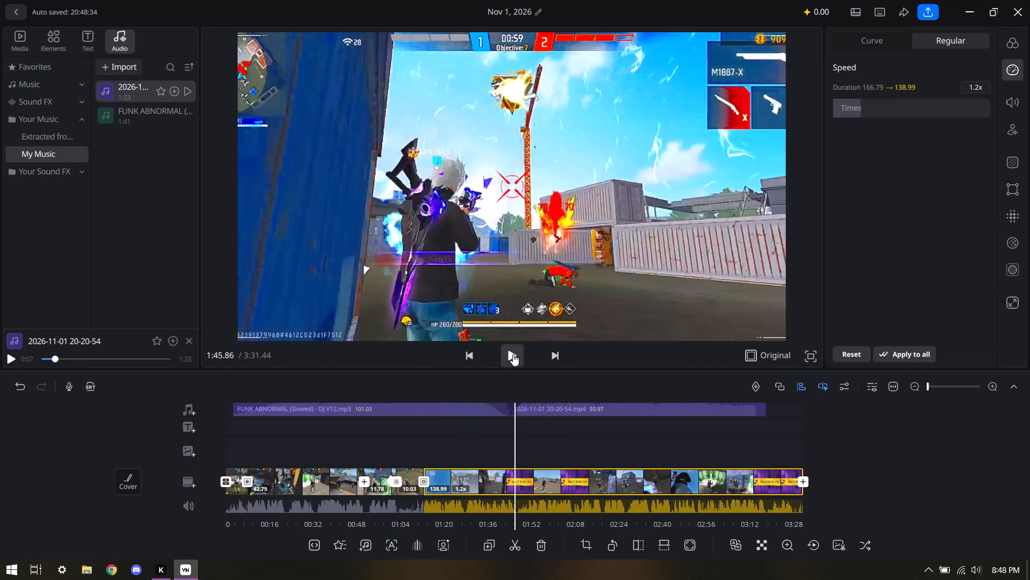
Play back the long last clip at 1.2x from around 1:33 to 2:40 to judge its pace against the music.
click(513, 354)
drag(439, 380, 500, 389)
drag(464, 388, 509, 389)
drag(420, 433, 473, 433)
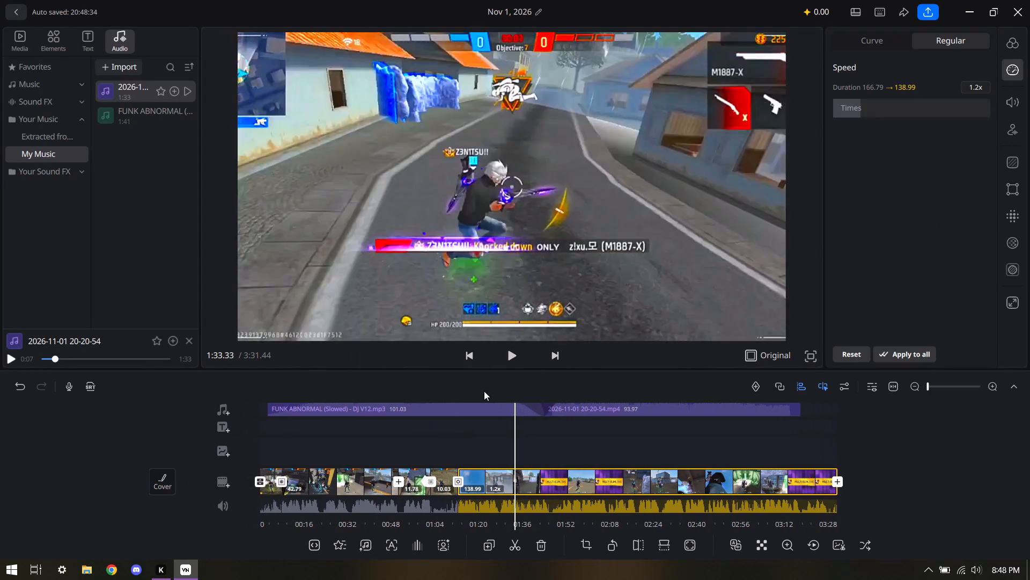
click(509, 353)
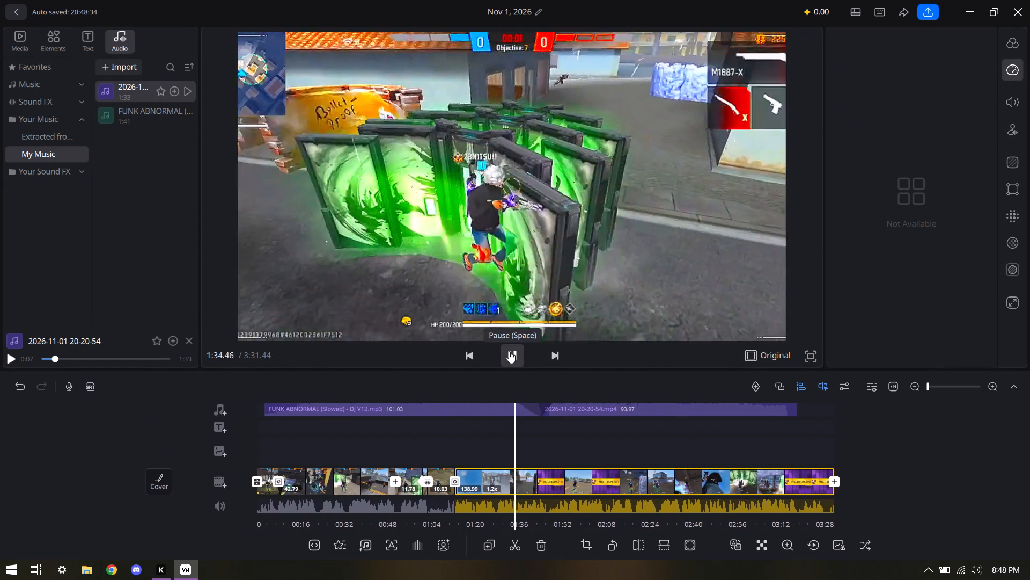
drag(551, 411, 516, 416)
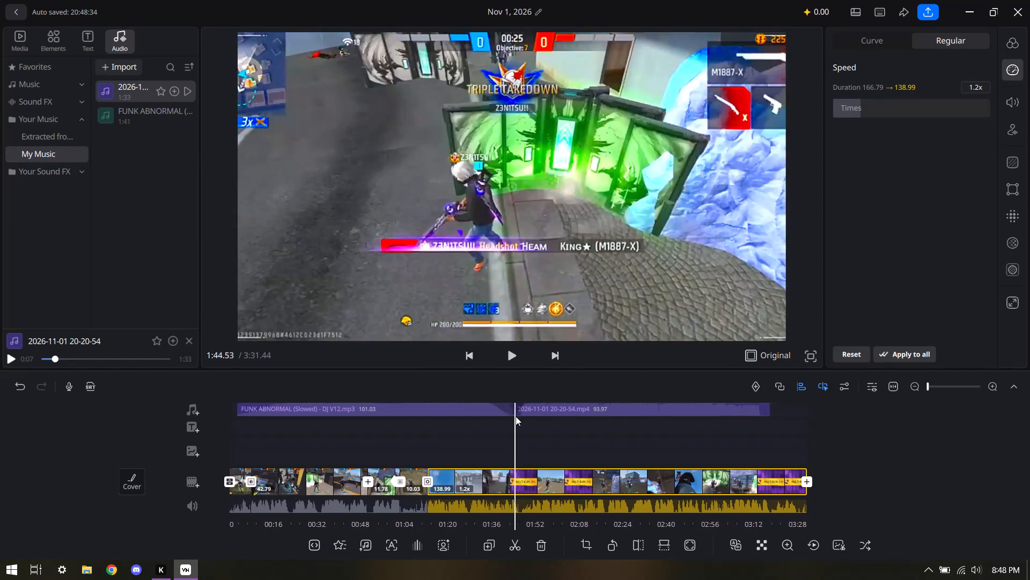
drag(516, 416, 499, 416)
click(514, 356)
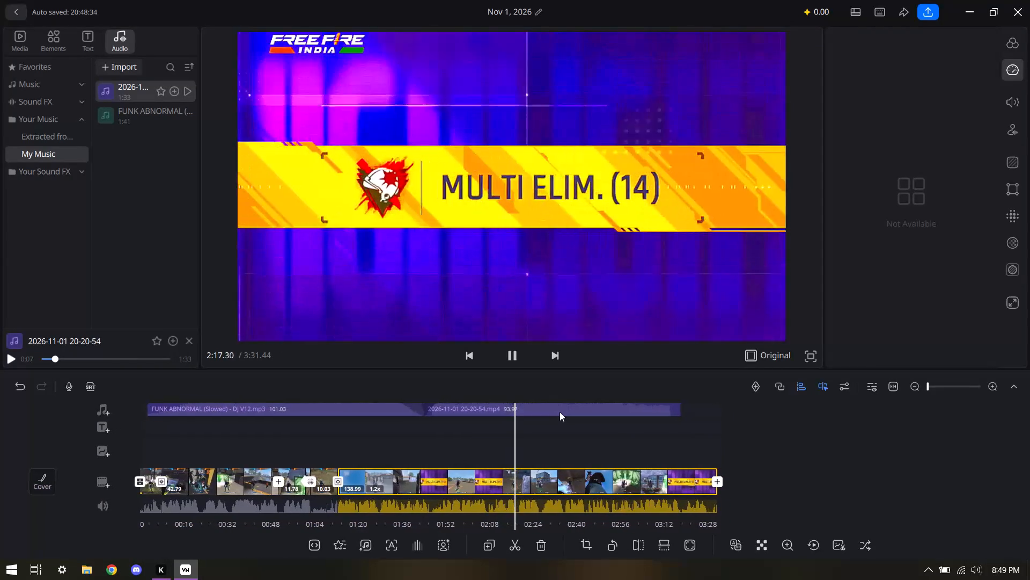
click(507, 352)
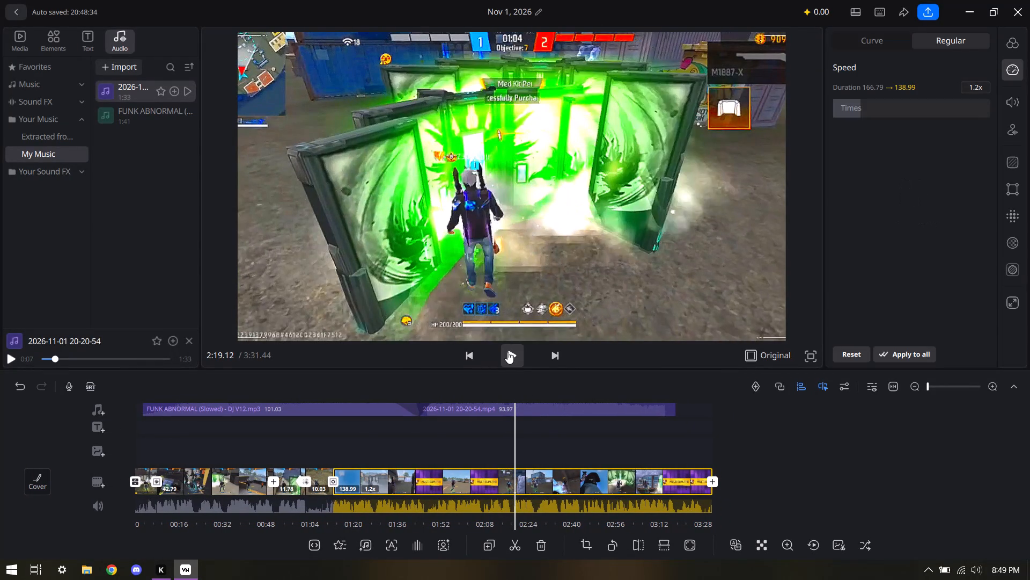
click(859, 104)
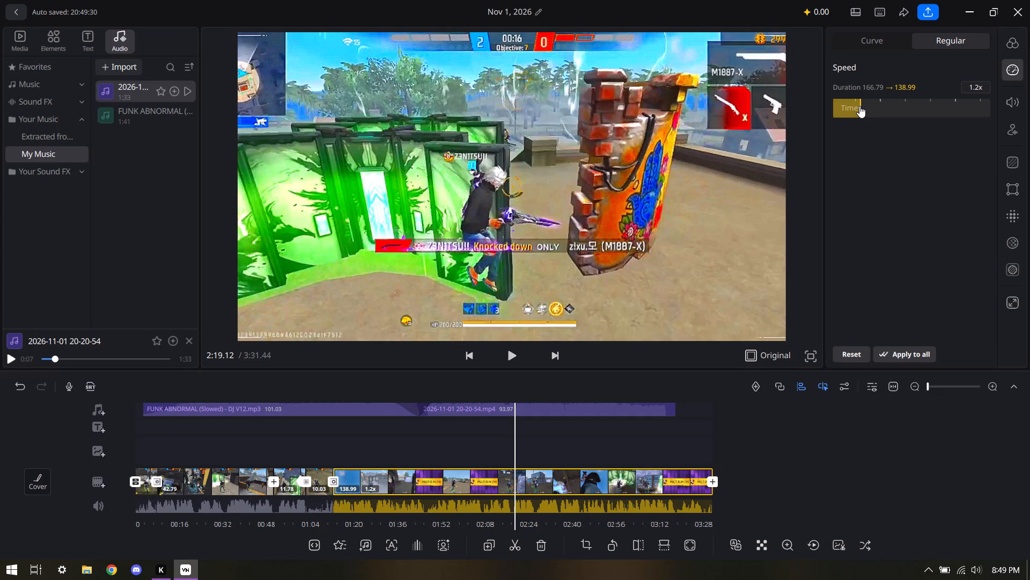
click(510, 350)
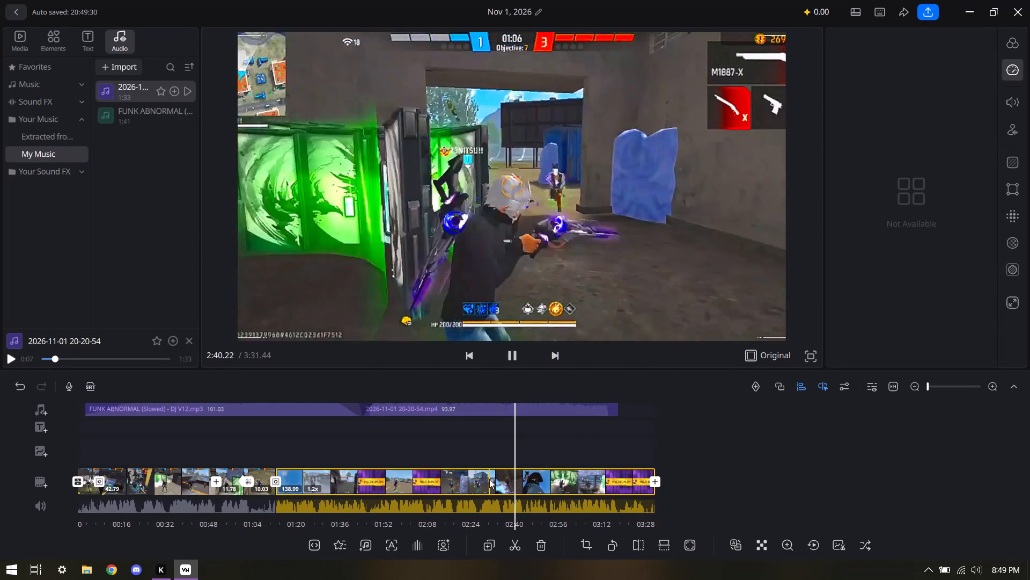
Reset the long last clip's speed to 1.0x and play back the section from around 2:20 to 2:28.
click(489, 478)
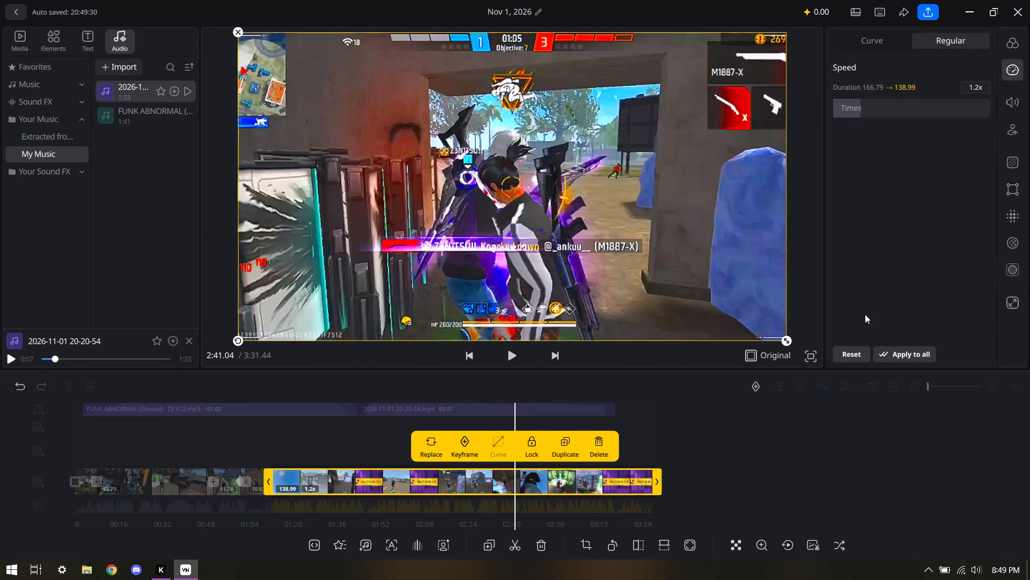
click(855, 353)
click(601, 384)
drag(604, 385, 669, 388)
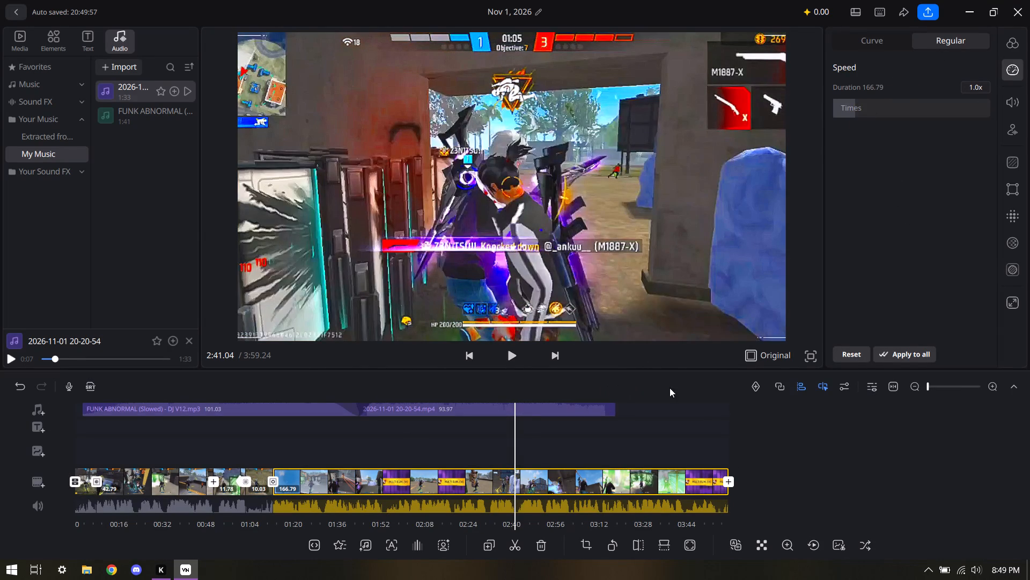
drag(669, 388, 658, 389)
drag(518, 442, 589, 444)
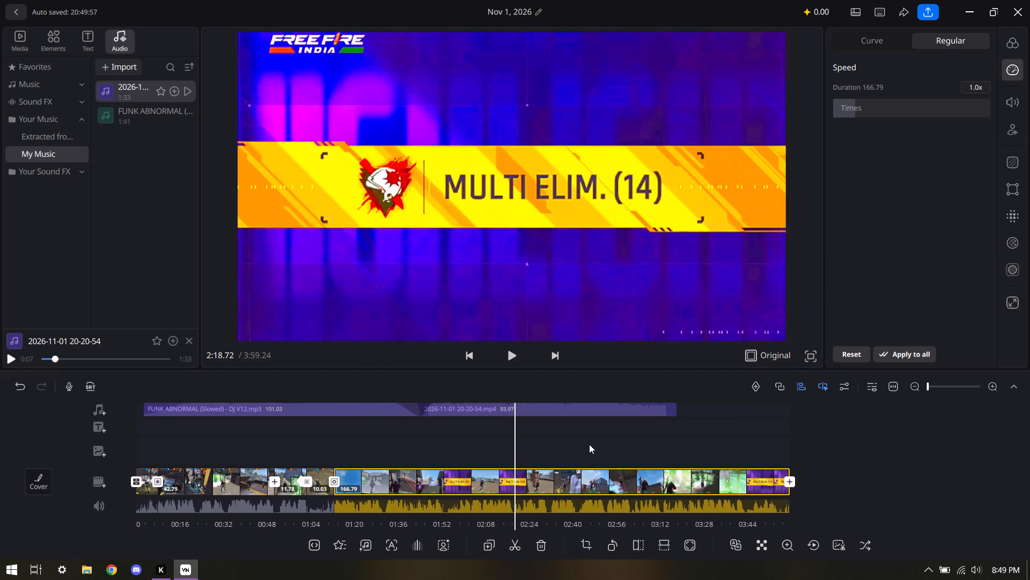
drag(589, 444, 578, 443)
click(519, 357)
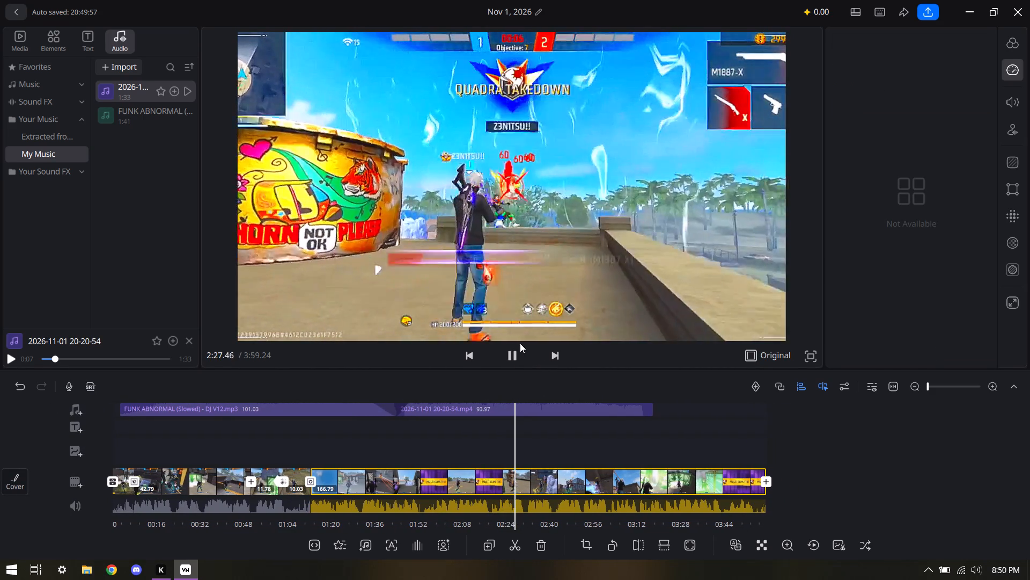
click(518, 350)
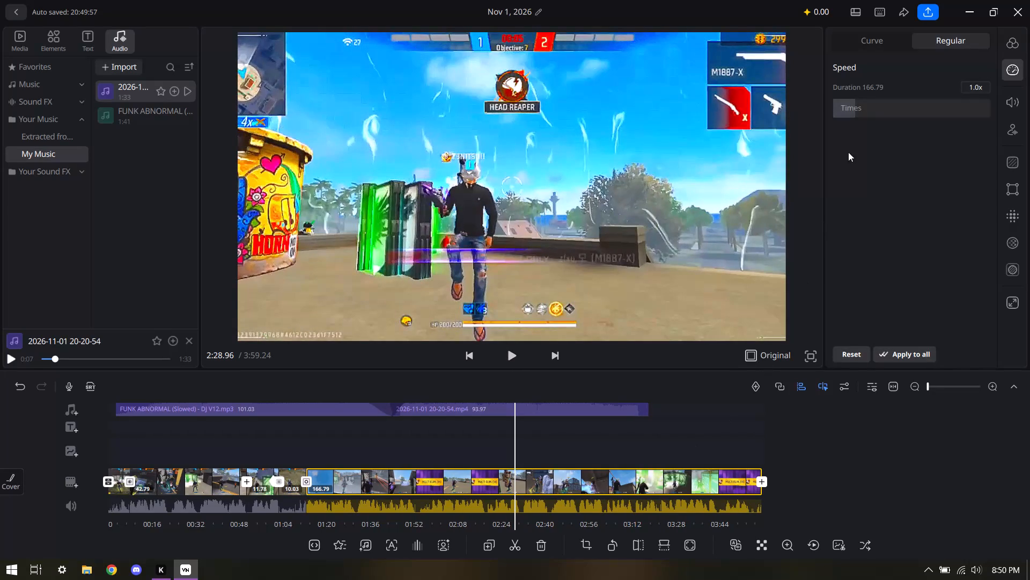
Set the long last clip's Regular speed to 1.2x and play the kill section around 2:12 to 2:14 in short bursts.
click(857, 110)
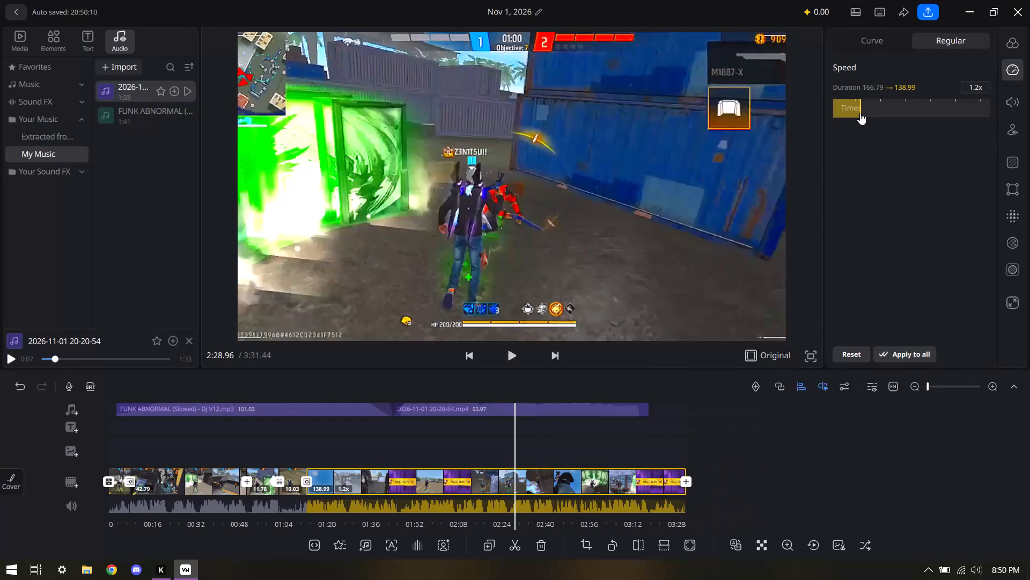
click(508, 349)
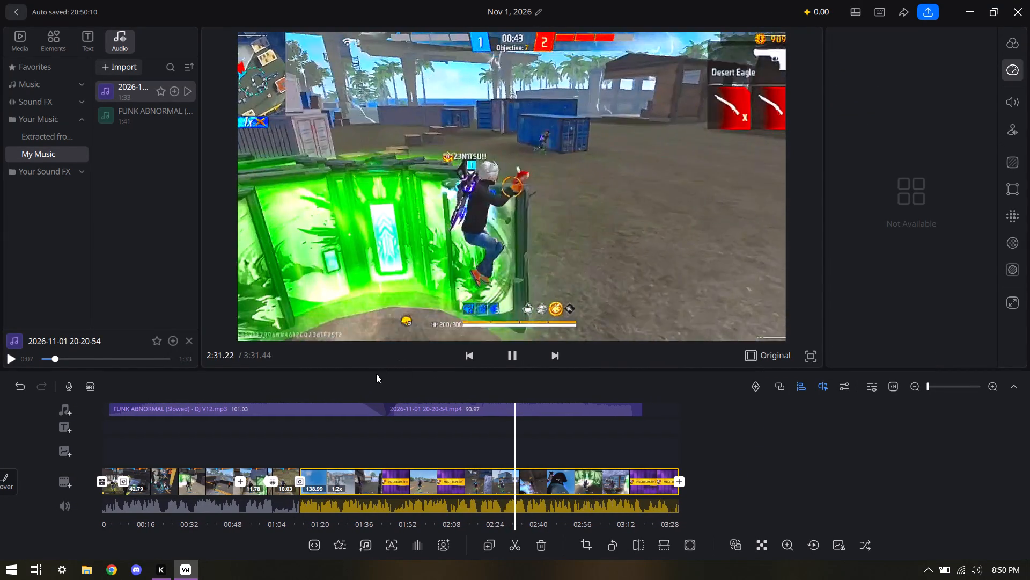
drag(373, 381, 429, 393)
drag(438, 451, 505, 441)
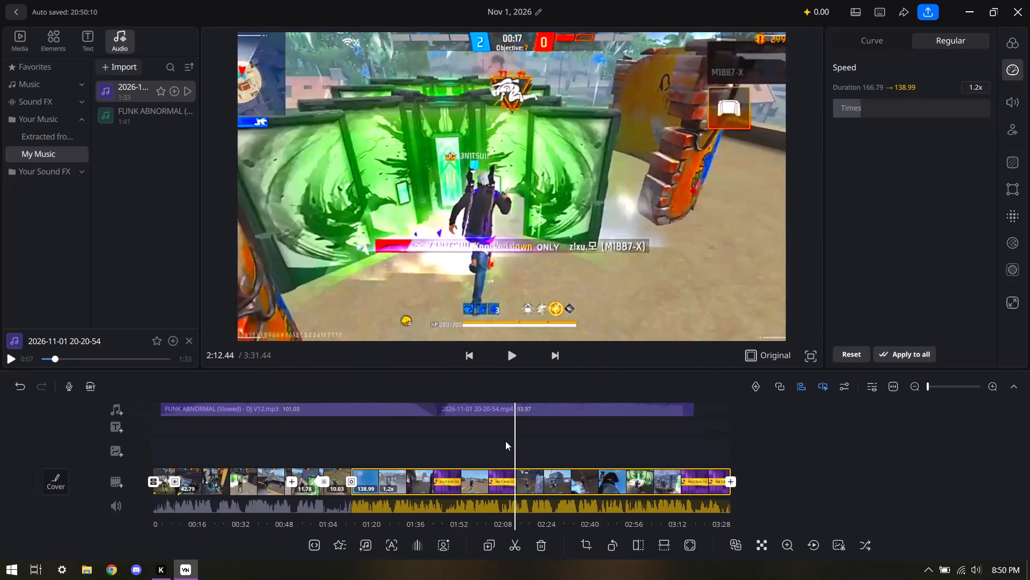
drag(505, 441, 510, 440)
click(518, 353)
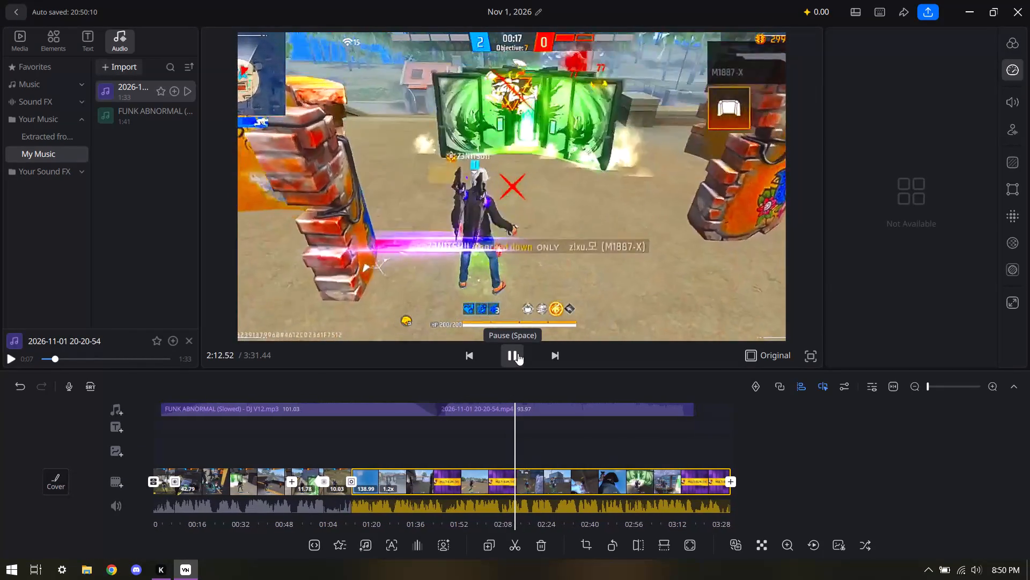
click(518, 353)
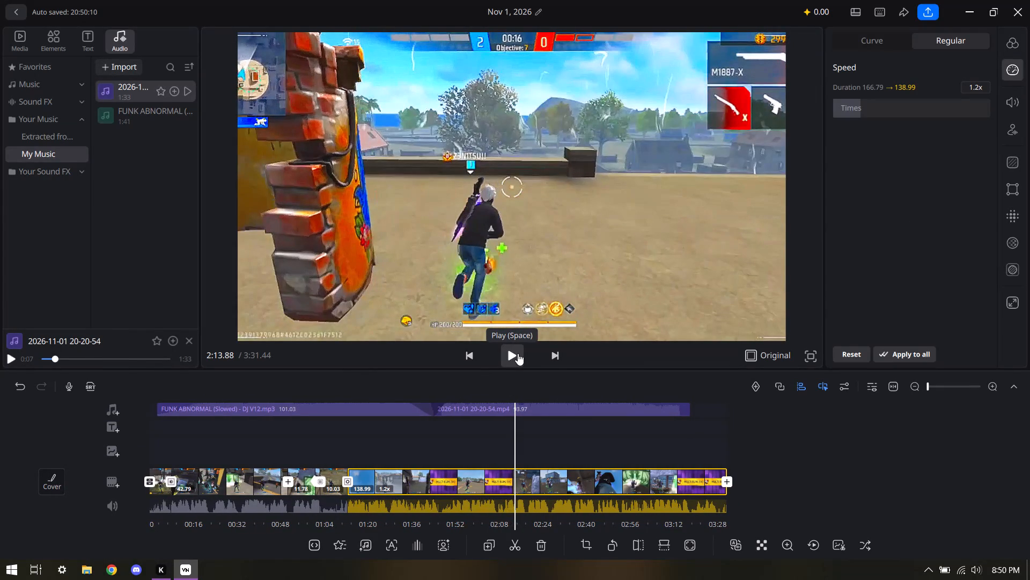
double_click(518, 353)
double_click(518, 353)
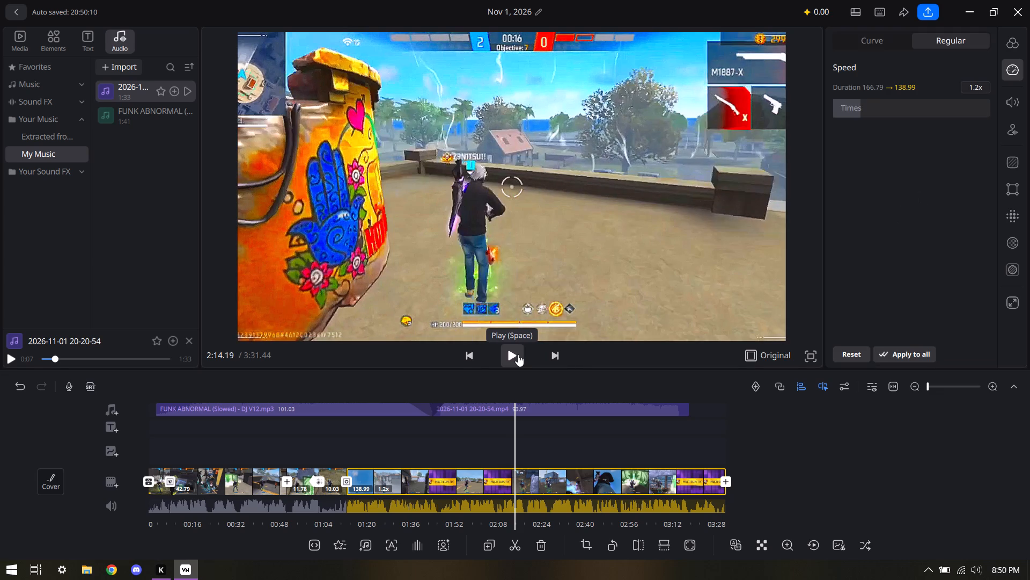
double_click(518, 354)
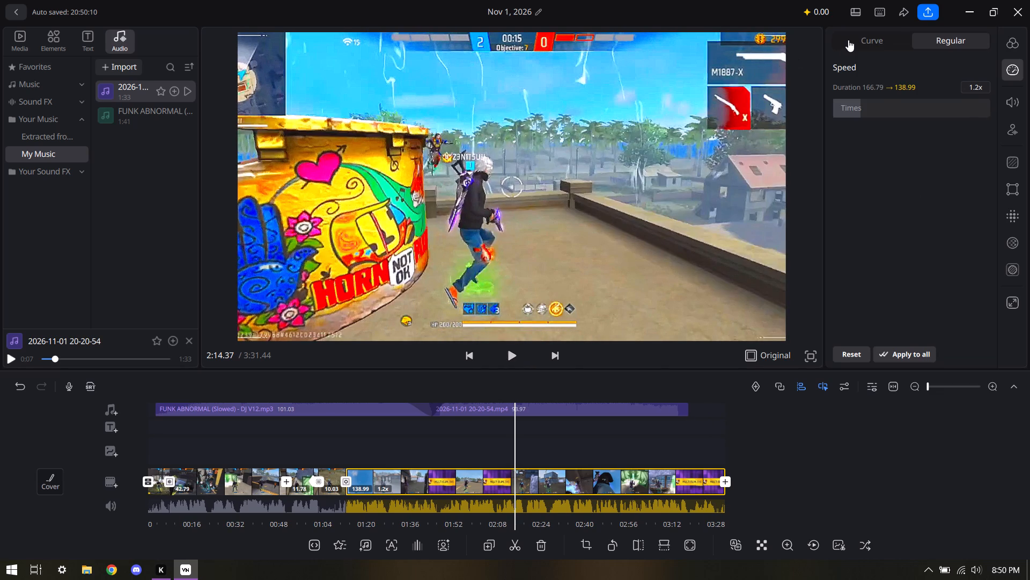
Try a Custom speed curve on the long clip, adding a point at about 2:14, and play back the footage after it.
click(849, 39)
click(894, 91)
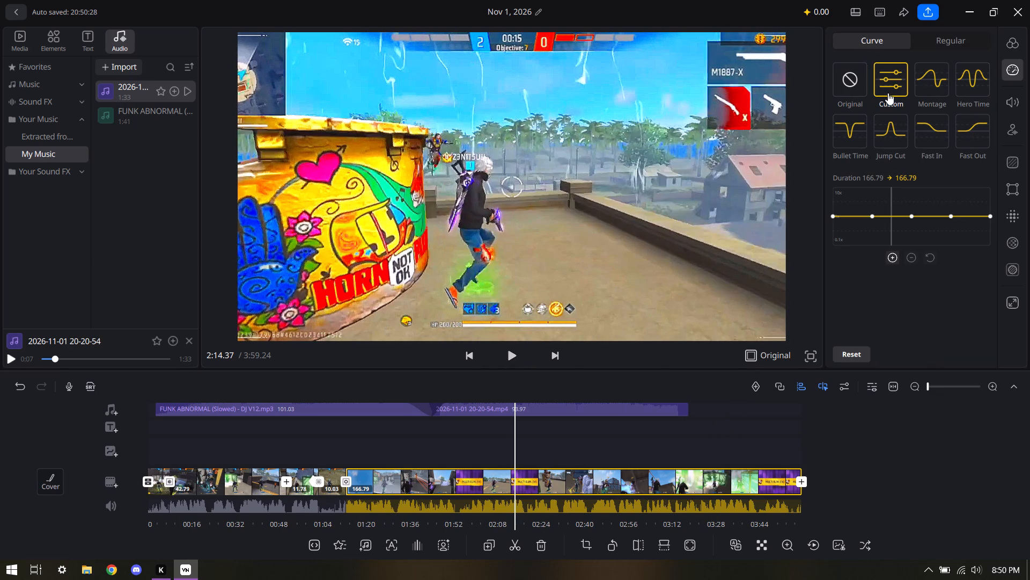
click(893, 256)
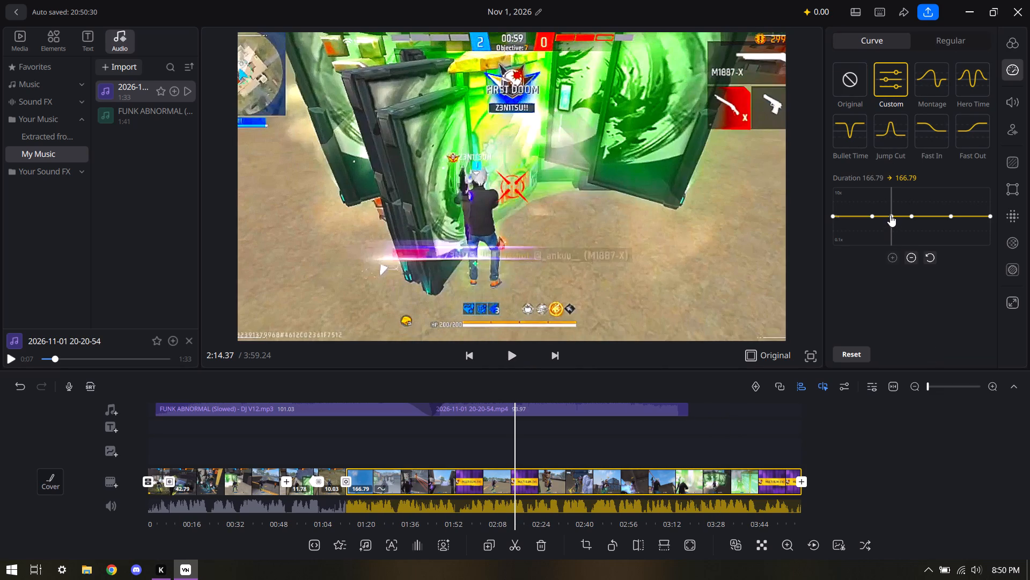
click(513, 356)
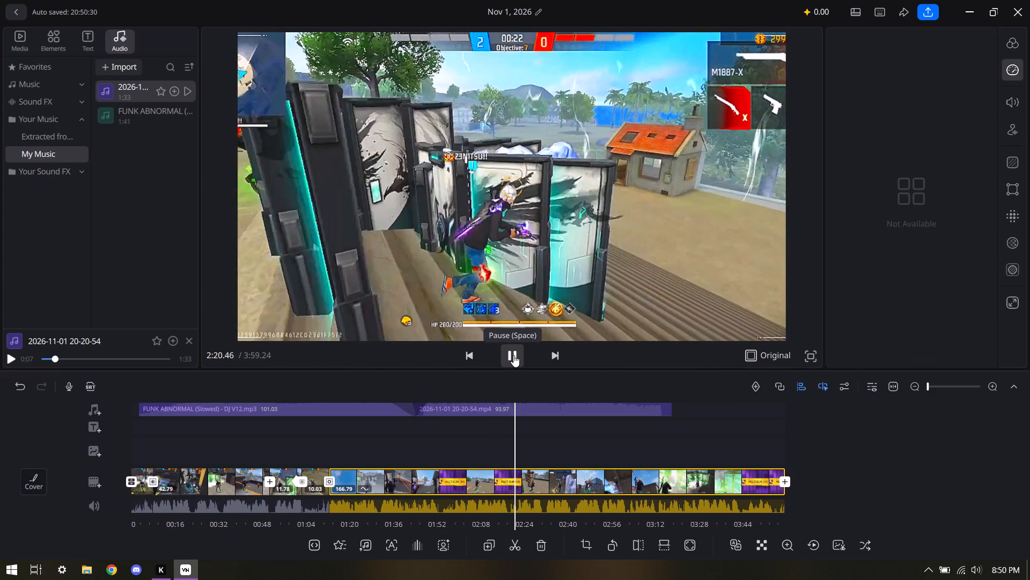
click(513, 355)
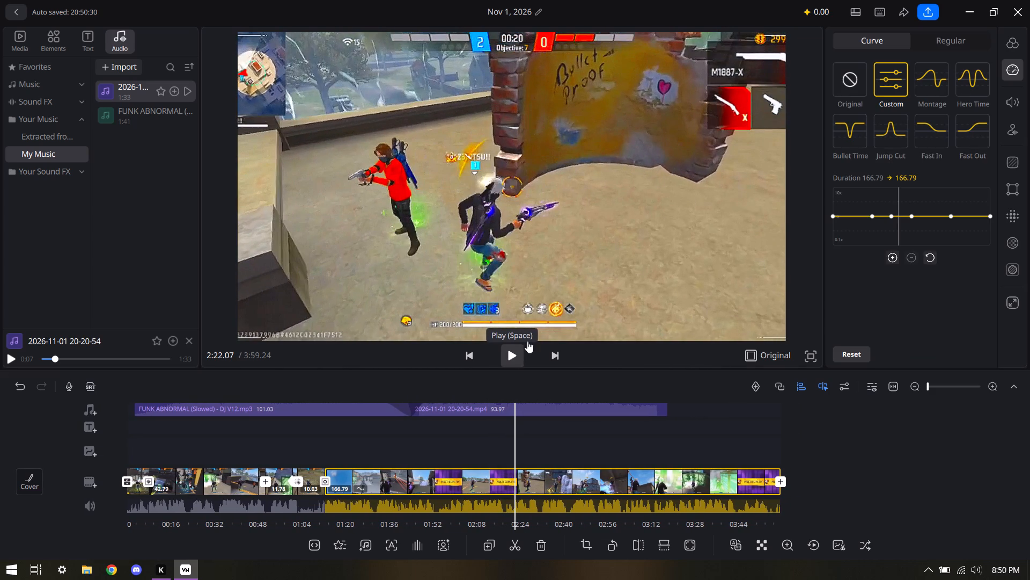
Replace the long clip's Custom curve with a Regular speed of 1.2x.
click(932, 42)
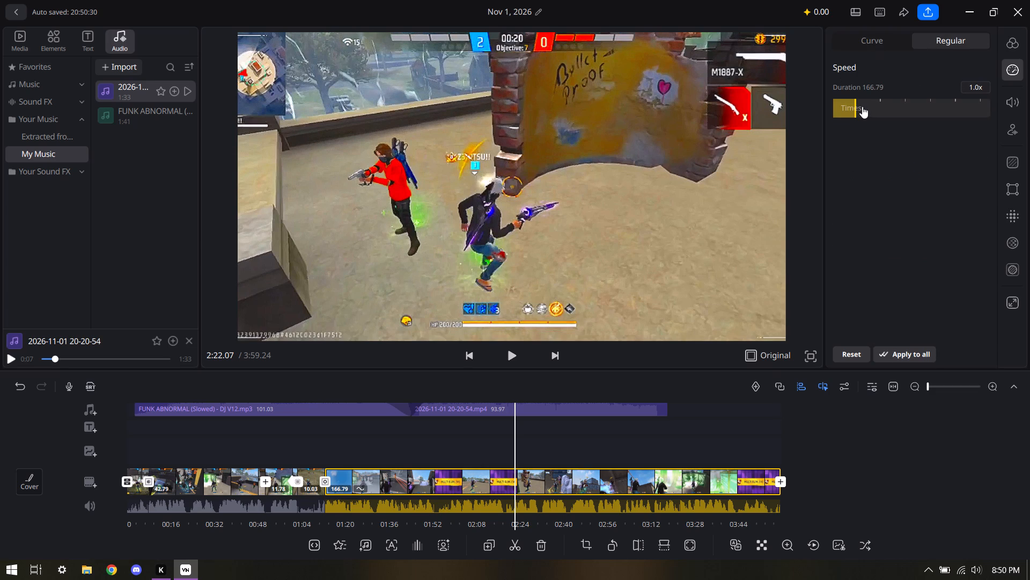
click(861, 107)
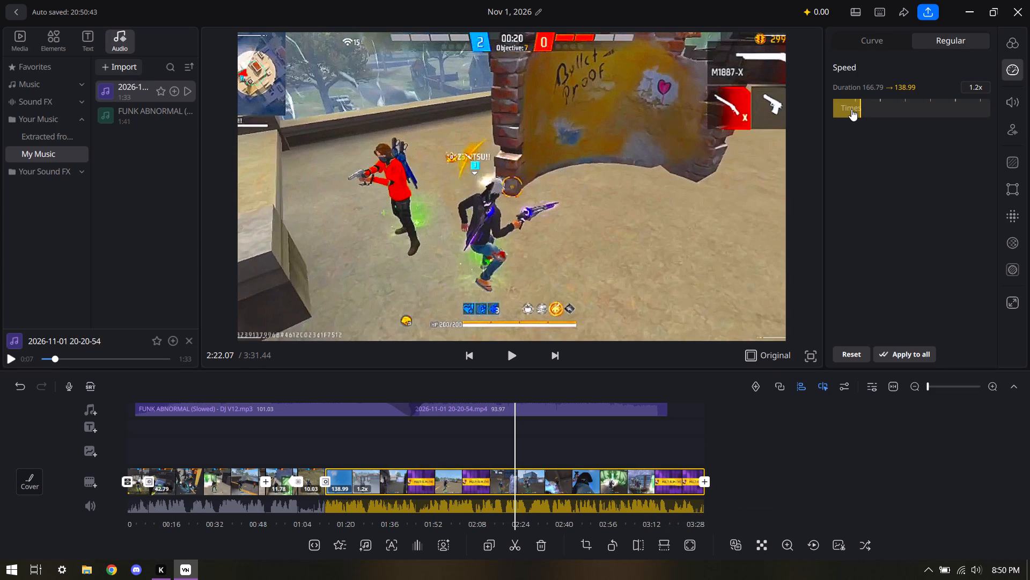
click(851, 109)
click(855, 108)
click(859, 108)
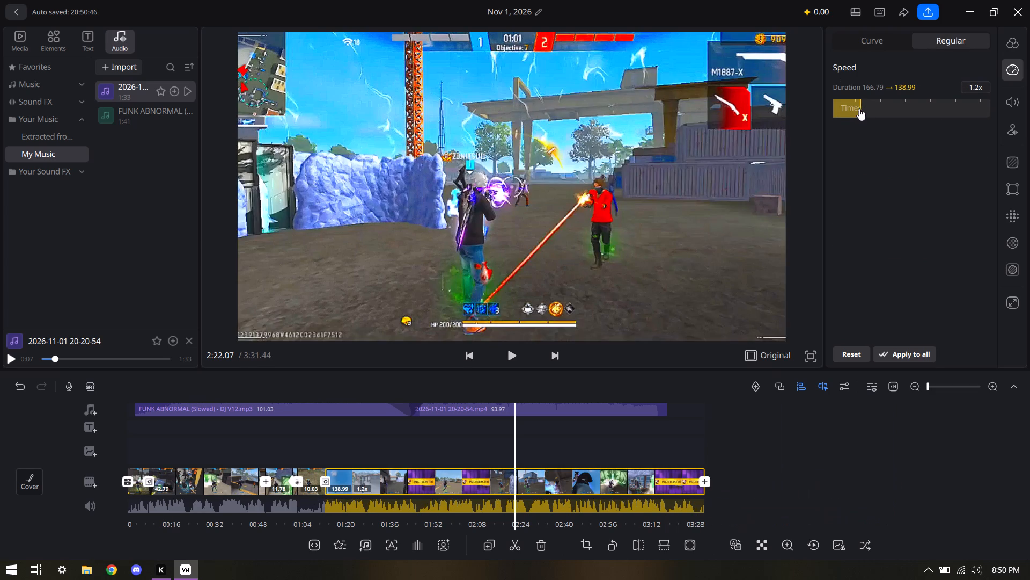
Play back from around 1:54 and find the moment just before the kill near 2:14 in short bursts.
drag(476, 383, 543, 380)
click(541, 386)
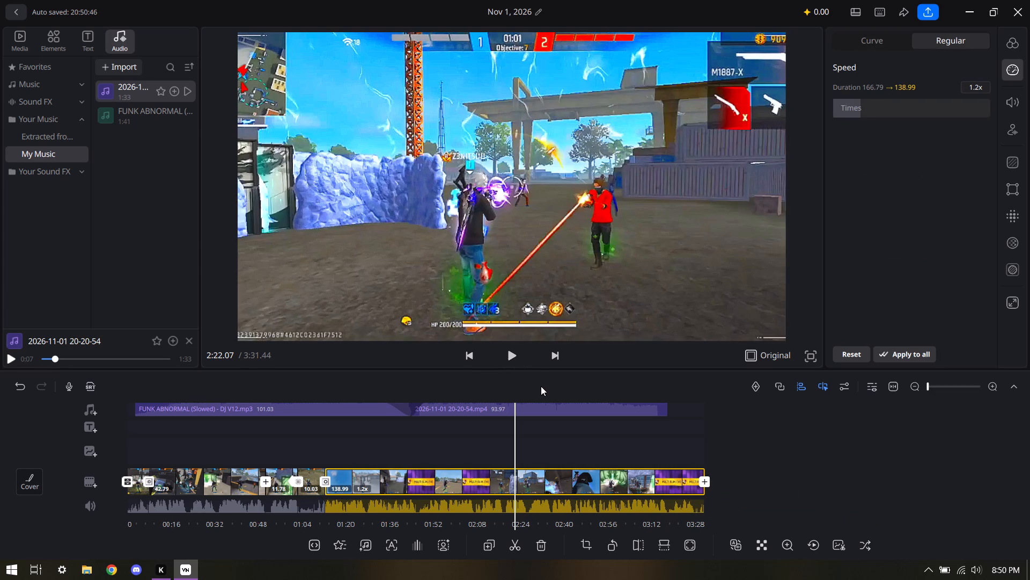
drag(463, 427, 548, 421)
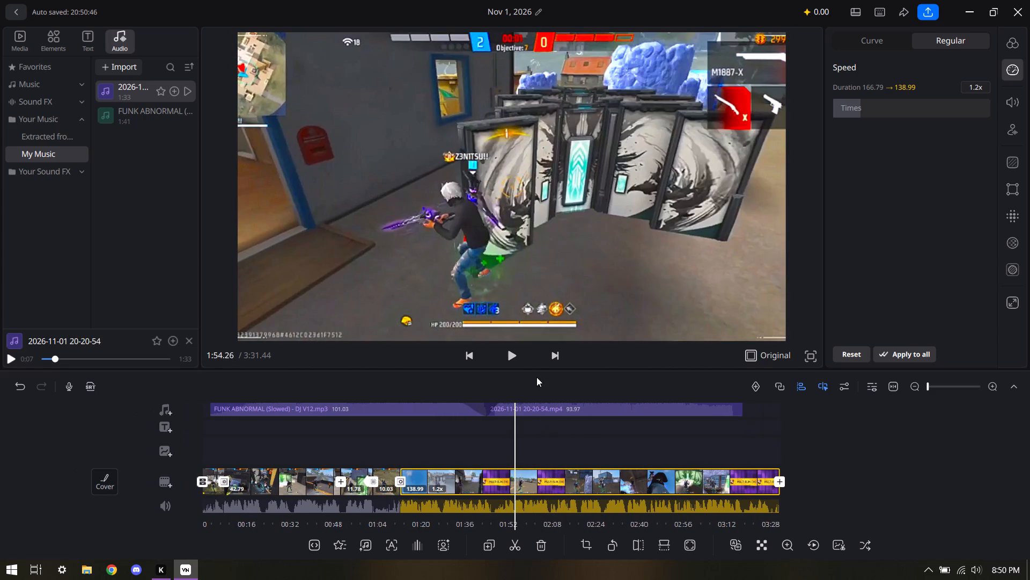
click(512, 356)
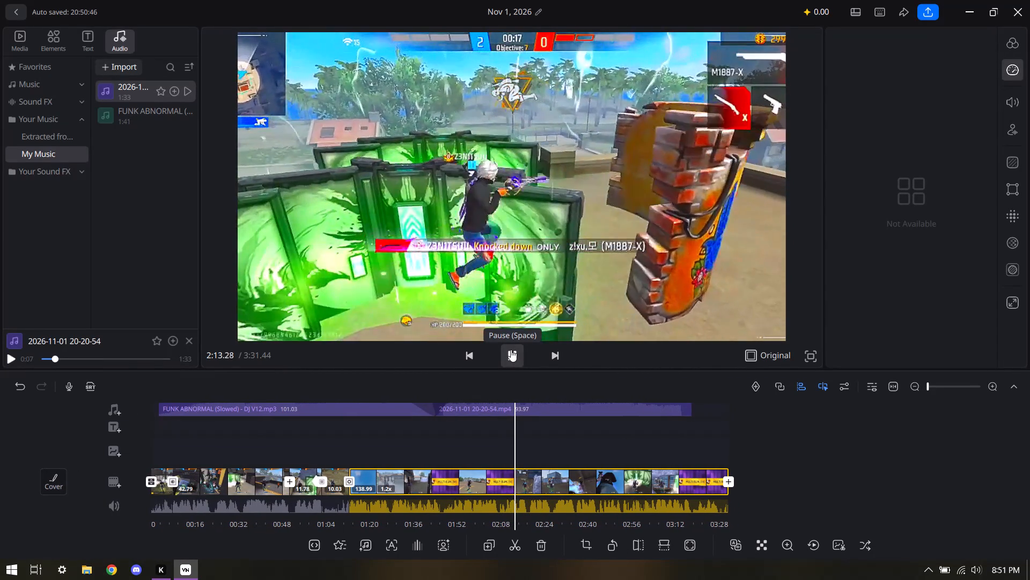
click(511, 350)
double_click(511, 350)
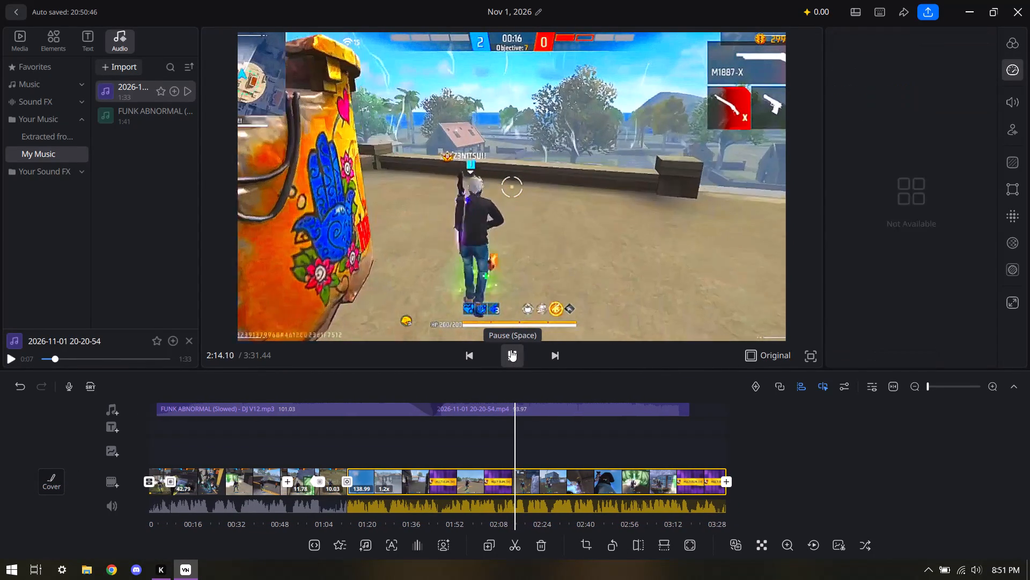
double_click(511, 350)
double_click(511, 350)
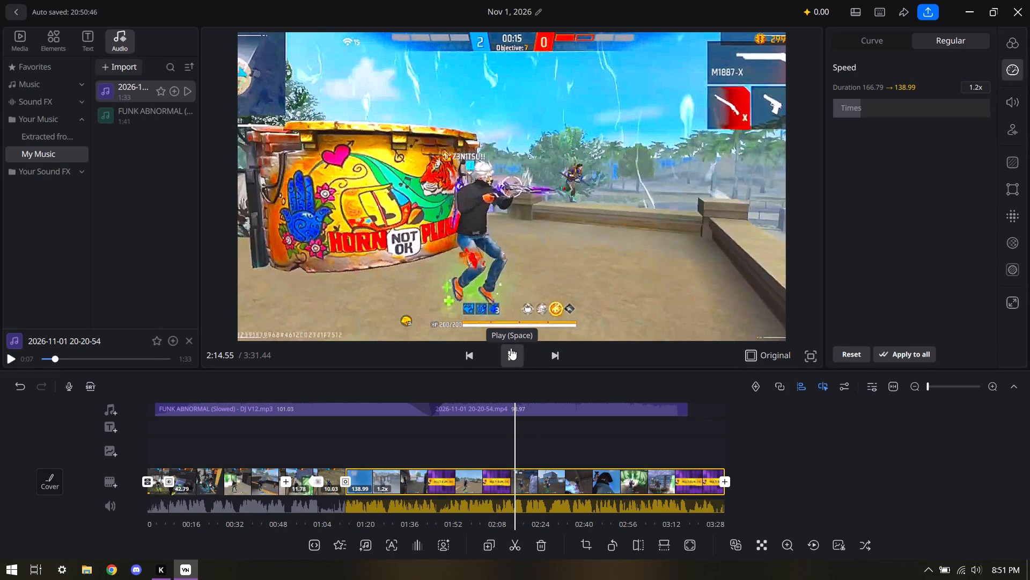
Return the long last clip to the Original speed, trying the Custom curve first.
click(863, 40)
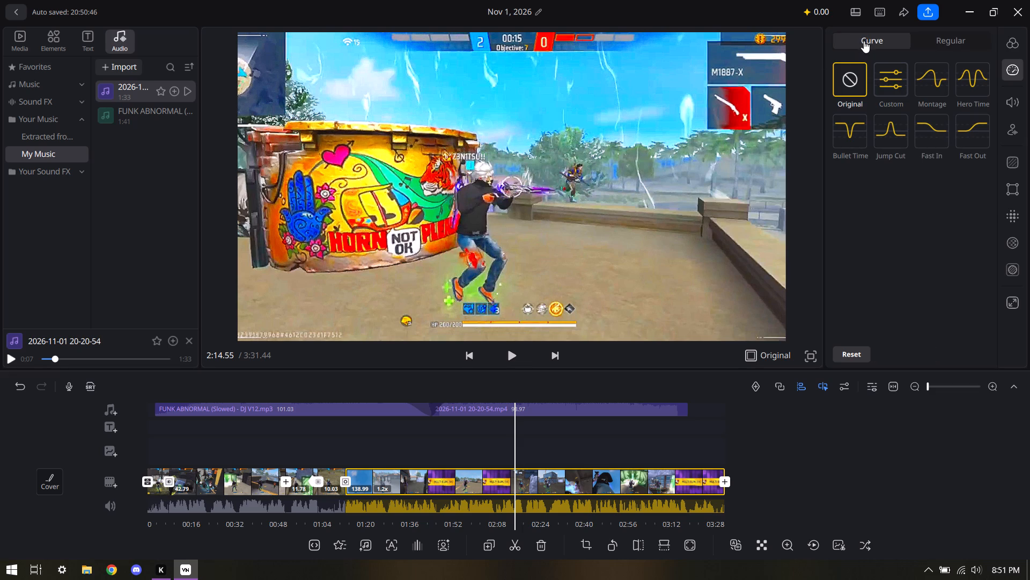
click(892, 85)
click(937, 46)
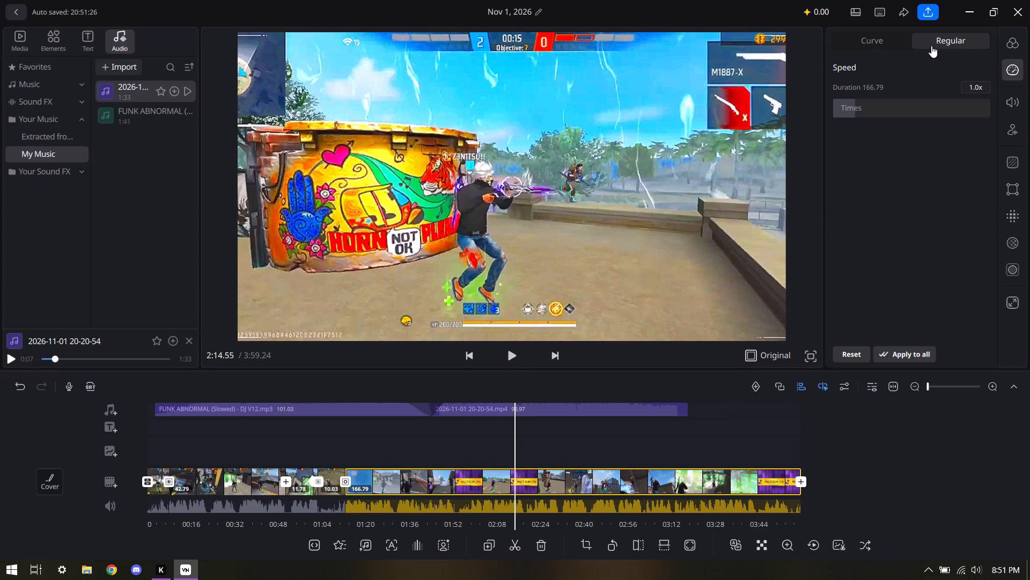
click(878, 46)
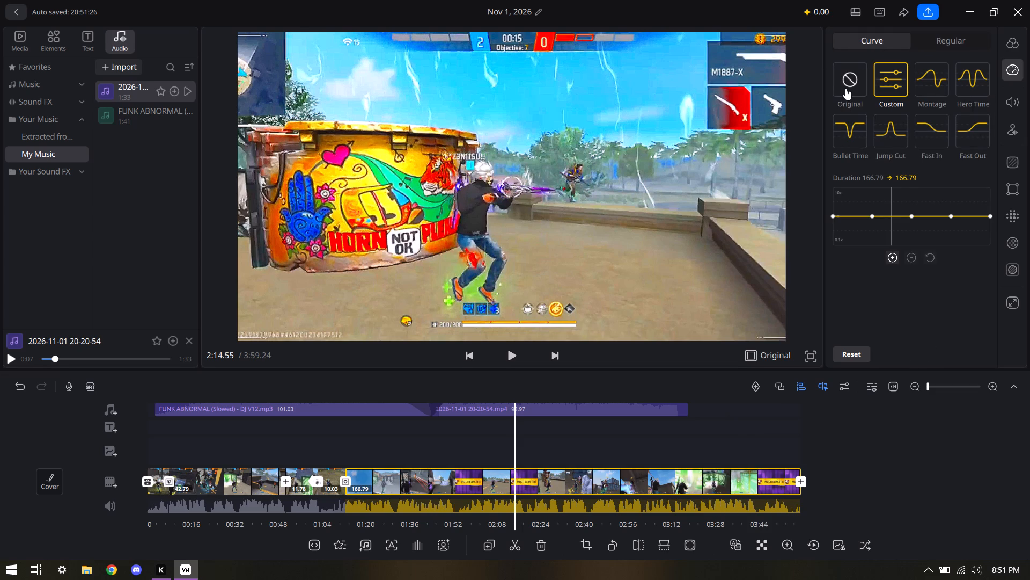
click(845, 88)
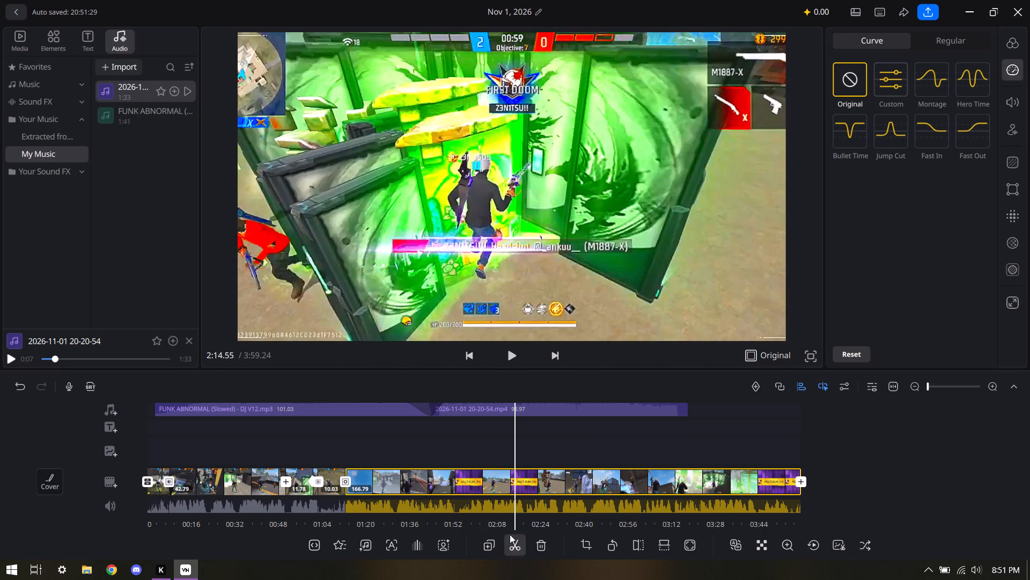
Play on from about 2:14 and split the long last clip at about 2:25.8.
click(510, 355)
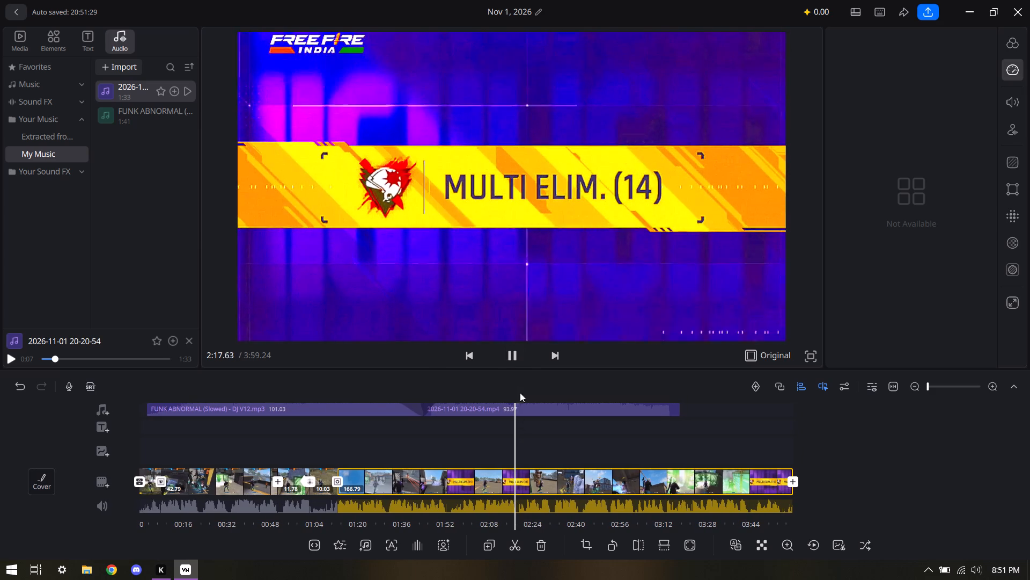
click(534, 483)
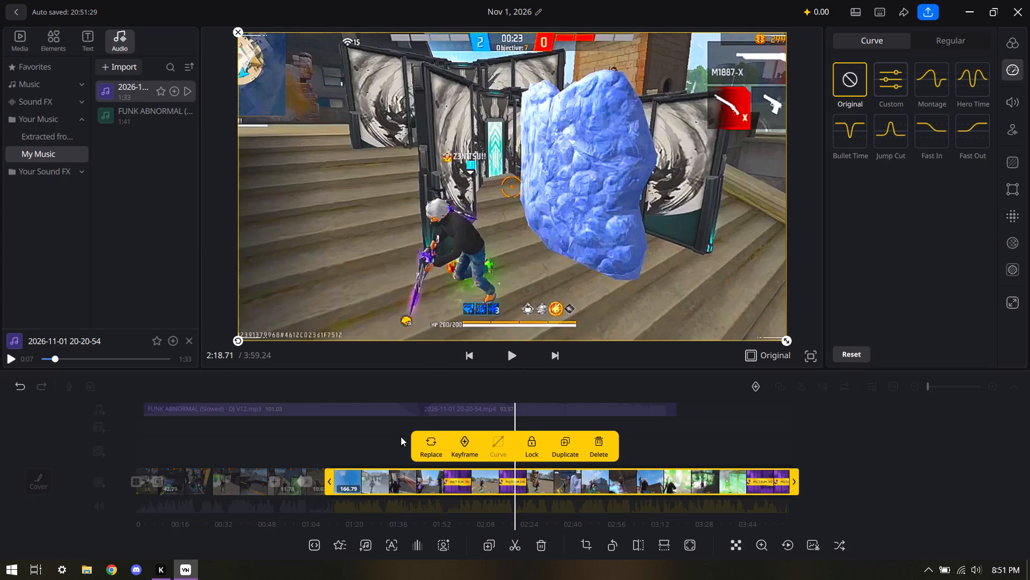
click(364, 437)
drag(535, 444, 513, 445)
click(513, 363)
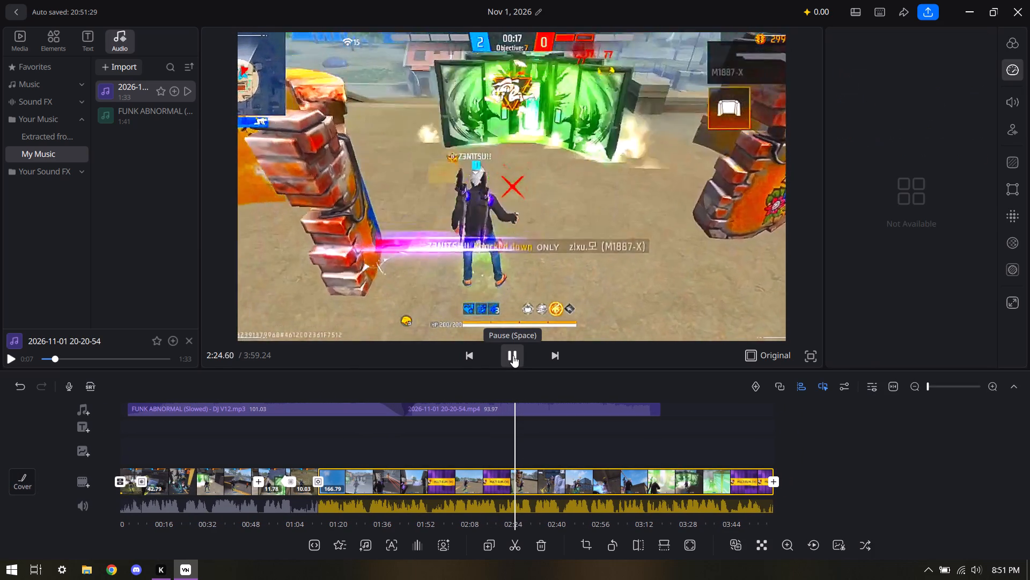
click(513, 356)
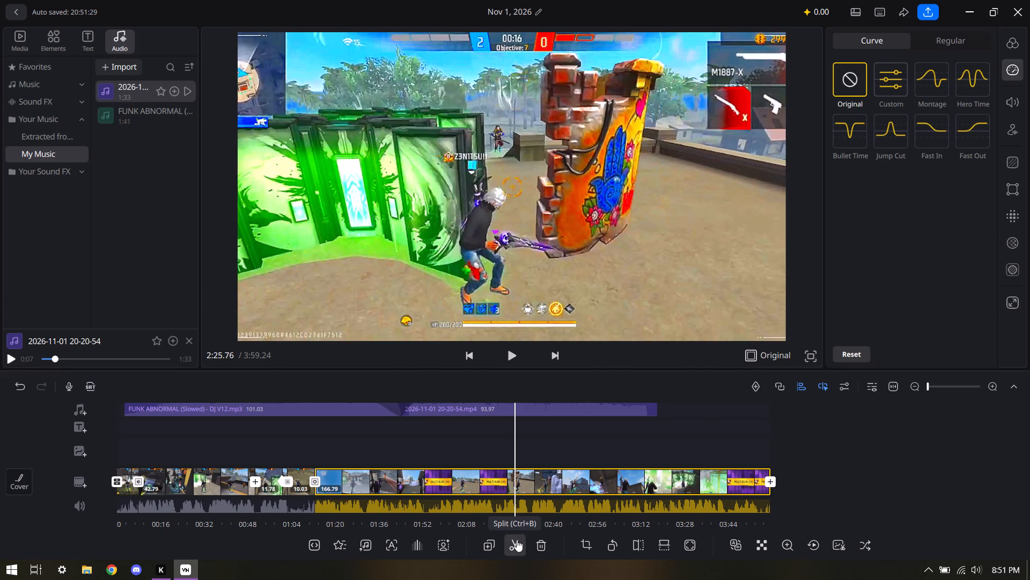
click(517, 540)
Play past the quadra takedown in short bursts and split the last clip again at about 2:29.7.
click(506, 351)
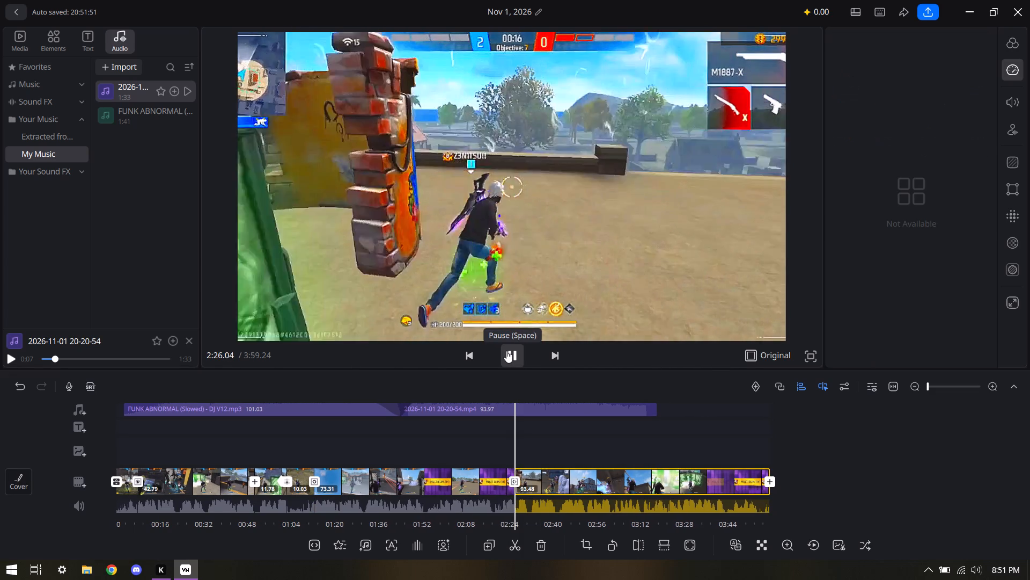
click(506, 351)
double_click(506, 351)
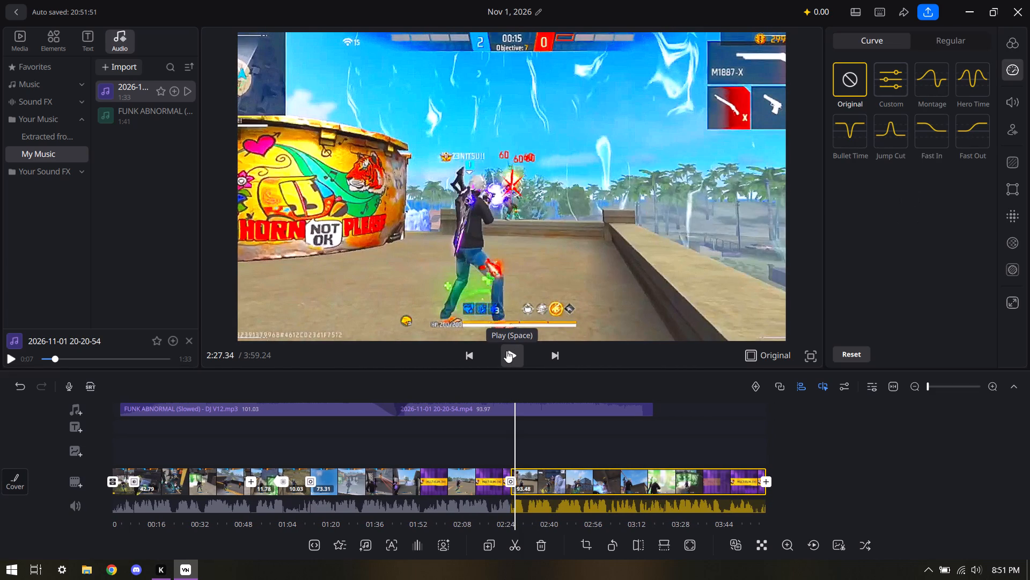
click(506, 351)
click(506, 351)
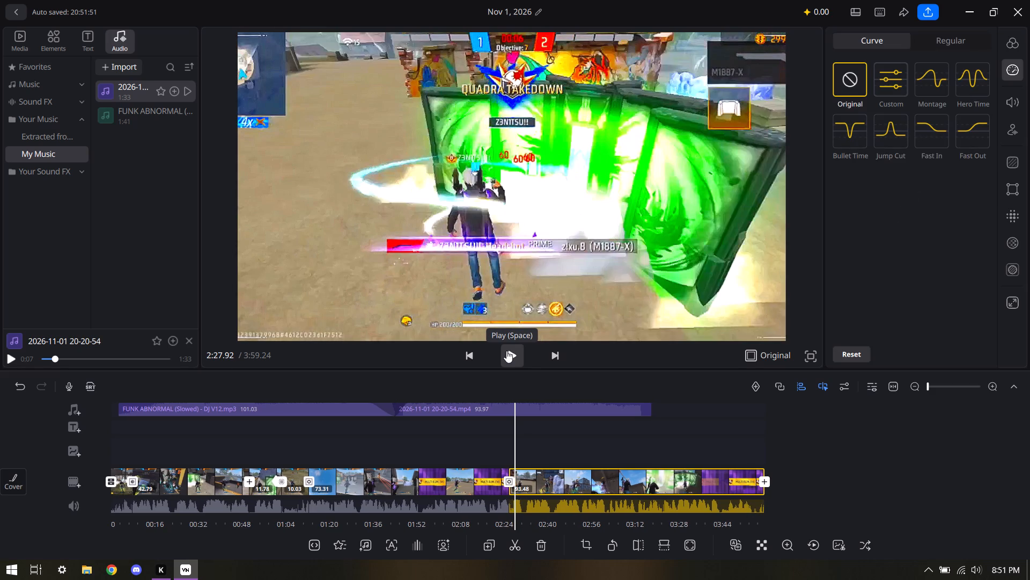
click(506, 351)
click(506, 351)
click(506, 351)
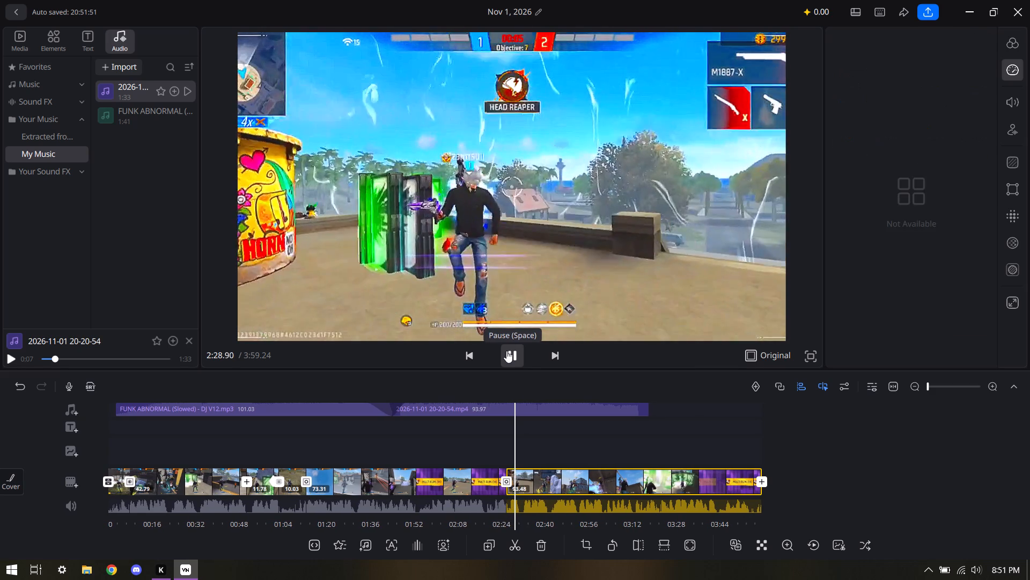
click(506, 351)
double_click(506, 351)
double_click(506, 351)
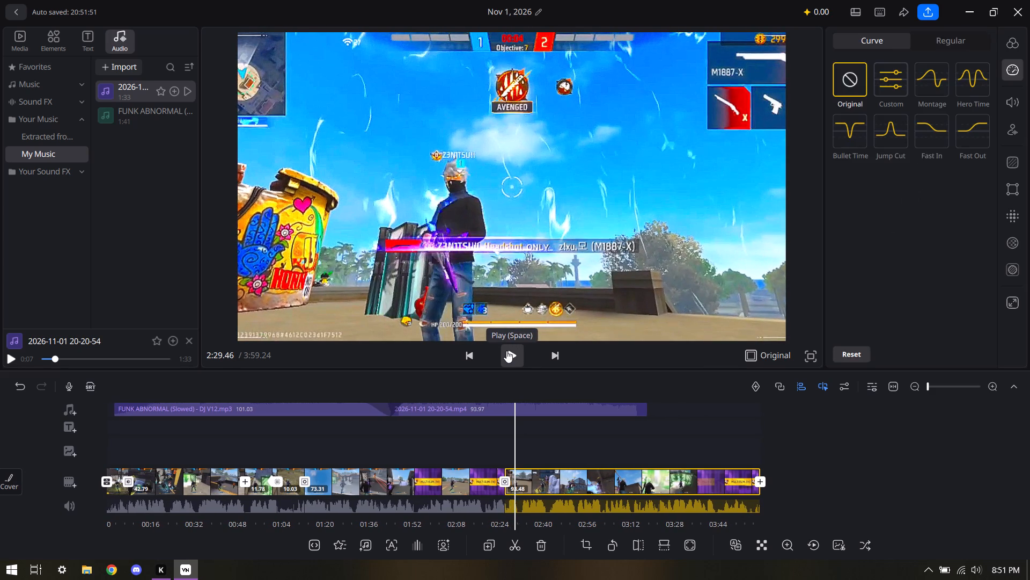
double_click(506, 351)
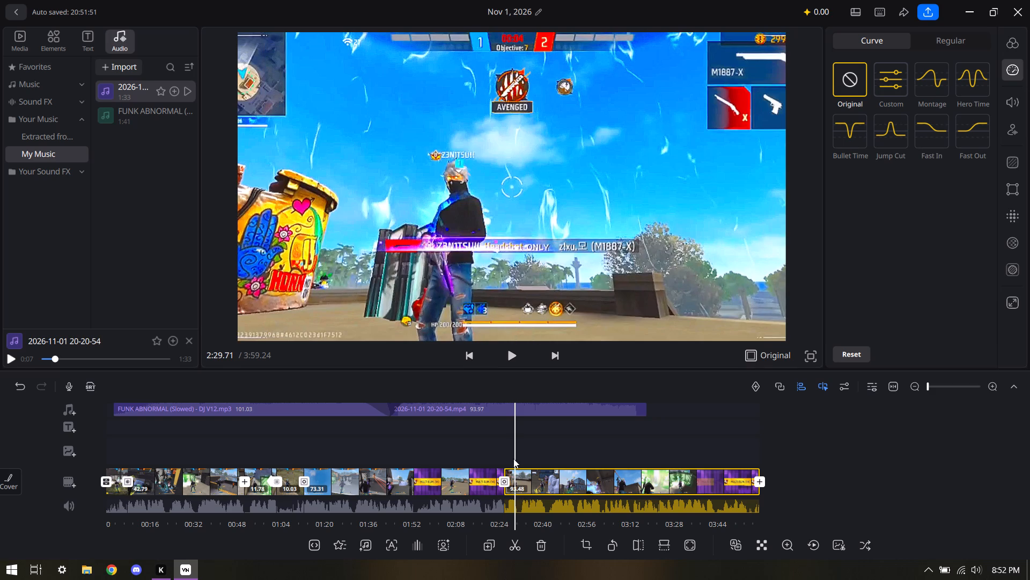
click(510, 547)
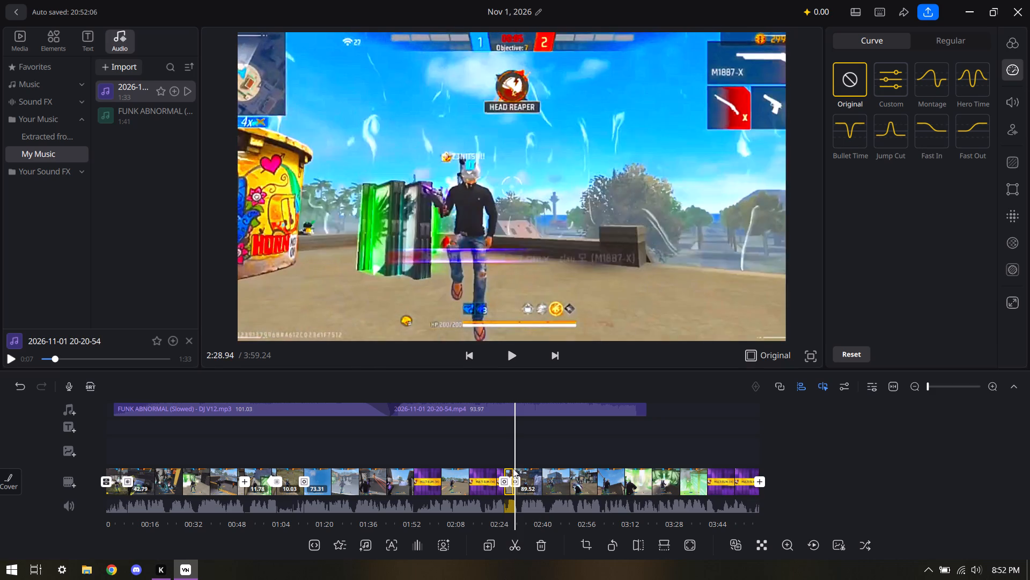
Review the new short clip between the two splits to locate the moment just before the kill, around 2:26.4.
key(space)
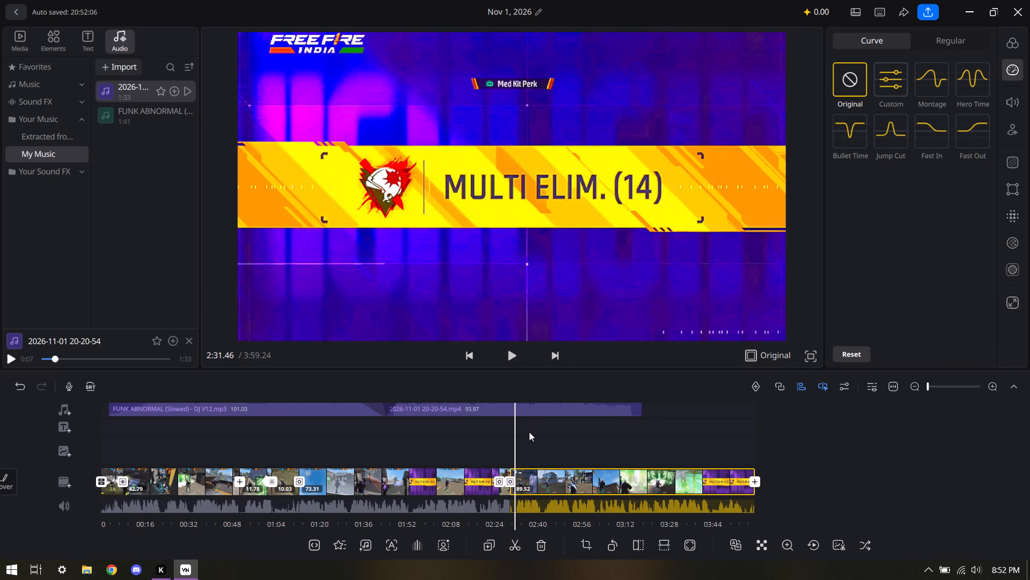
ctrl+scroll(529, 432, up, 1)
scroll(529, 432, right, 1)
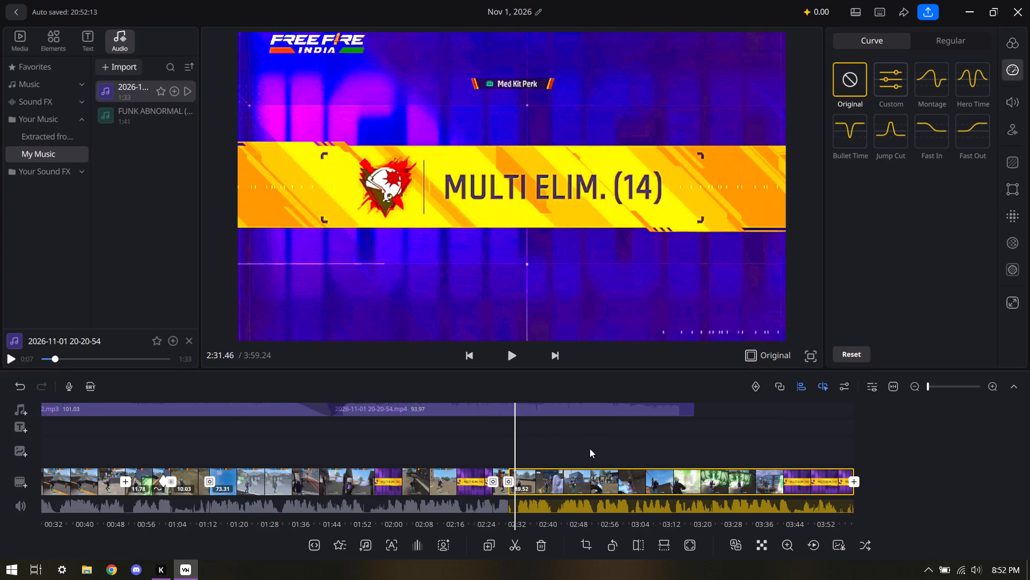
ctrl+scroll(590, 448, up, 7)
ctrl+scroll(590, 448, down, 3)
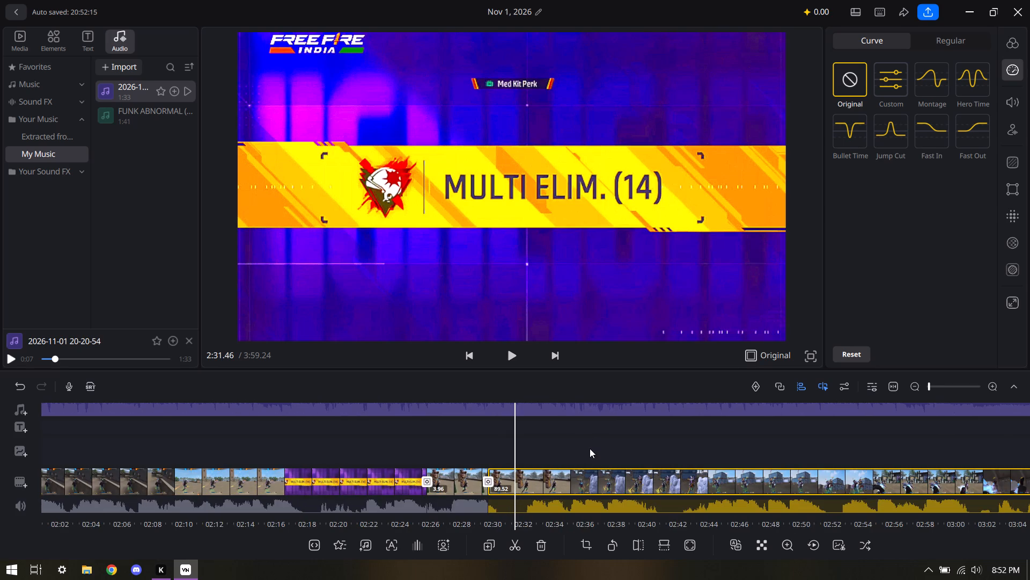
ctrl+scroll(590, 448, up, 1)
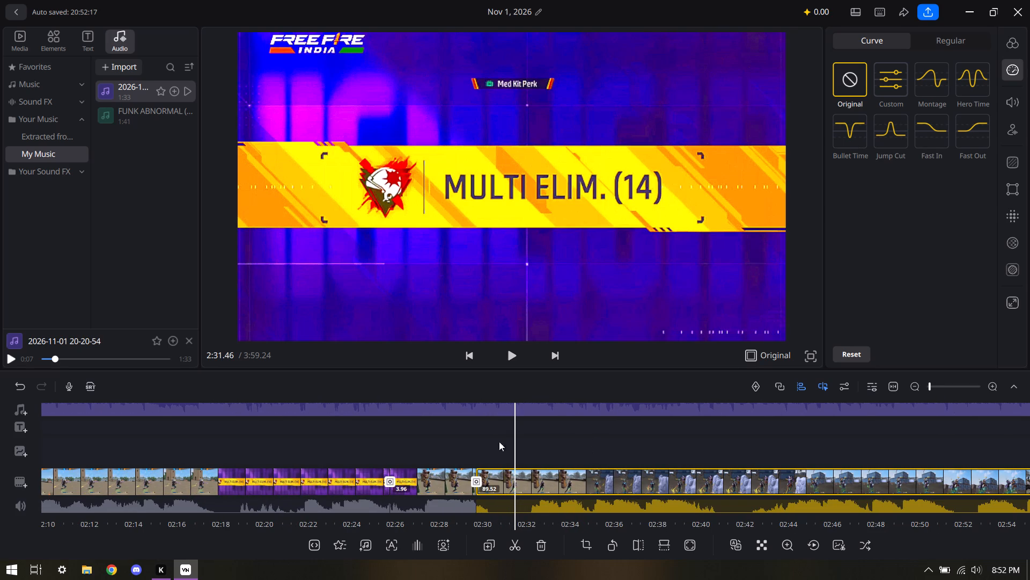
click(447, 475)
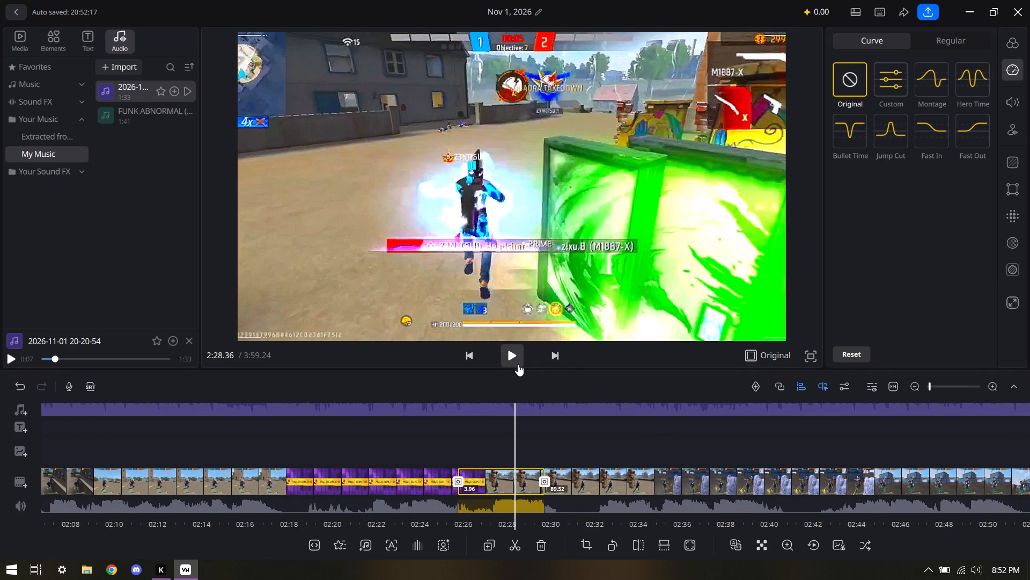
click(516, 361)
click(516, 361)
drag(421, 425, 509, 433)
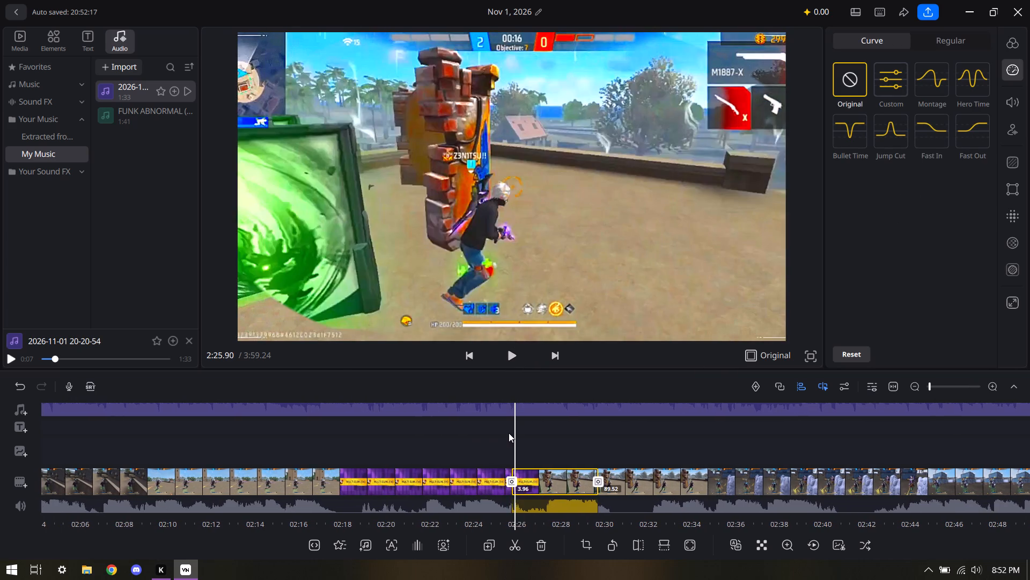
drag(509, 433, 509, 432)
click(514, 357)
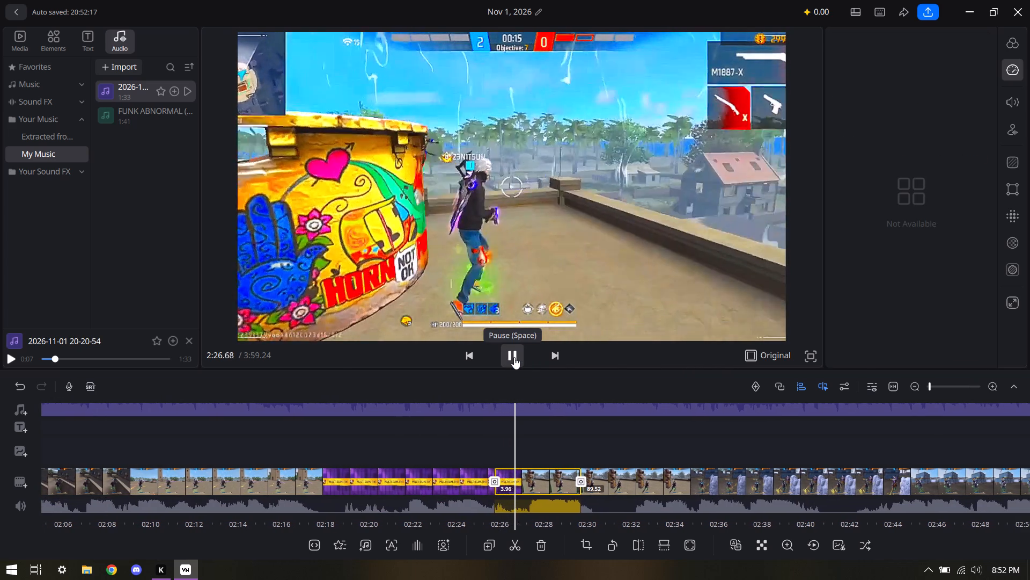
click(514, 357)
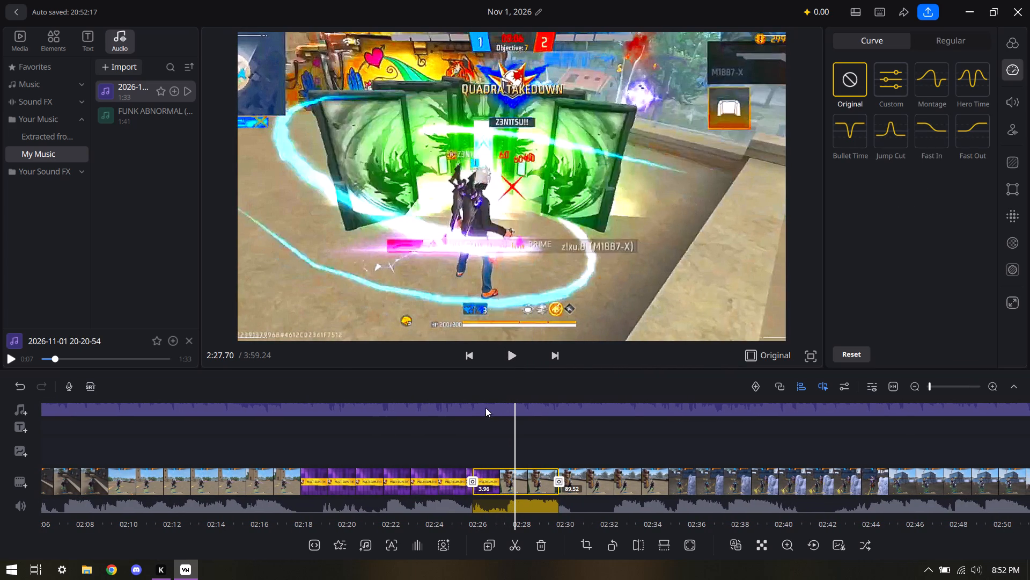
drag(584, 441, 613, 440)
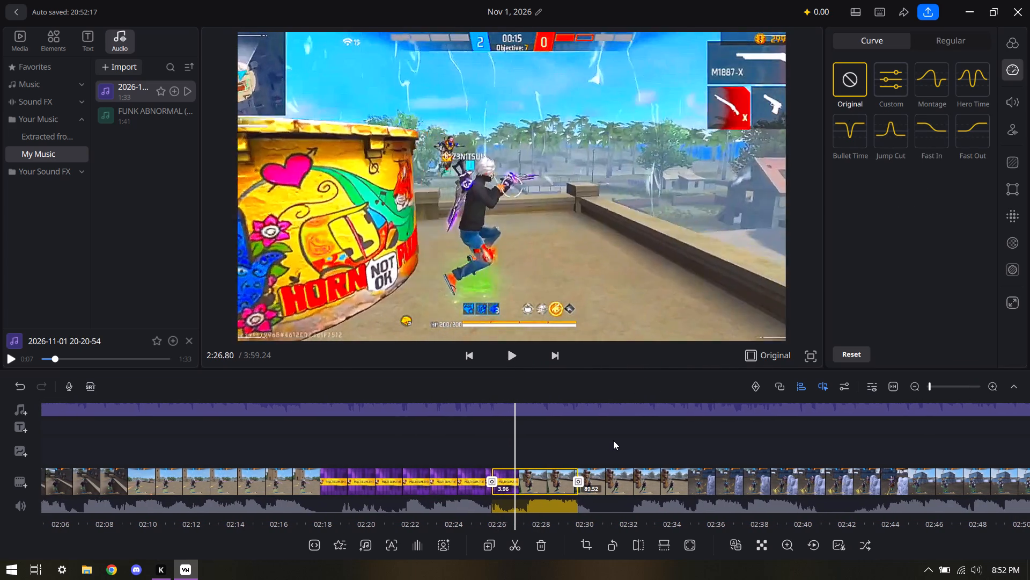
drag(613, 440, 621, 441)
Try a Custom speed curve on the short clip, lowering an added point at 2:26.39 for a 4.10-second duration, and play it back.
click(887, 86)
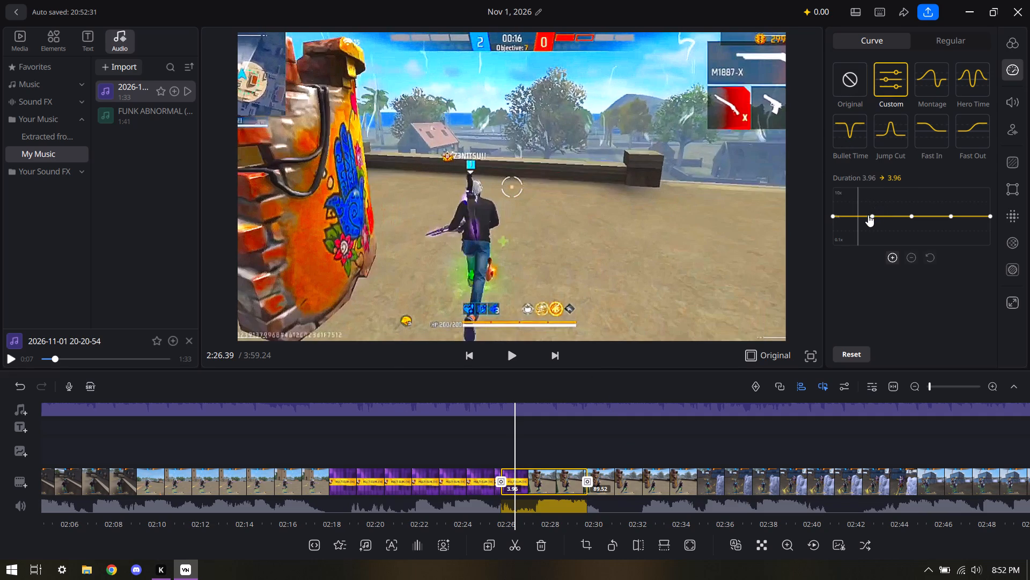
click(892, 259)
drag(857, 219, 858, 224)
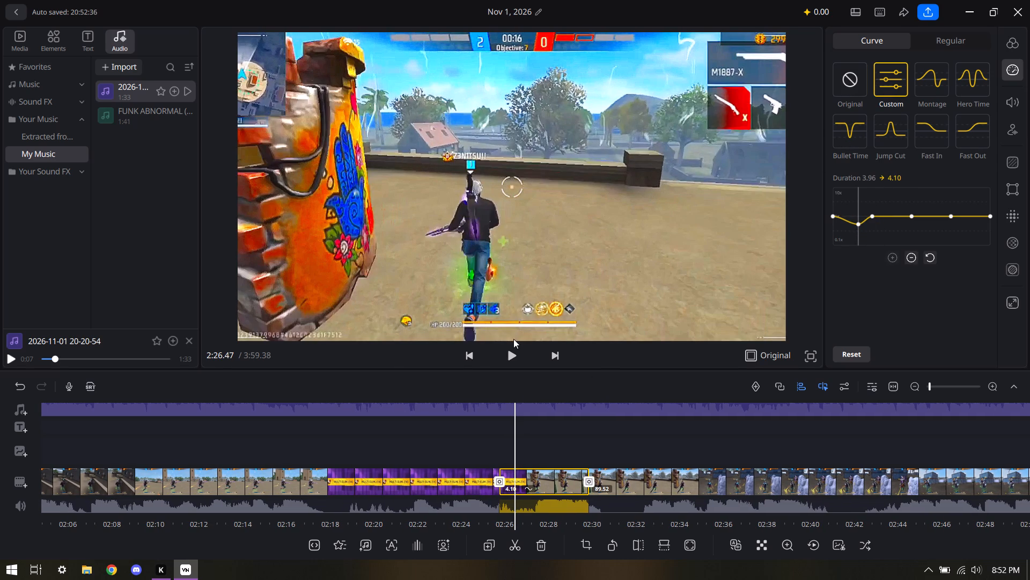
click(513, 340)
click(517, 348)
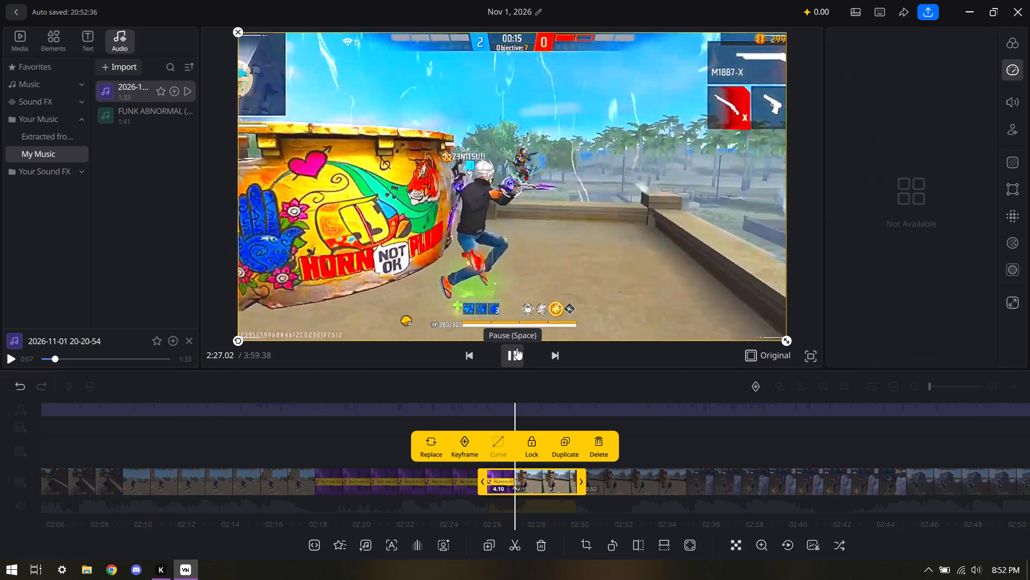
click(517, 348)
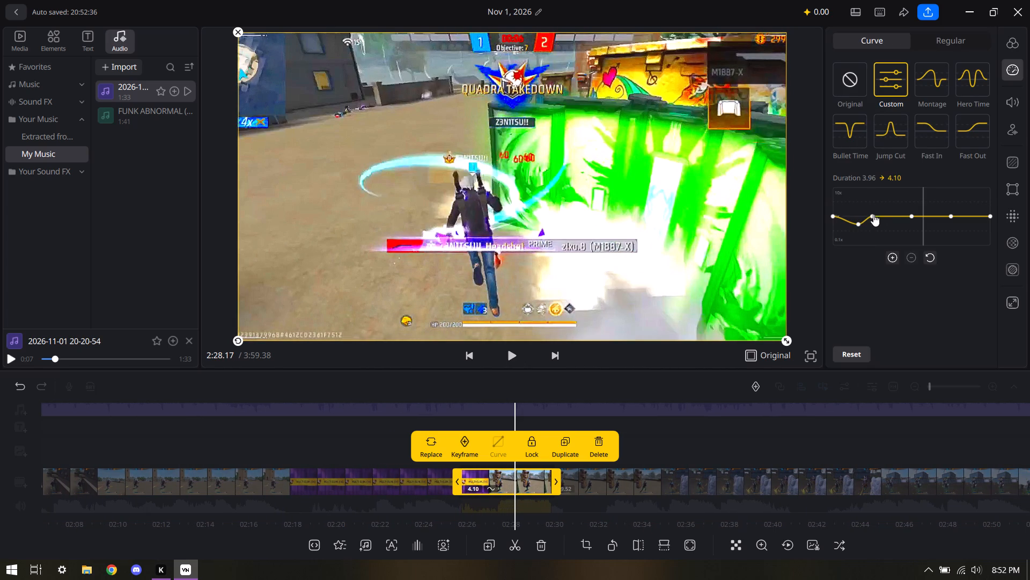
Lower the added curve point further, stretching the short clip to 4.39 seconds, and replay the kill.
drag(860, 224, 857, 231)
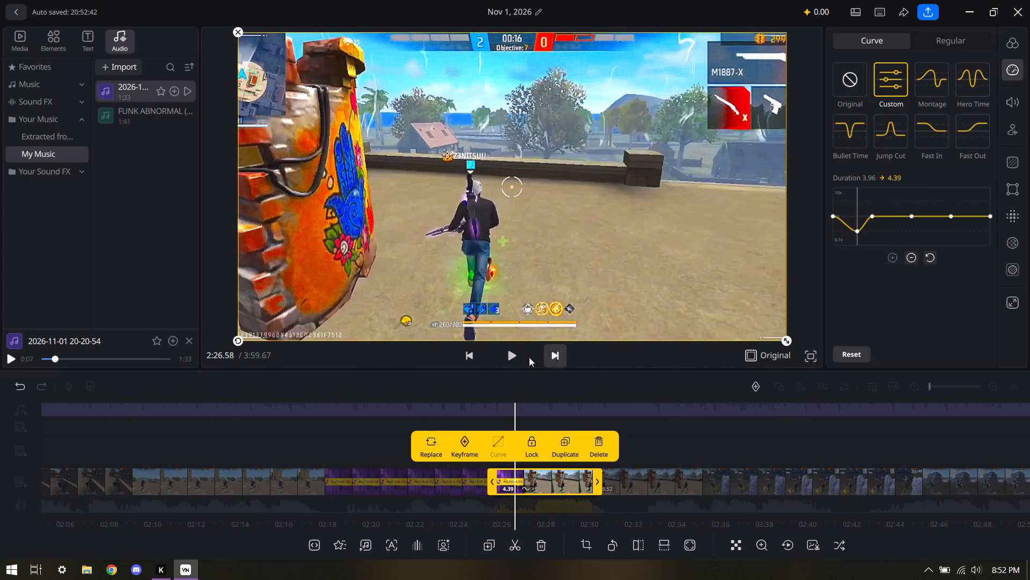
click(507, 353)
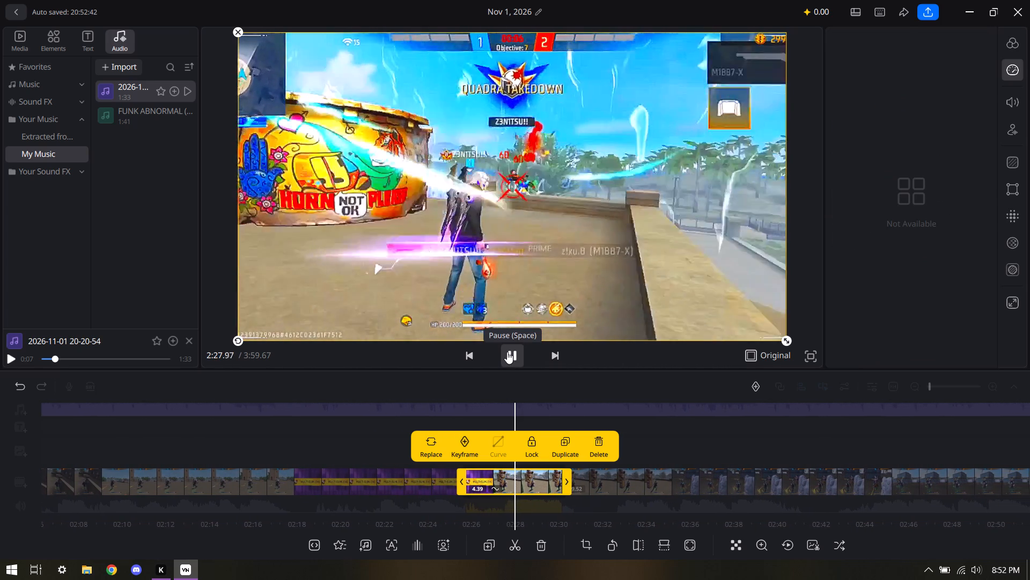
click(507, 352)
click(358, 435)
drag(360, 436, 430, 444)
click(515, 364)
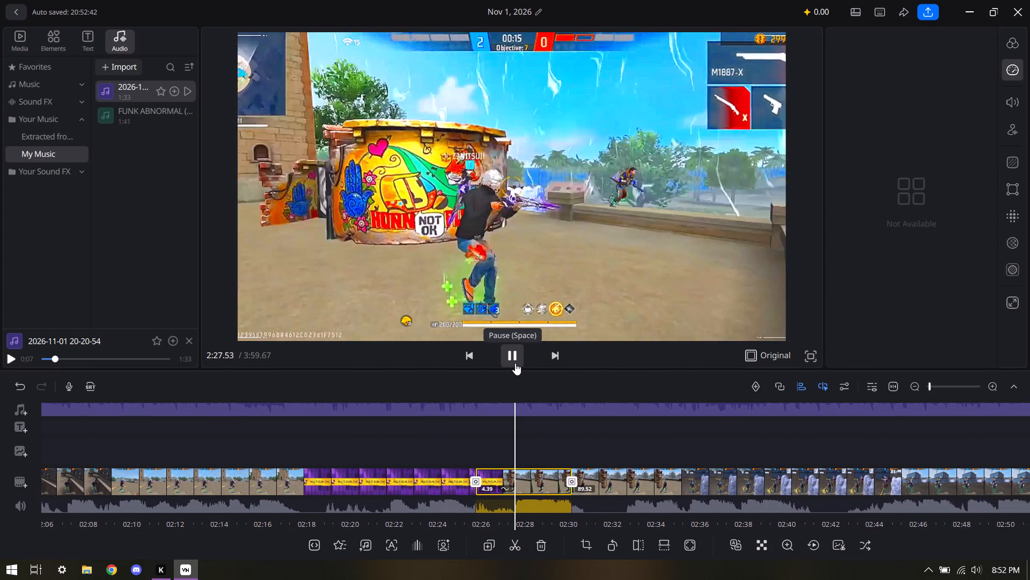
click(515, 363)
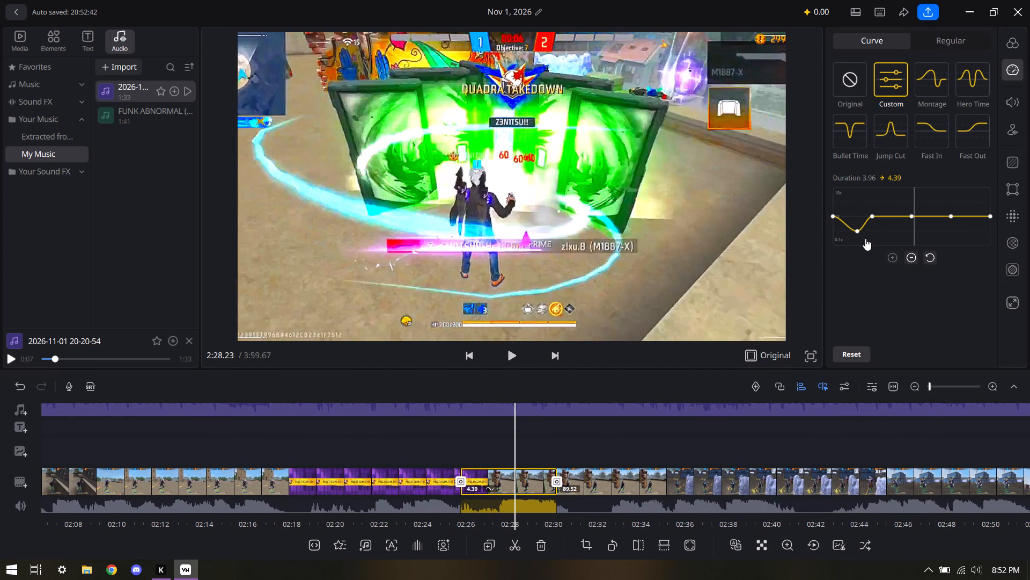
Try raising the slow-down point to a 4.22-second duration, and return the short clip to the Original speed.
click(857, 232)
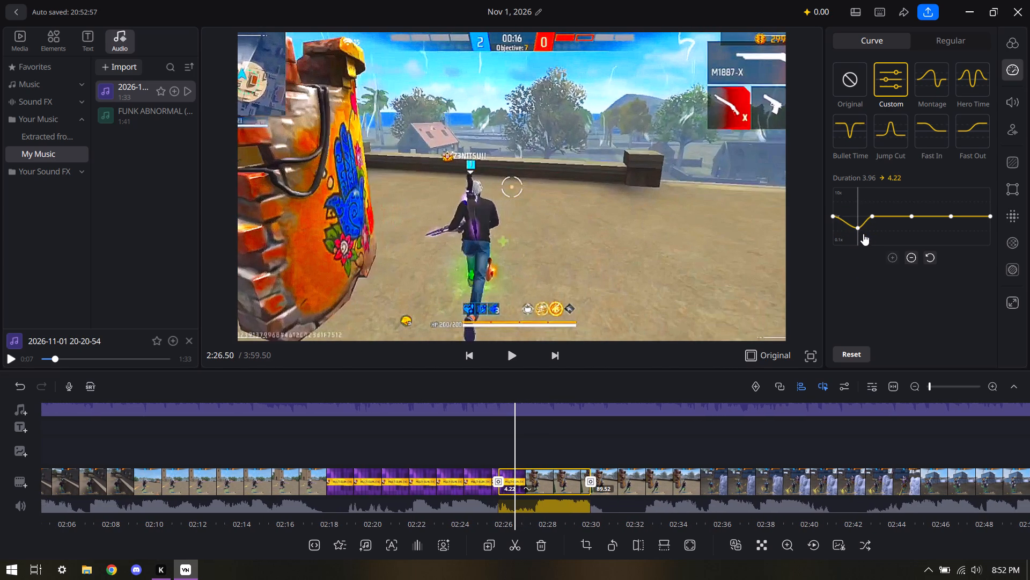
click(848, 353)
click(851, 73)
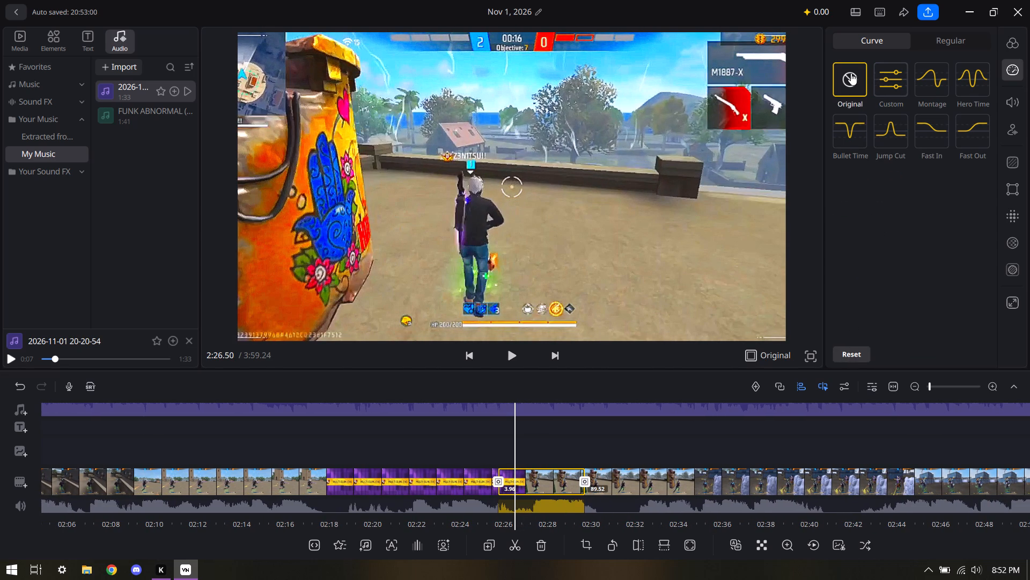
Apply a Custom curve to the short clip, pull a point added at 2:26.50 down to the minimum for 6.43 seconds, and play it back.
click(878, 73)
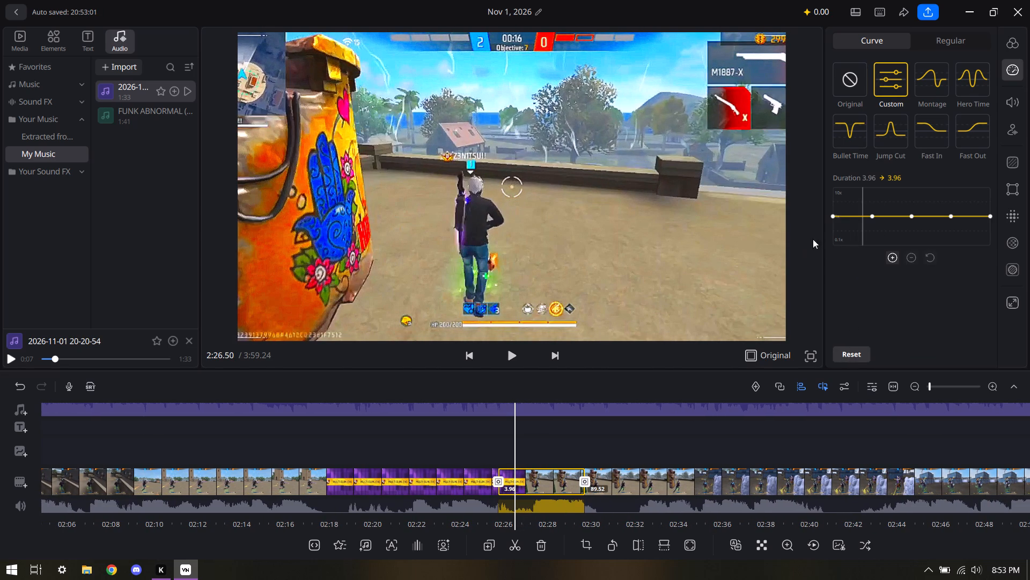
click(890, 257)
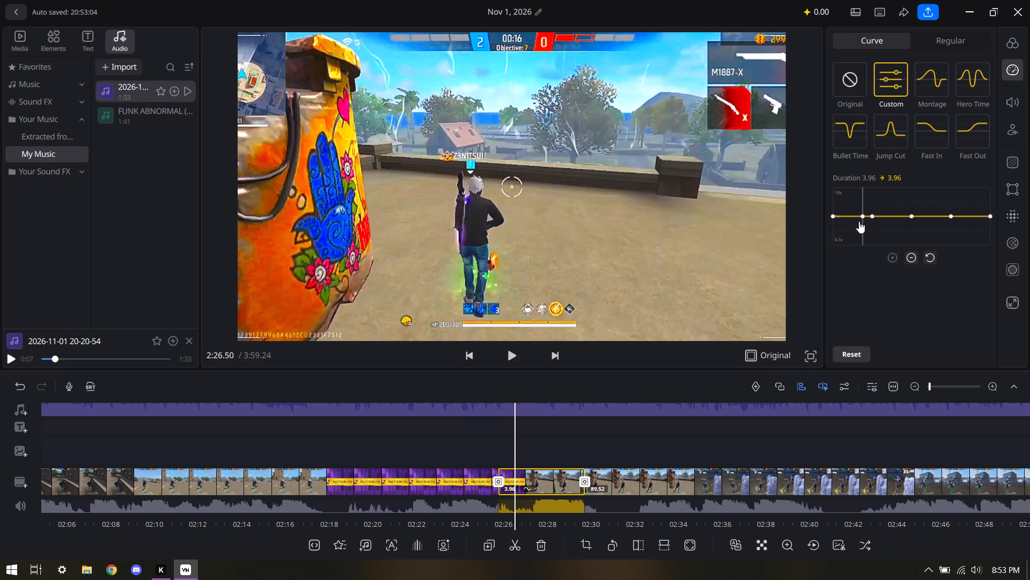
drag(862, 218, 870, 257)
click(507, 347)
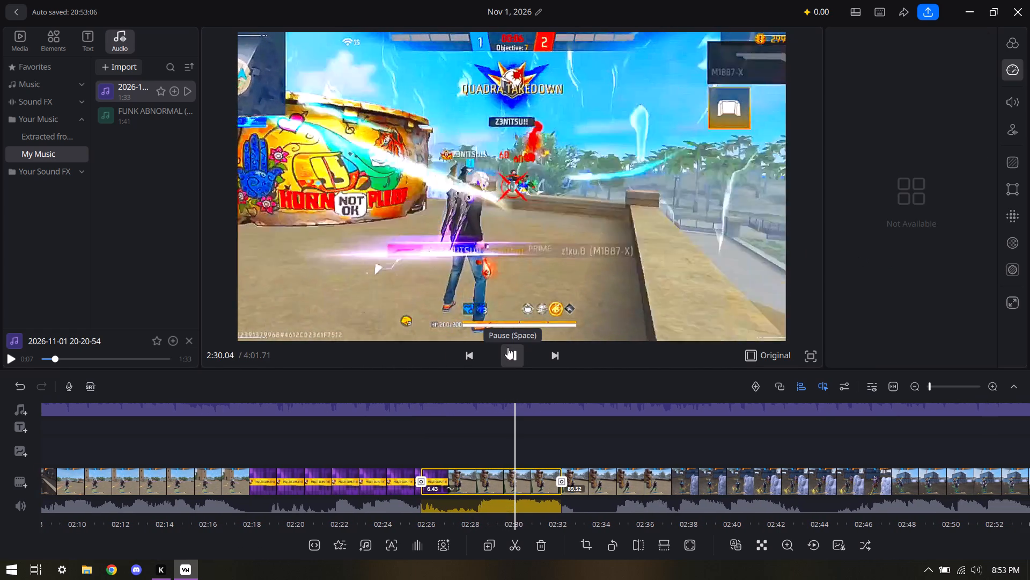
click(507, 347)
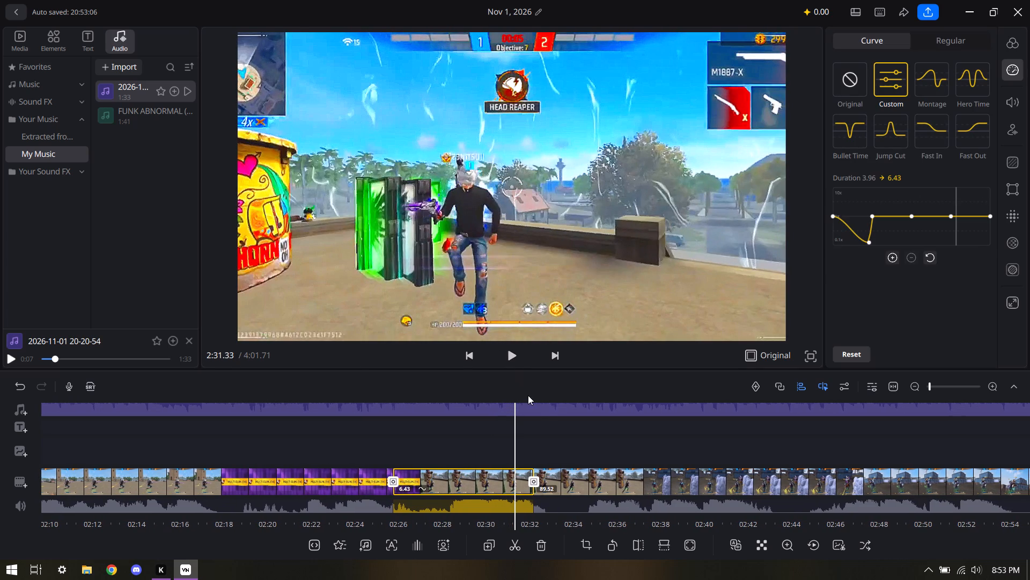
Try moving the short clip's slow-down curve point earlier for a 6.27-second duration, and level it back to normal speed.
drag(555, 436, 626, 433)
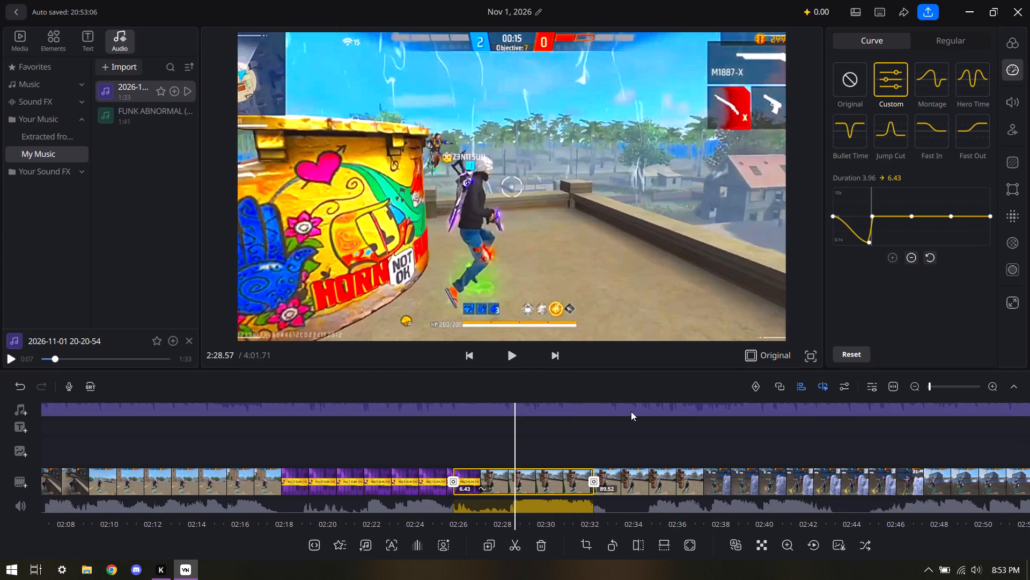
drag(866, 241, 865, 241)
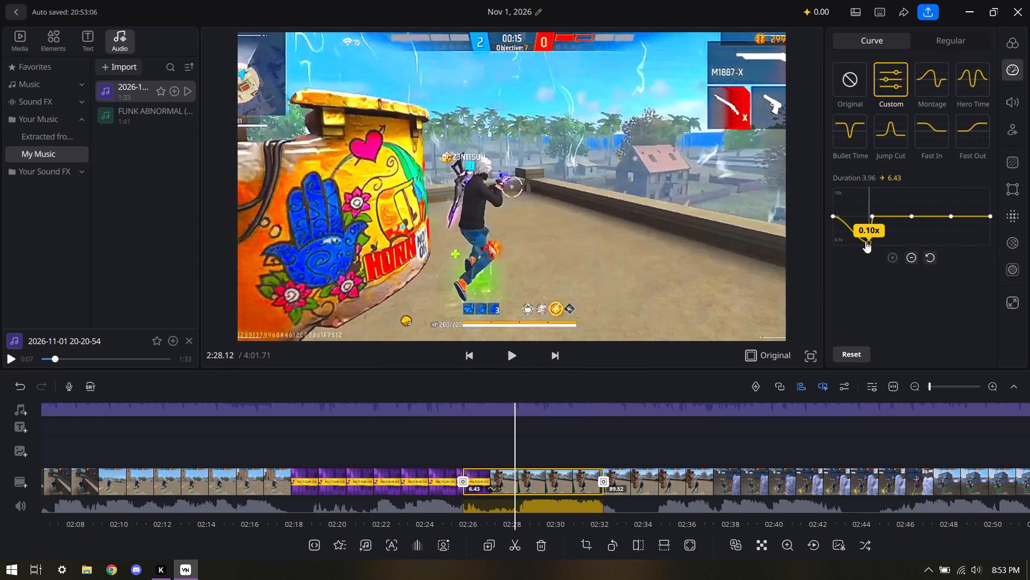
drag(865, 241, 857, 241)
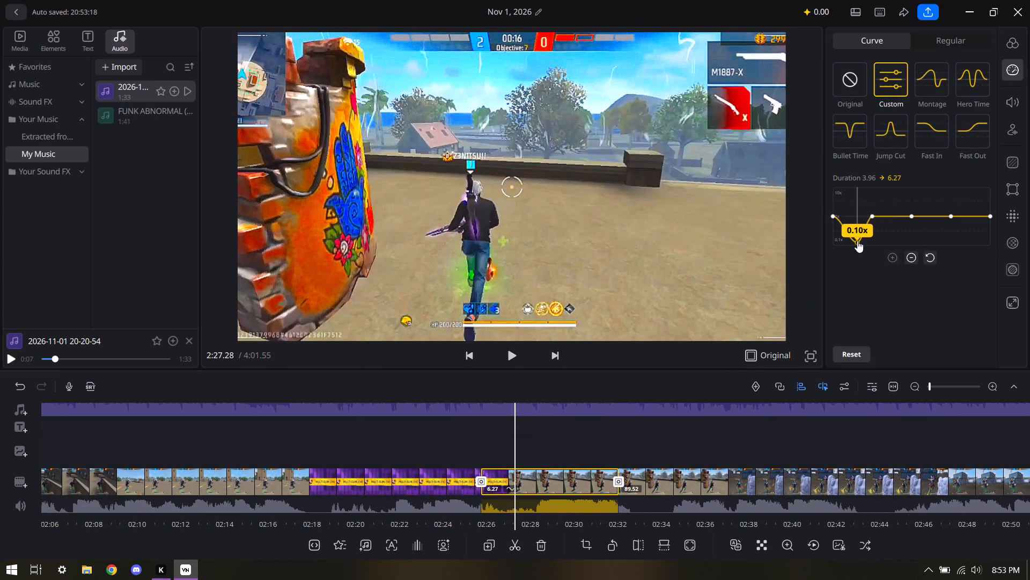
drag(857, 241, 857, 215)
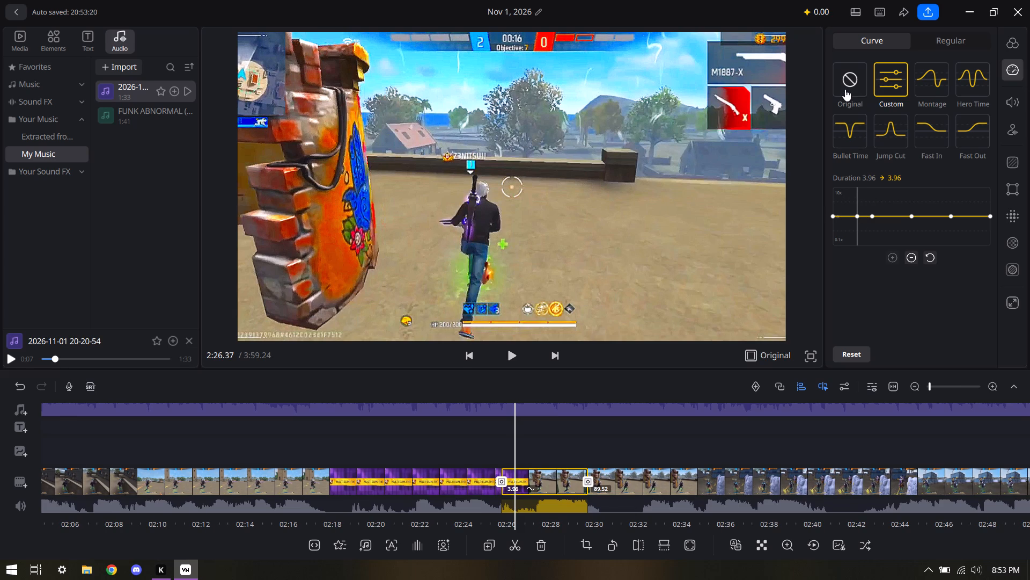
Replace the short clip's custom curve with Original, set its regular speed to 0.6x, and play it back.
click(845, 89)
click(943, 42)
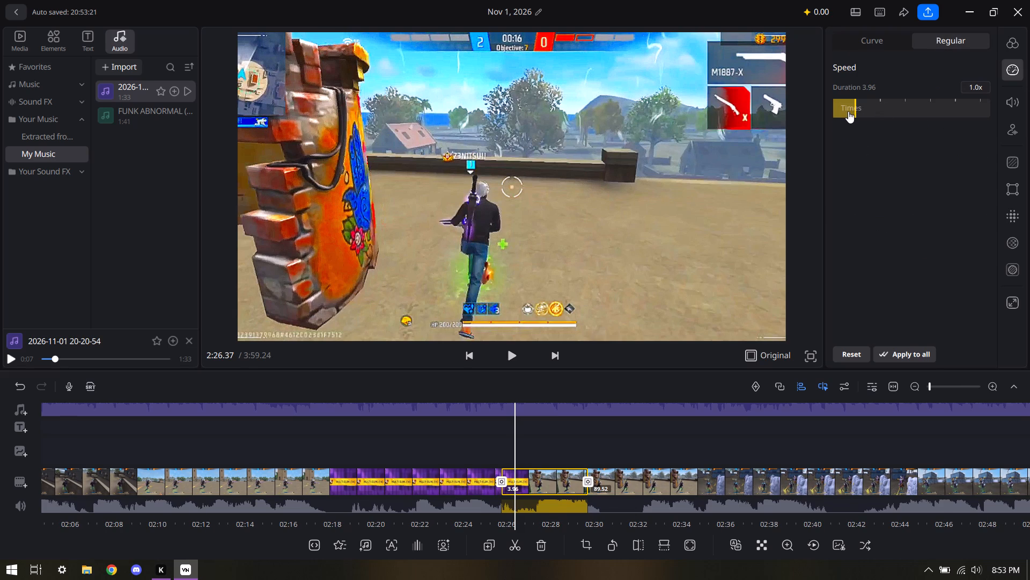
click(848, 111)
click(513, 349)
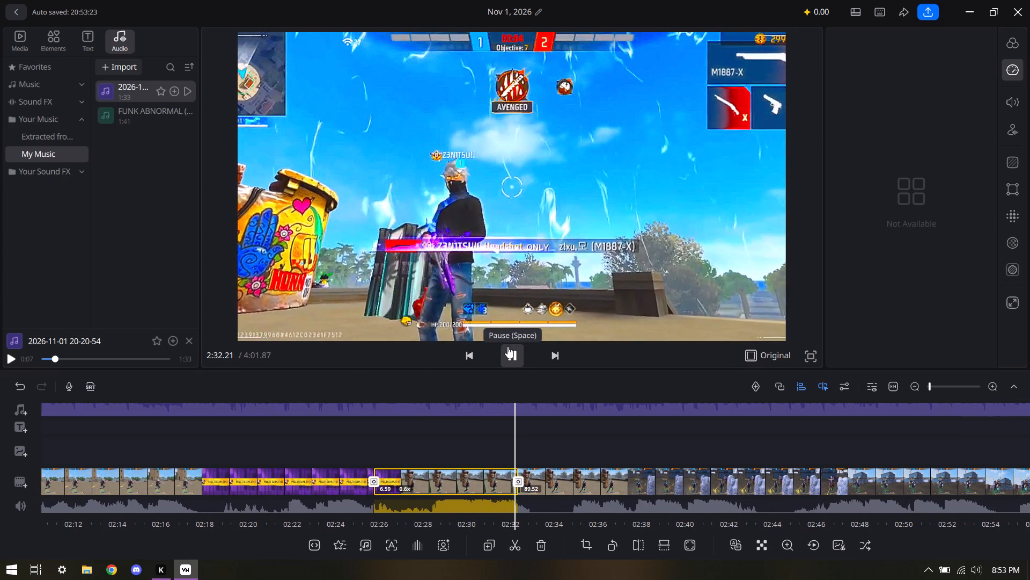
click(507, 346)
click(507, 346)
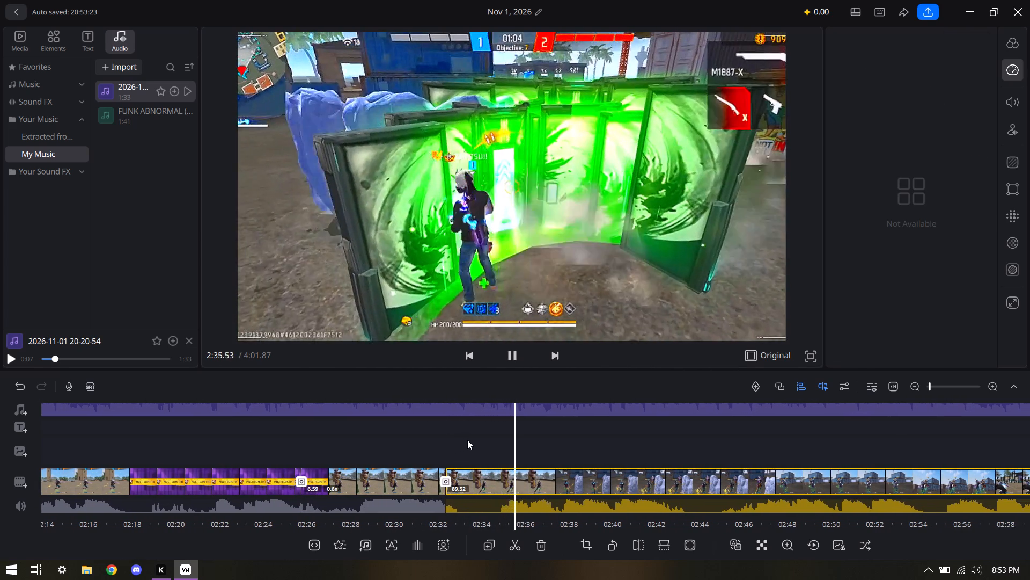
Set the regular speed of the 73.31-second clip before the slowed kill clip to 1.2x.
click(248, 474)
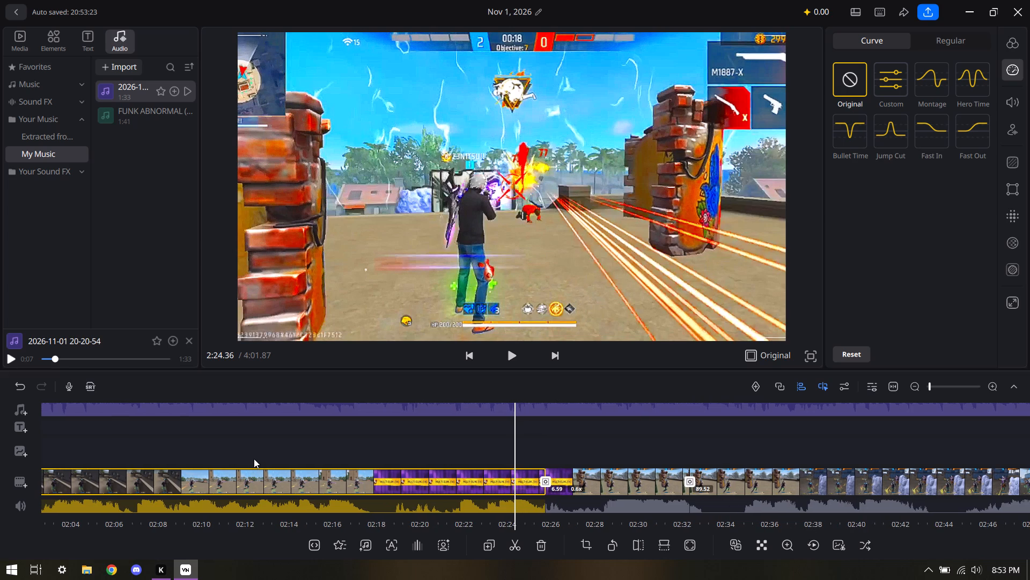
ctrl+scroll(254, 459, down, 10)
ctrl+scroll(254, 459, up, 2)
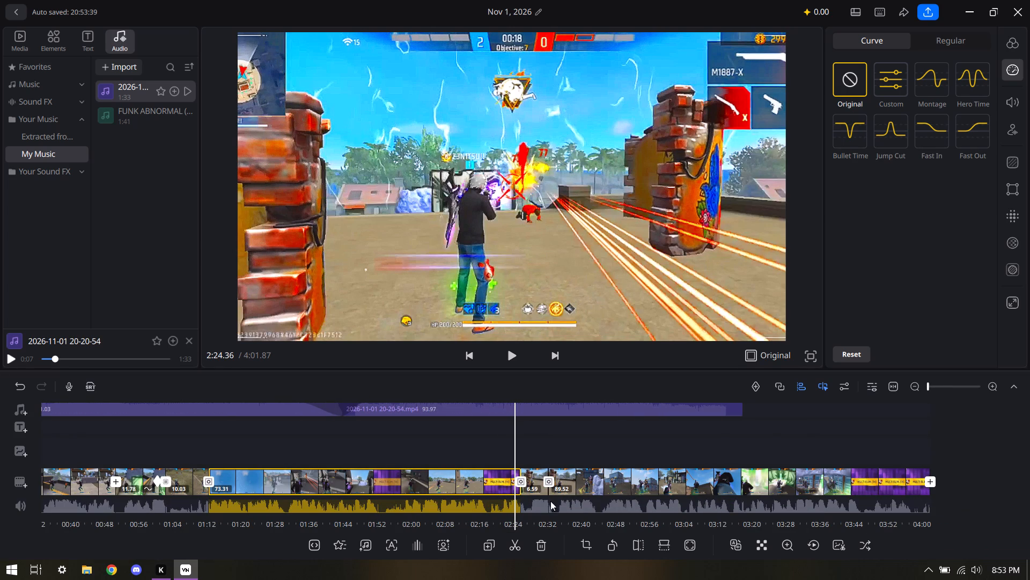
click(531, 486)
click(583, 485)
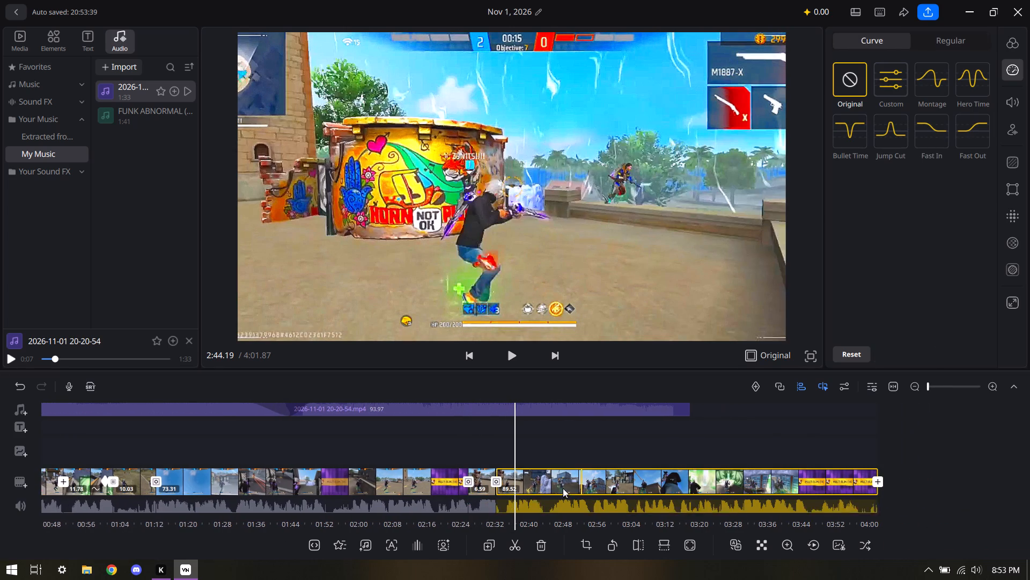
click(411, 488)
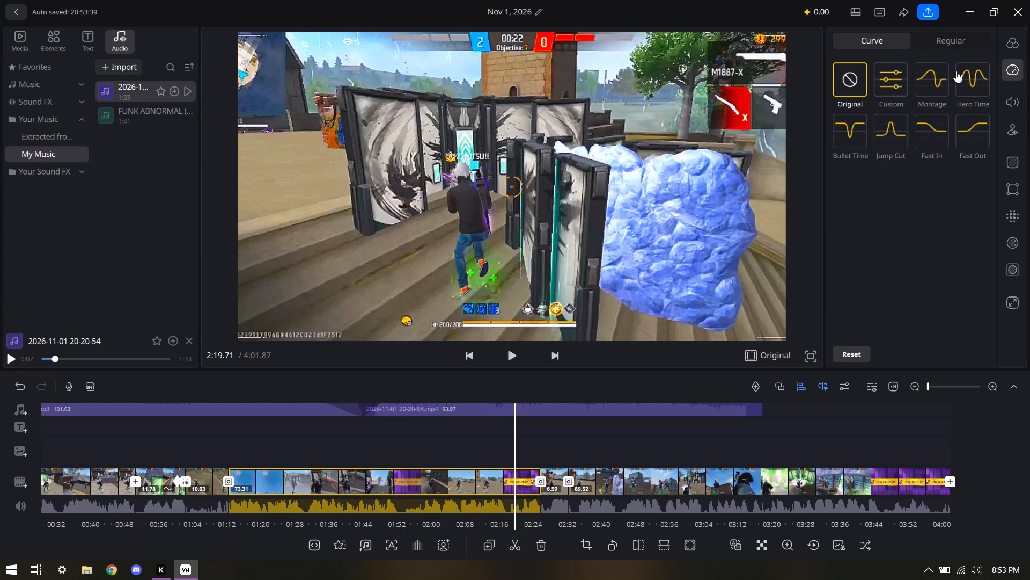
click(955, 46)
click(858, 110)
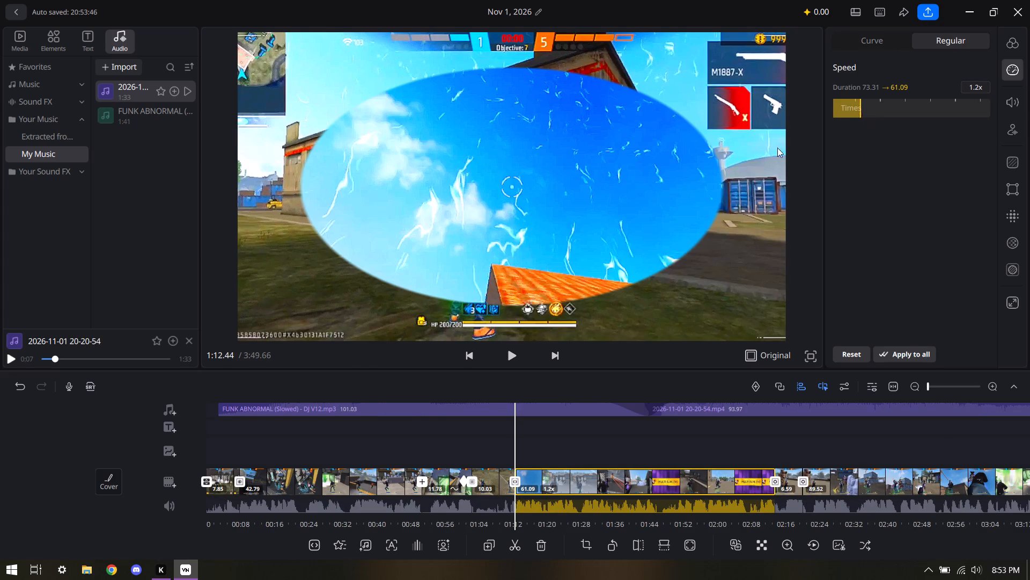
Set the 42.79-second clip's regular speed to 1.2x and play back its beginning.
click(487, 487)
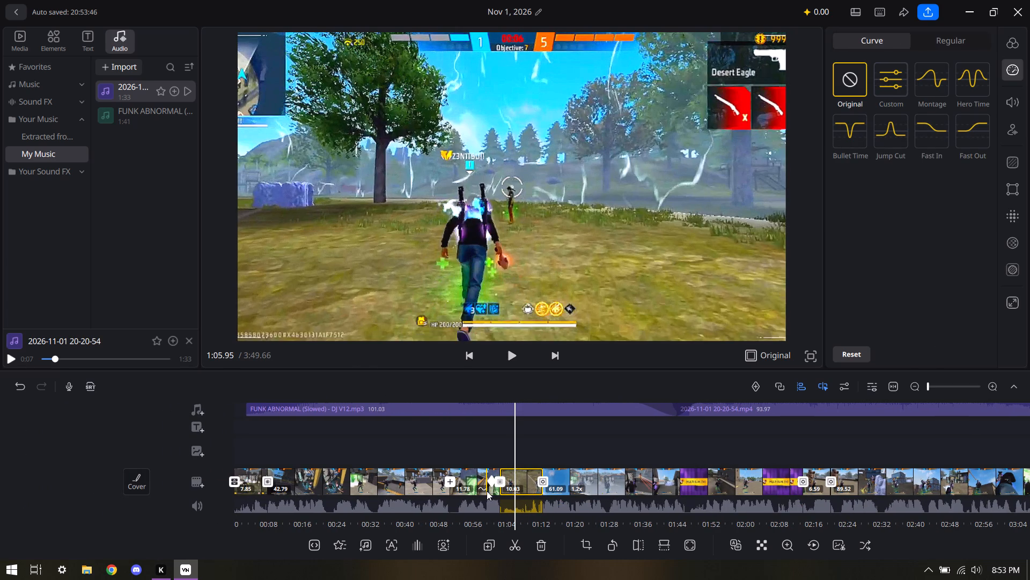
click(487, 491)
click(450, 489)
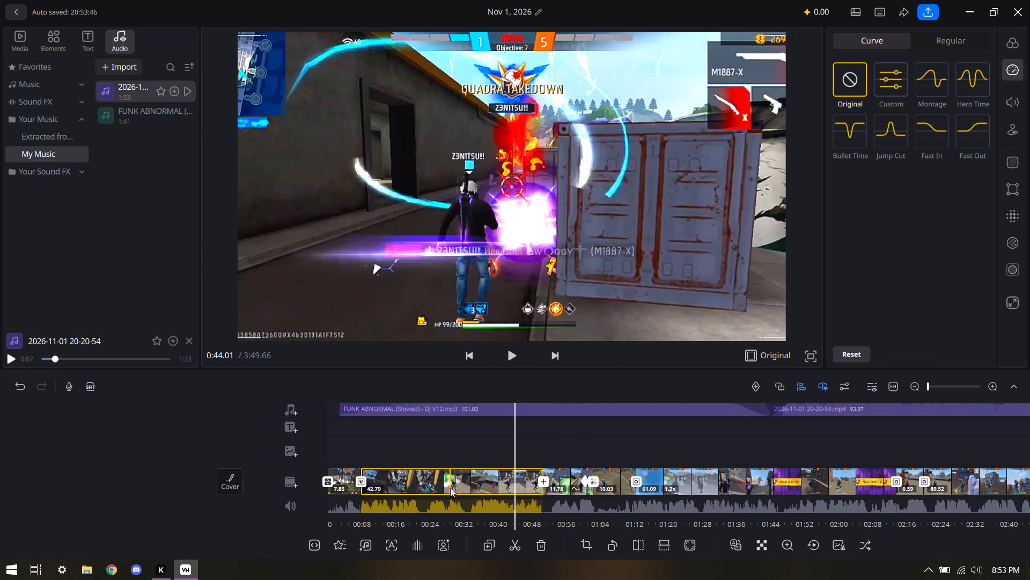
click(940, 39)
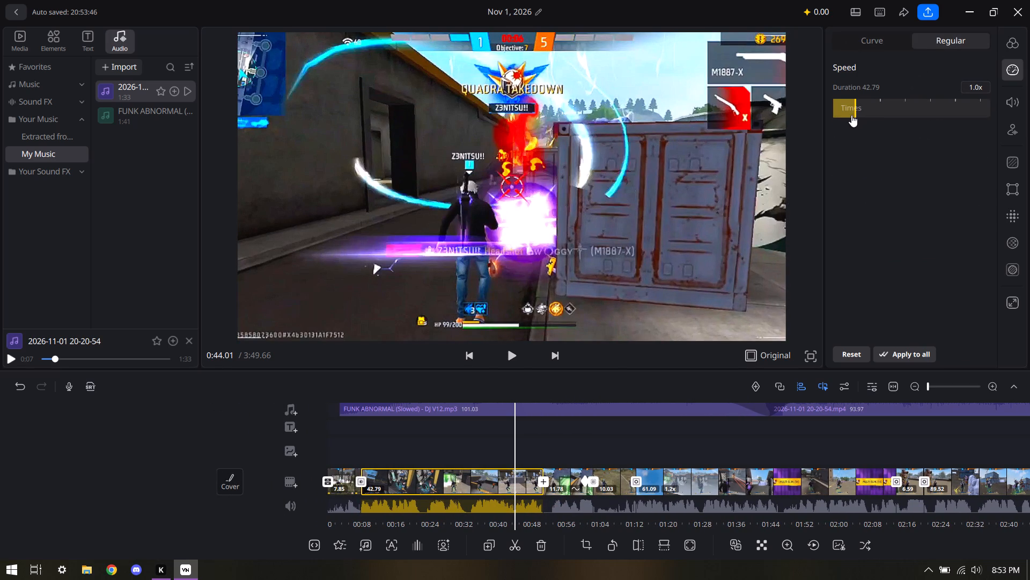
click(859, 114)
click(862, 114)
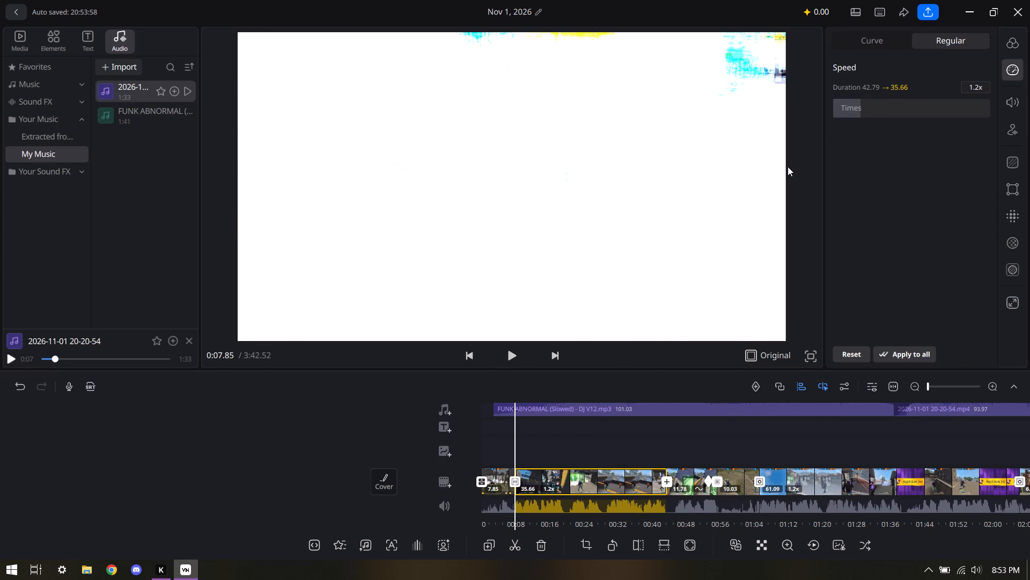
click(574, 489)
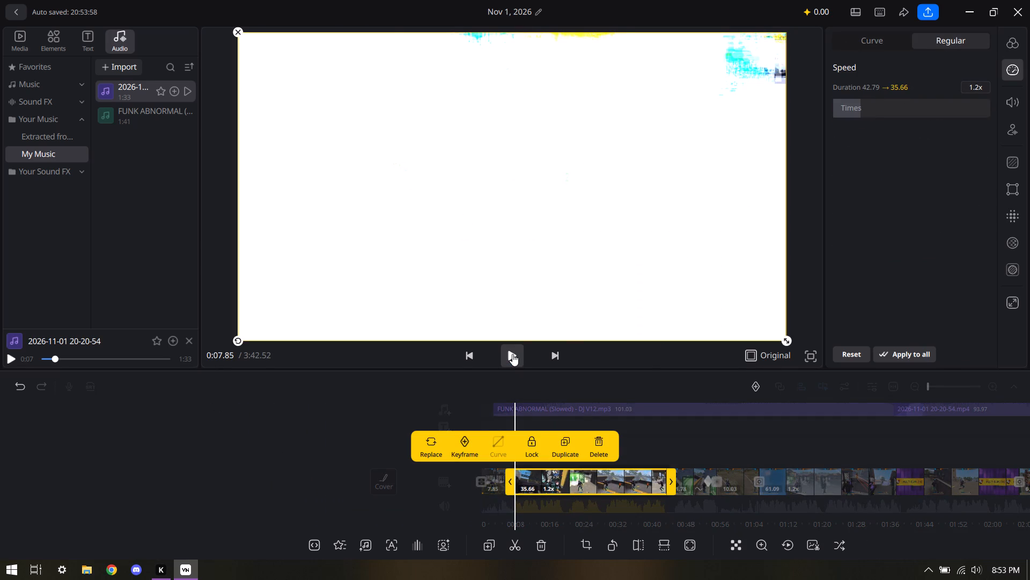
click(512, 354)
click(512, 354)
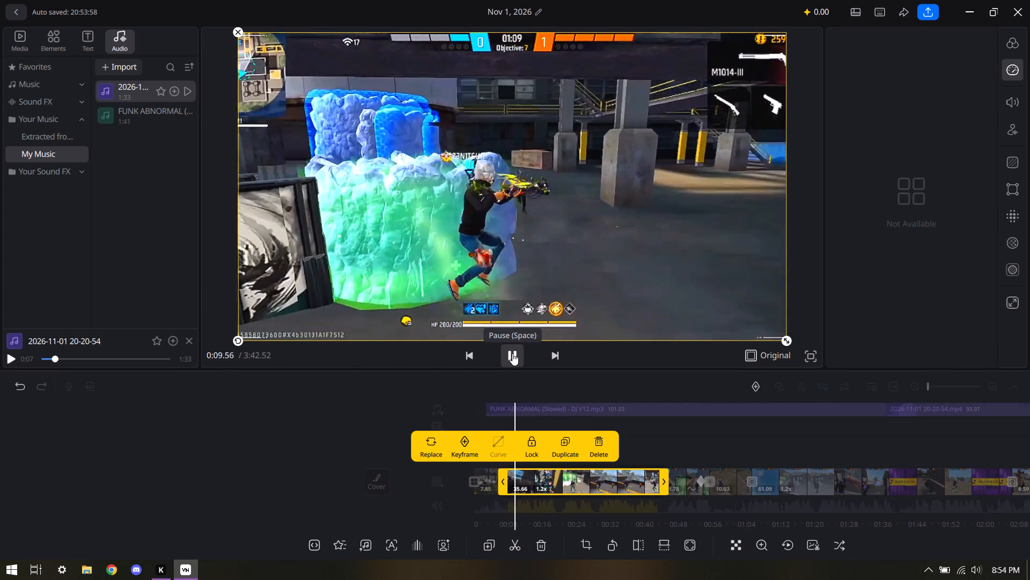
click(512, 353)
Try the opening clip at 1.2x regular speed, play it back, settle on 1.1x, and replay it.
click(487, 490)
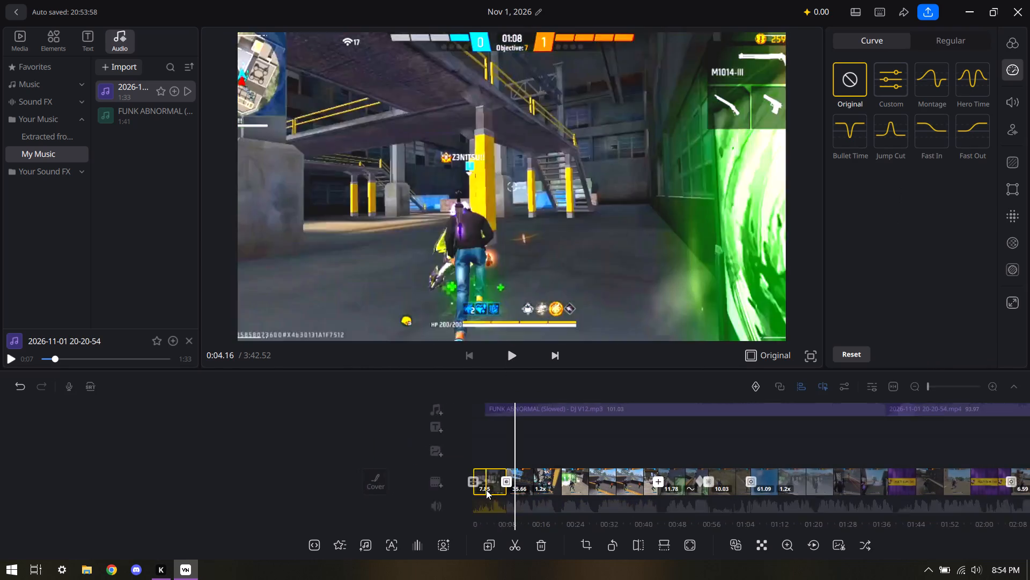
click(962, 41)
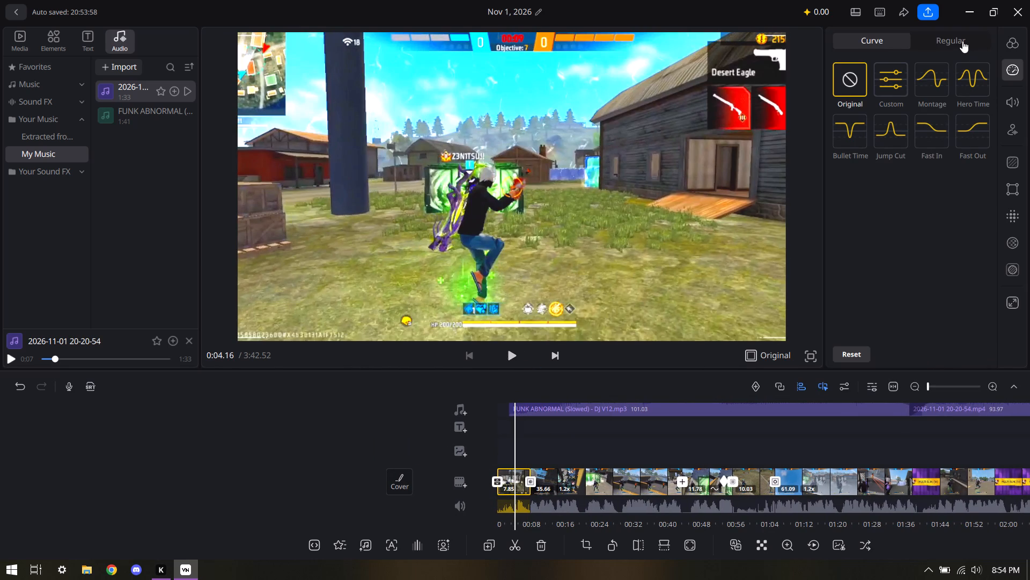
click(861, 107)
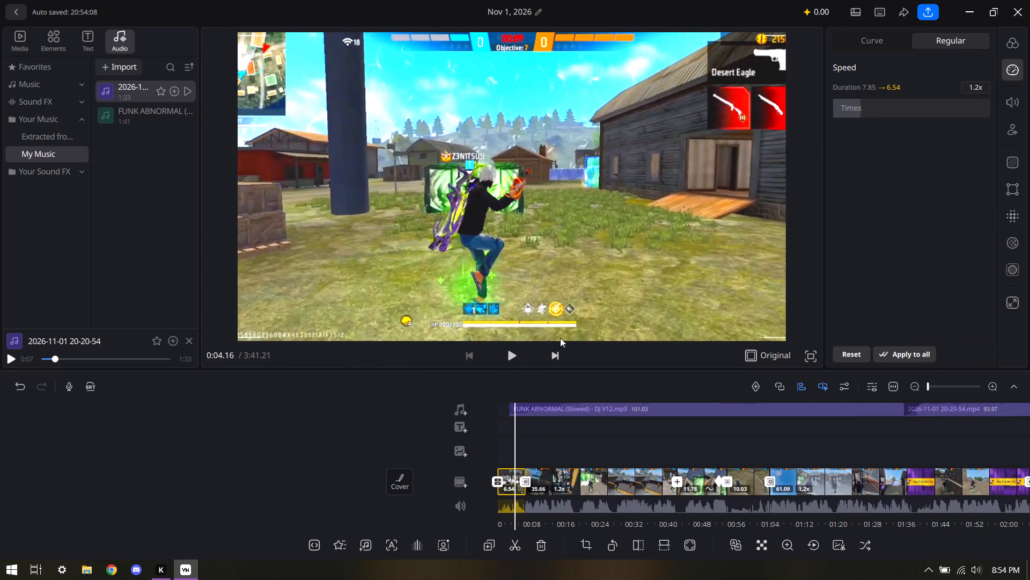
click(515, 356)
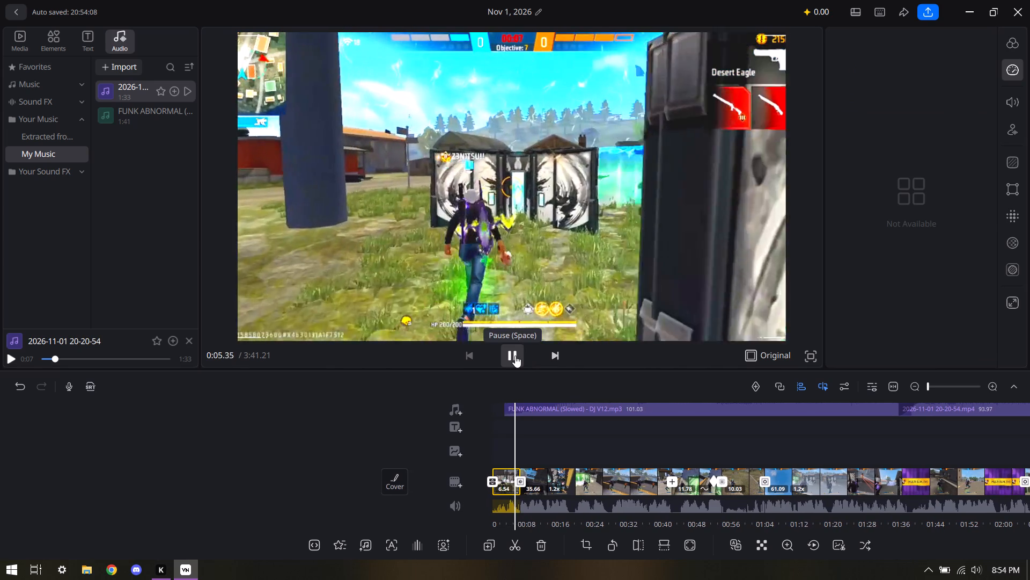
click(515, 356)
click(854, 114)
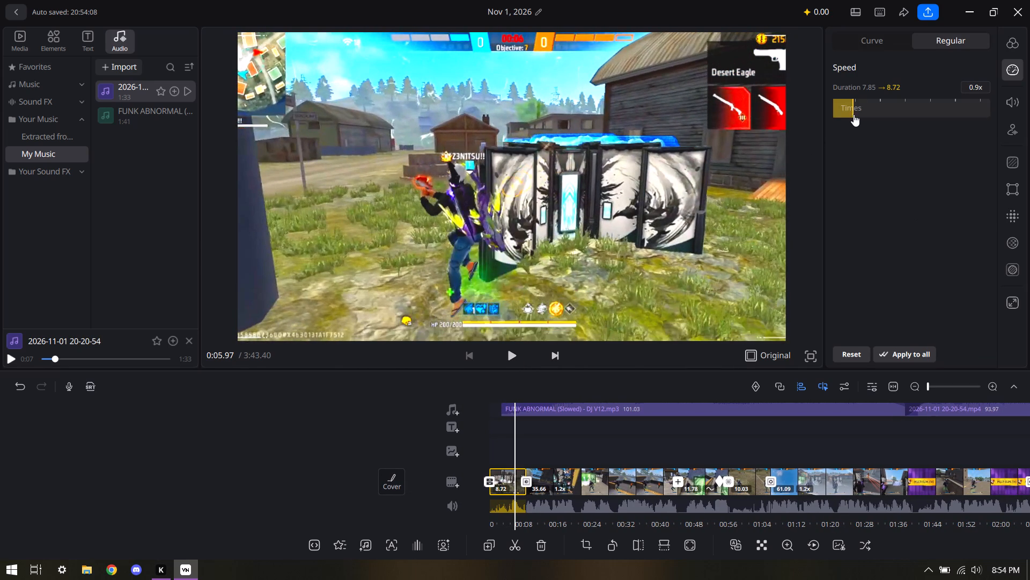
click(856, 113)
click(856, 113)
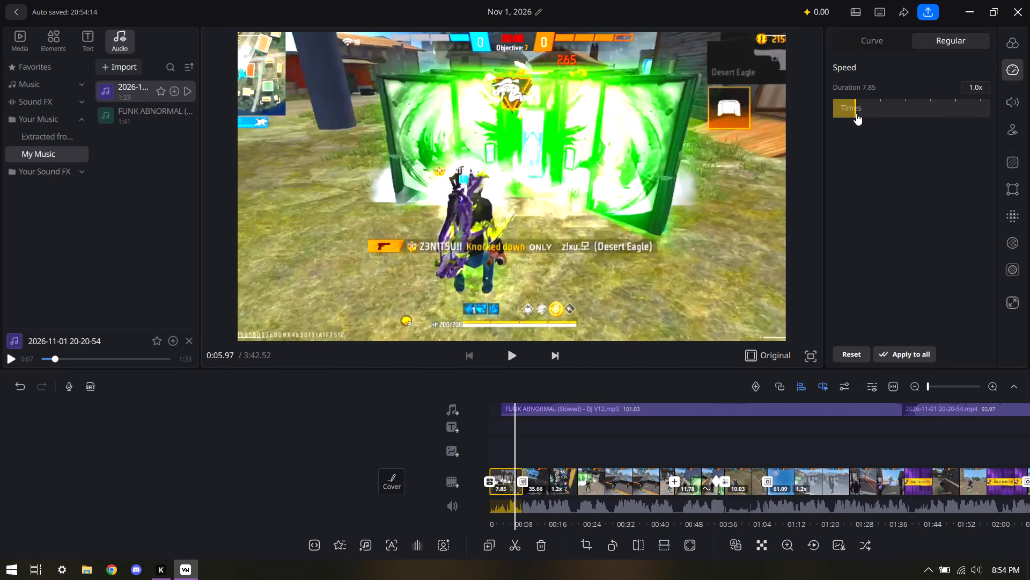
click(859, 111)
click(496, 357)
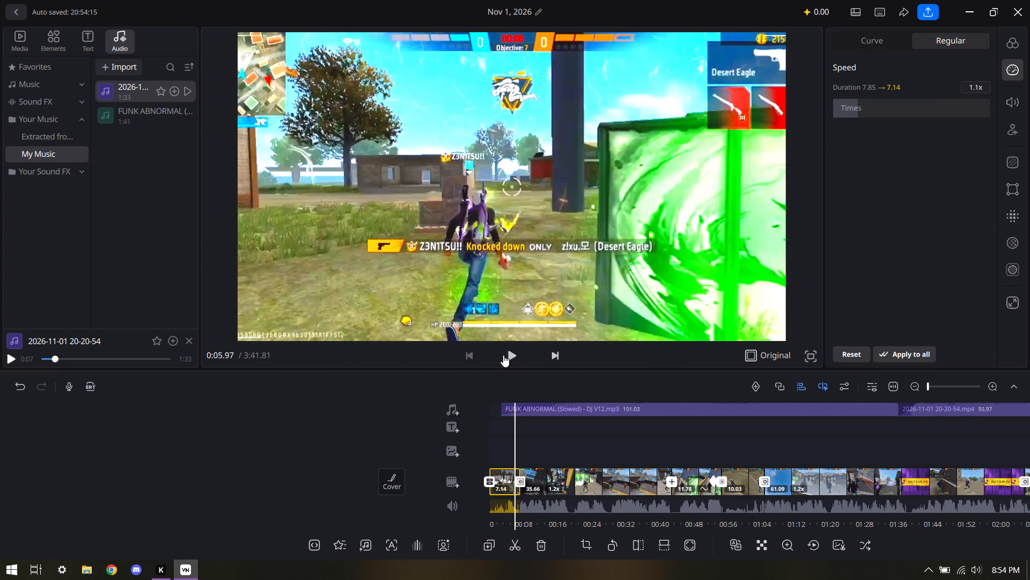
click(507, 355)
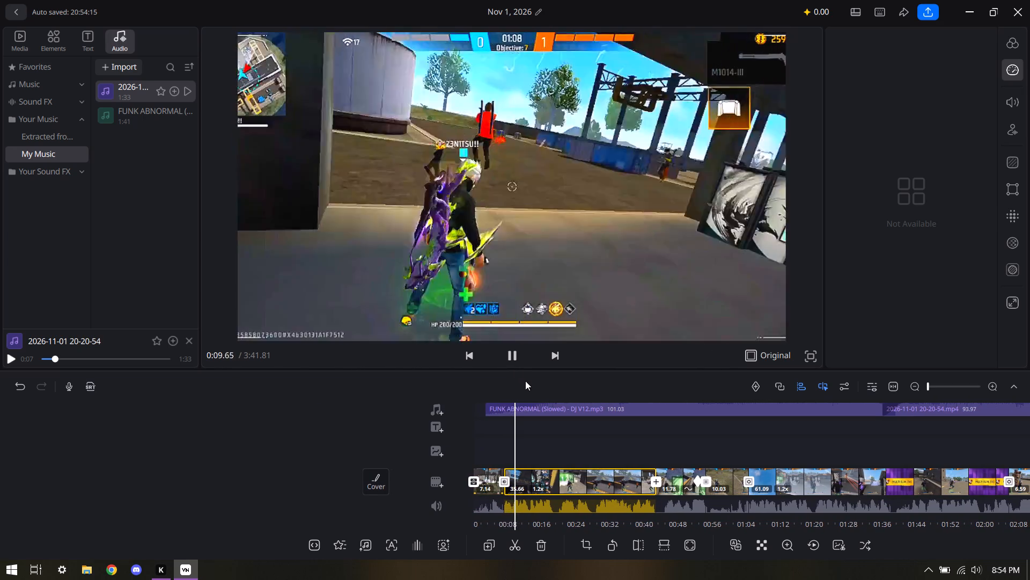
Move the FUNK ABNORMAL music track to the very start of the timeline.
drag(526, 381, 537, 381)
click(536, 411)
drag(536, 409, 501, 411)
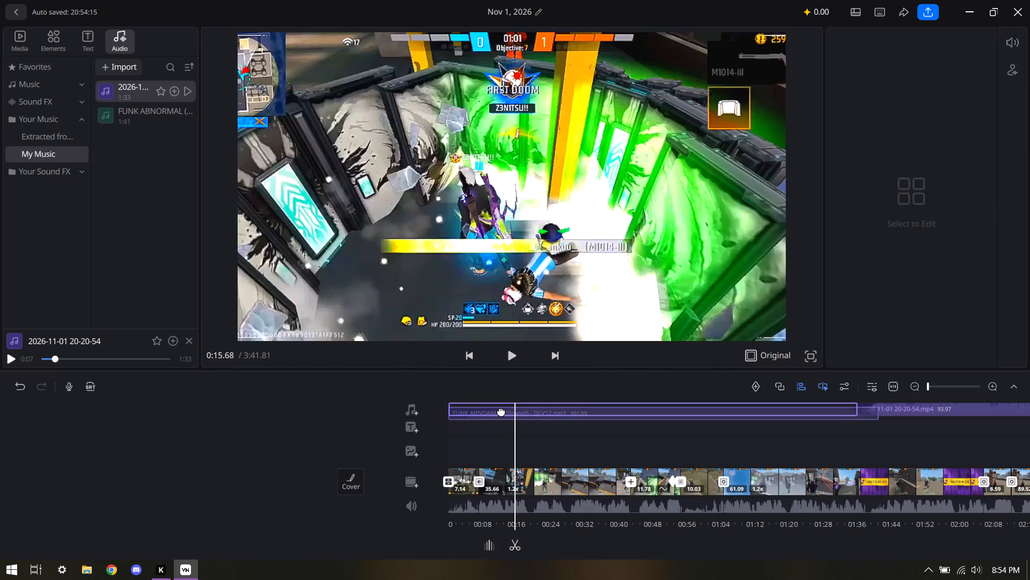
drag(501, 411, 494, 409)
click(404, 387)
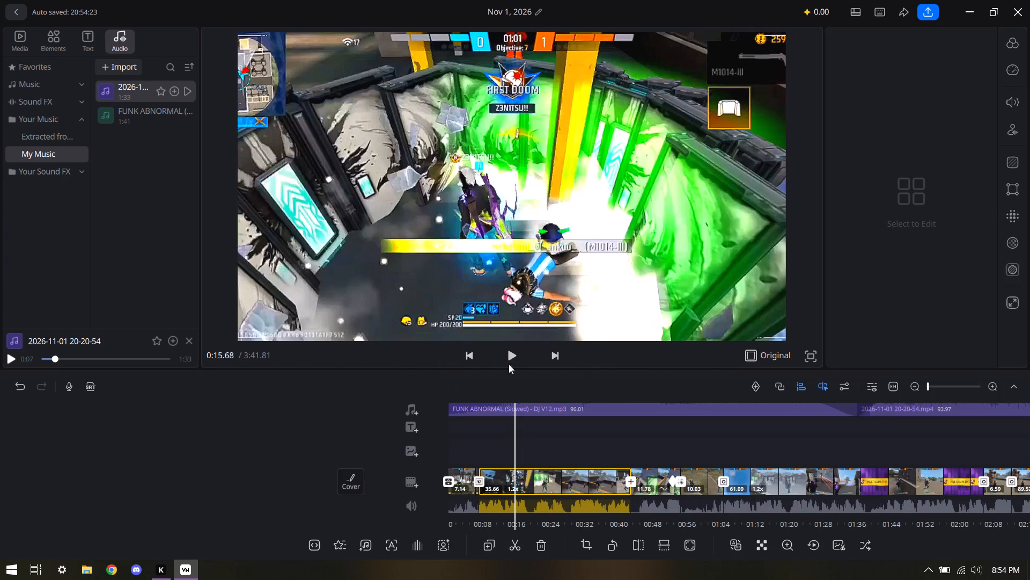
Play the edit from the beginning through about 0:47 to check the new clip speeds against the music.
drag(527, 391, 623, 397)
drag(602, 394, 701, 394)
drag(601, 378, 702, 382)
click(477, 440)
drag(477, 440, 569, 434)
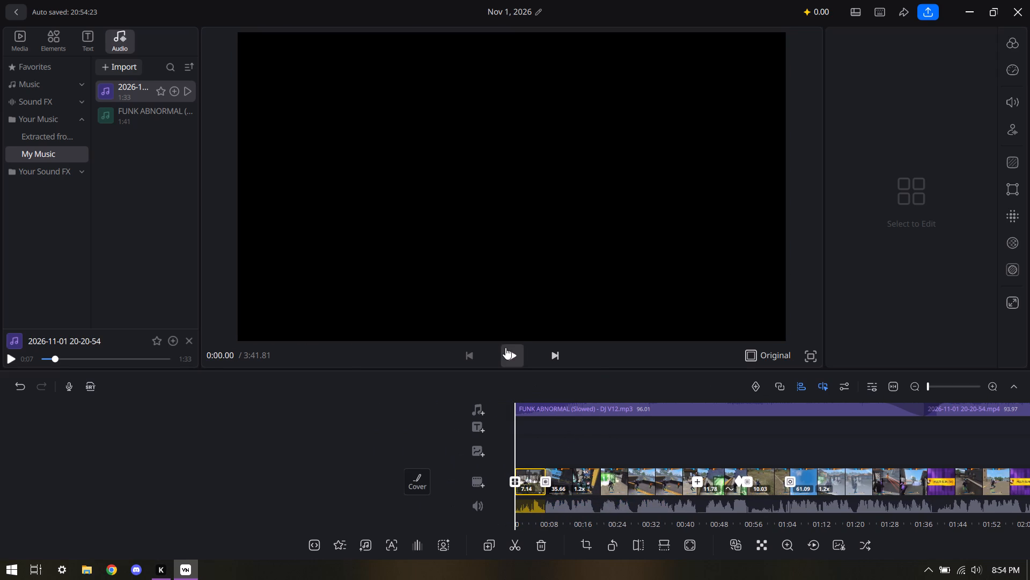
click(505, 347)
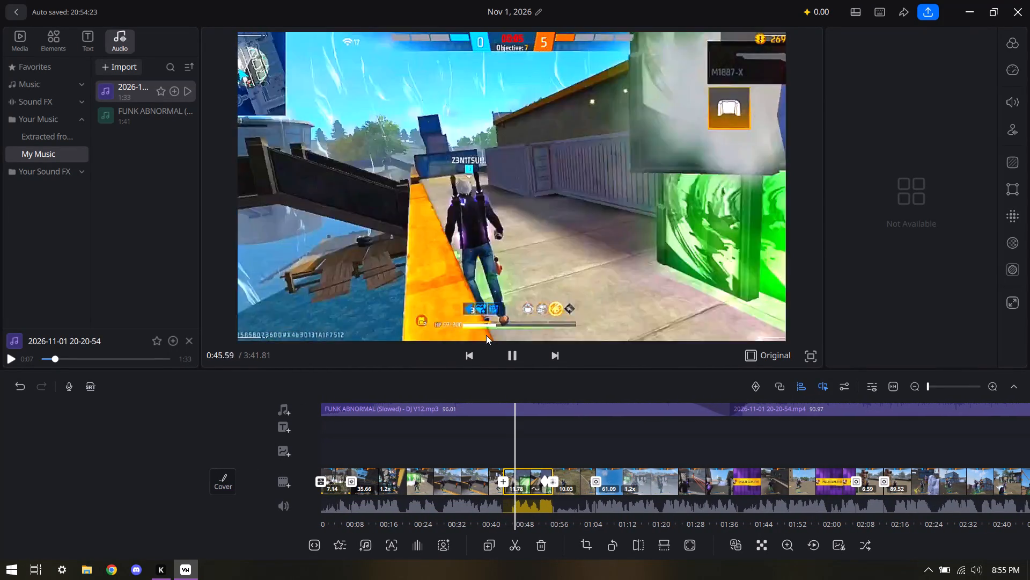
click(506, 352)
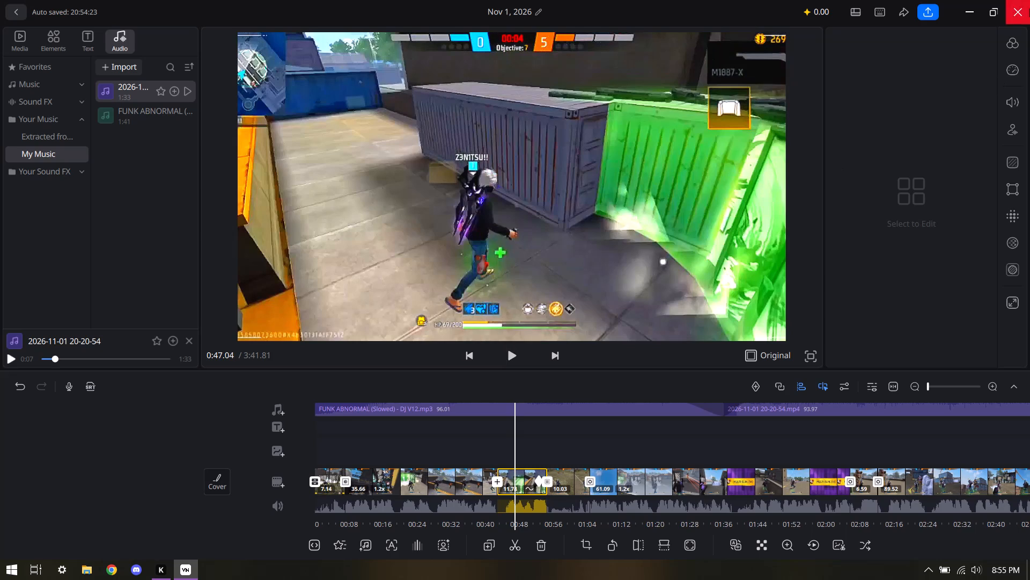
Adjust the 11.78-second clip's colours to contrast +8 and saturation +18, and resume playback.
click(1009, 39)
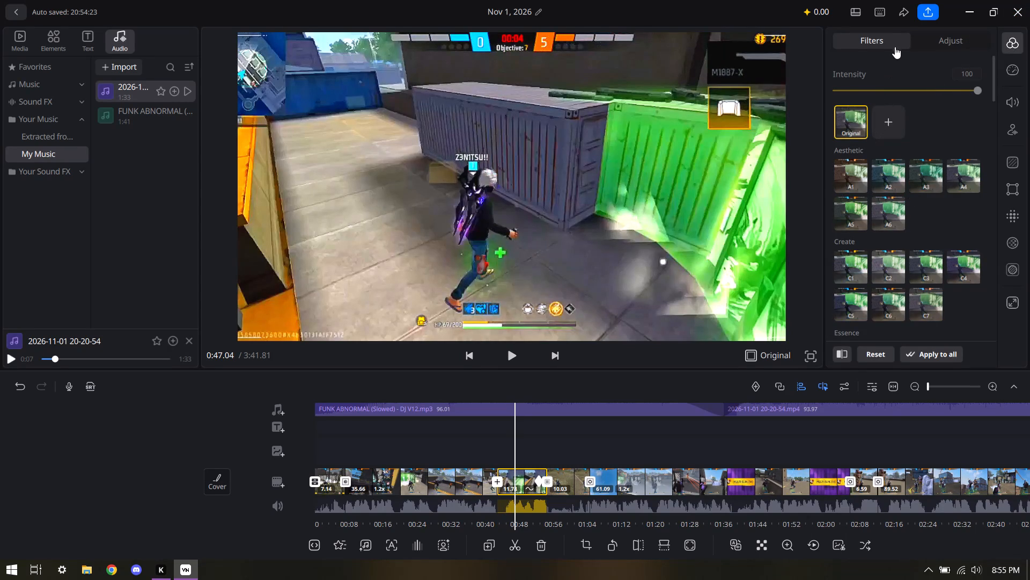
click(934, 42)
click(925, 118)
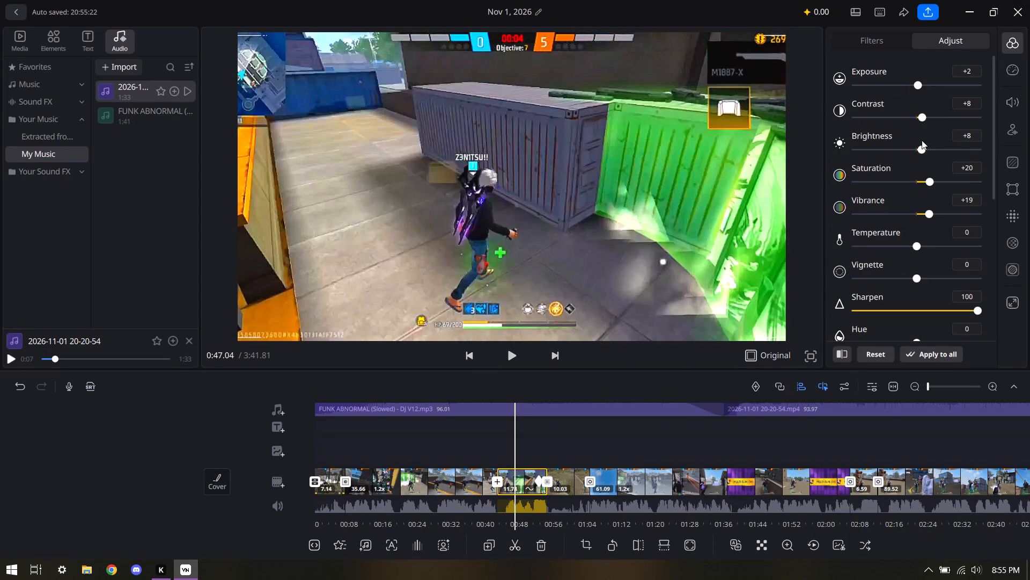
click(930, 181)
click(517, 351)
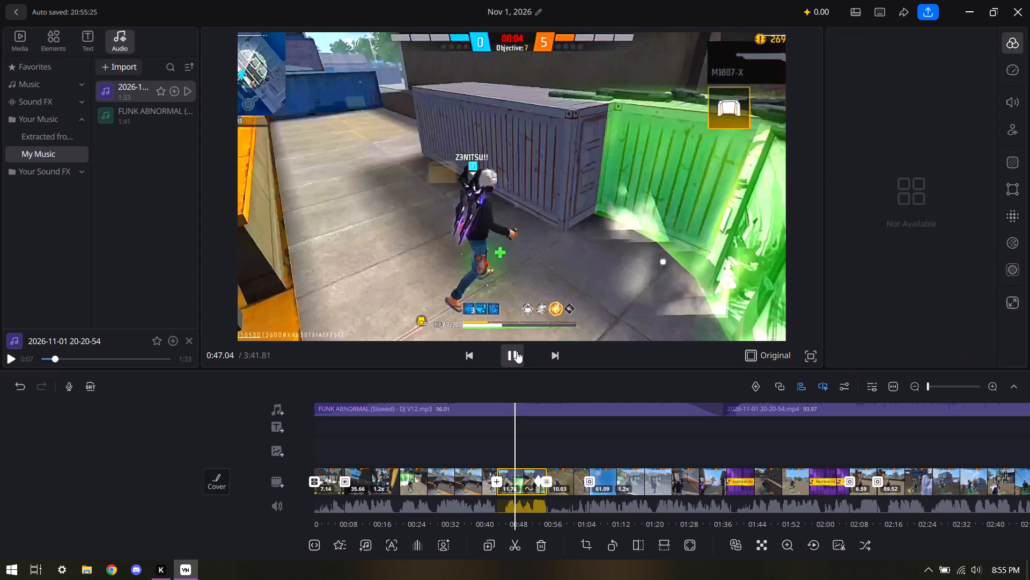
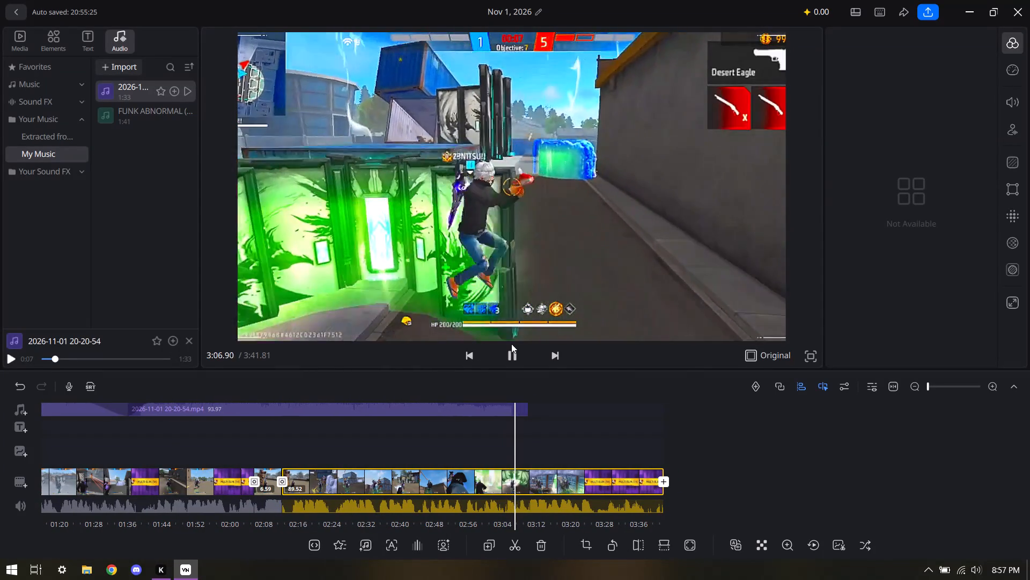
click(511, 344)
click(506, 354)
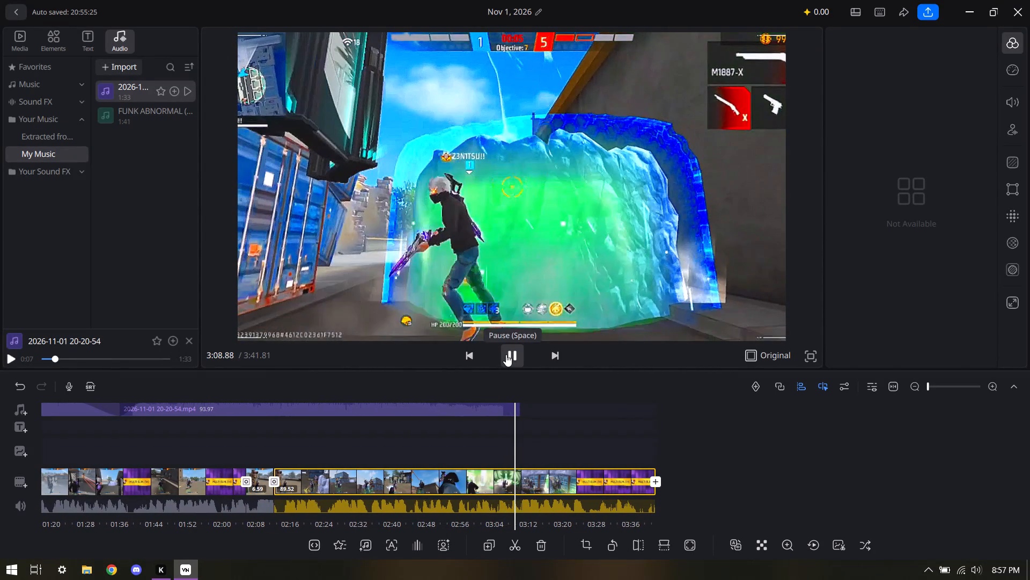
drag(352, 383, 376, 383)
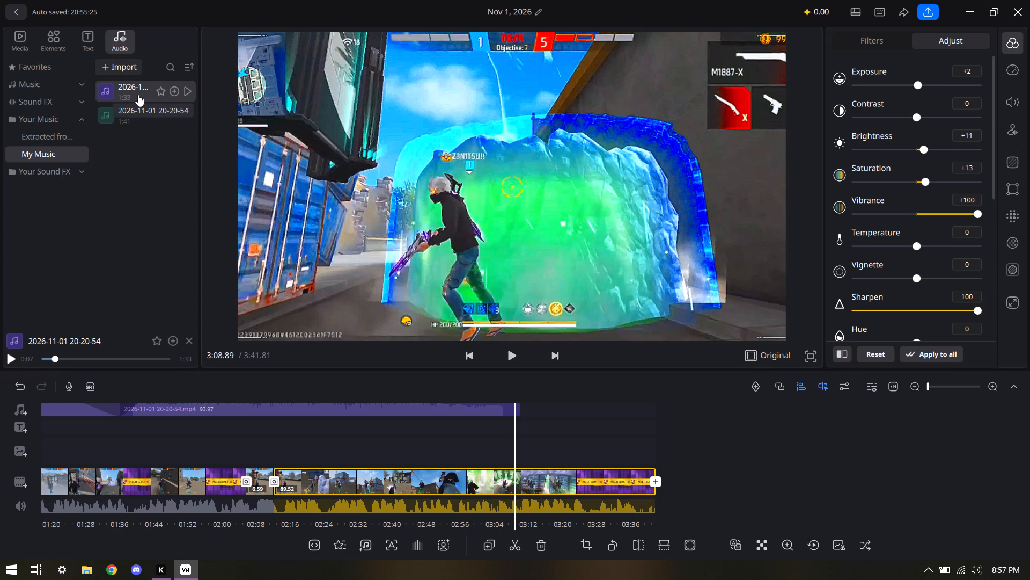
drag(138, 95, 554, 413)
drag(554, 413, 553, 413)
drag(543, 413, 510, 415)
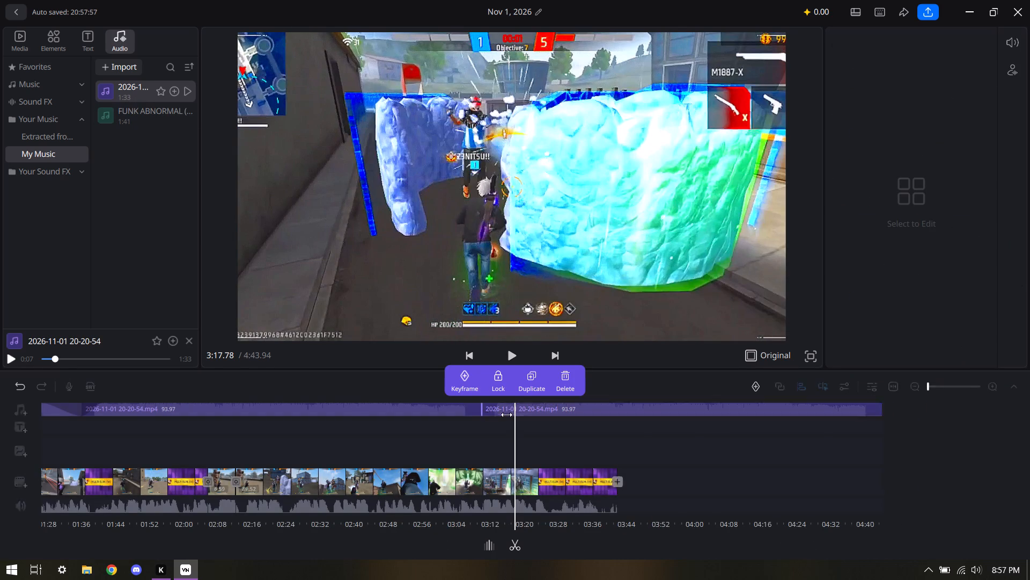
Trim the start of the second music copy down to 26.19 s and butt it against the end of the first.
drag(481, 412, 592, 410)
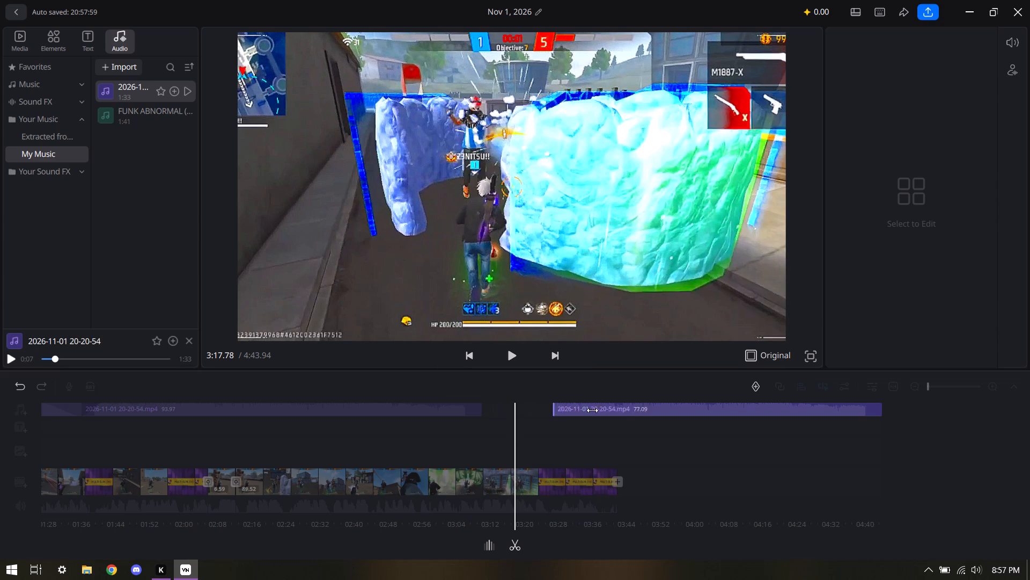
drag(592, 410, 769, 416)
drag(800, 410, 535, 419)
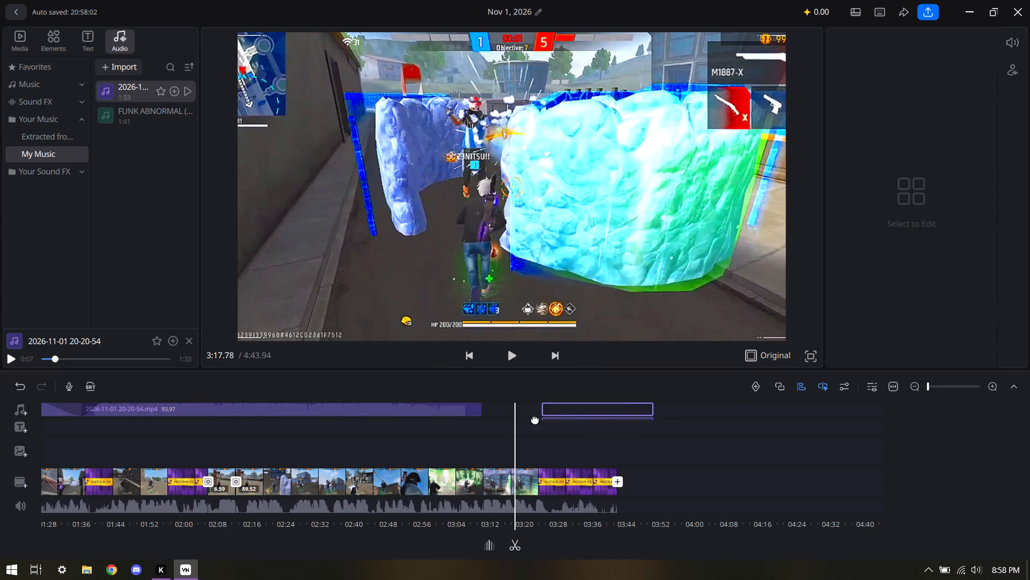
drag(535, 419, 509, 413)
click(376, 386)
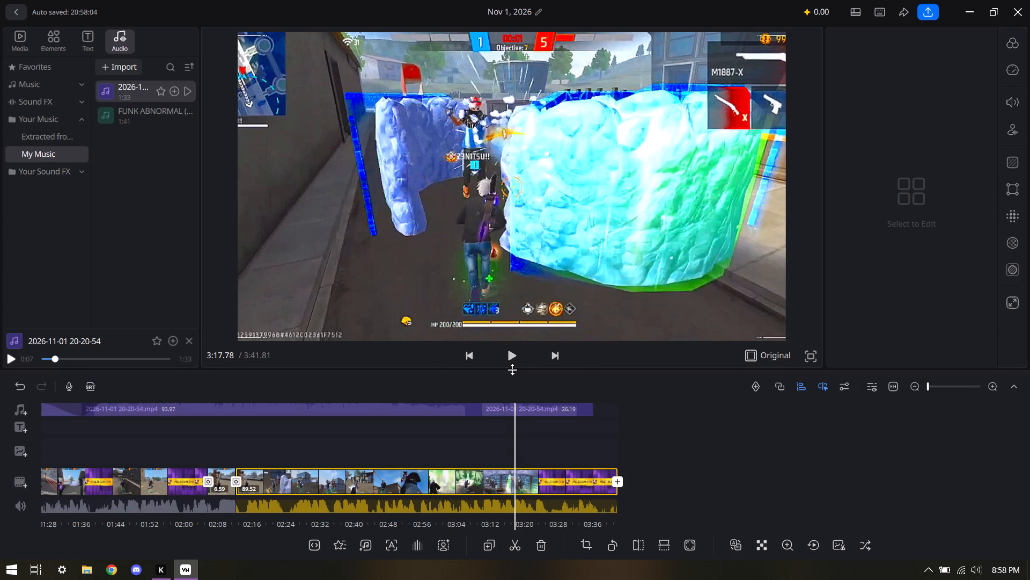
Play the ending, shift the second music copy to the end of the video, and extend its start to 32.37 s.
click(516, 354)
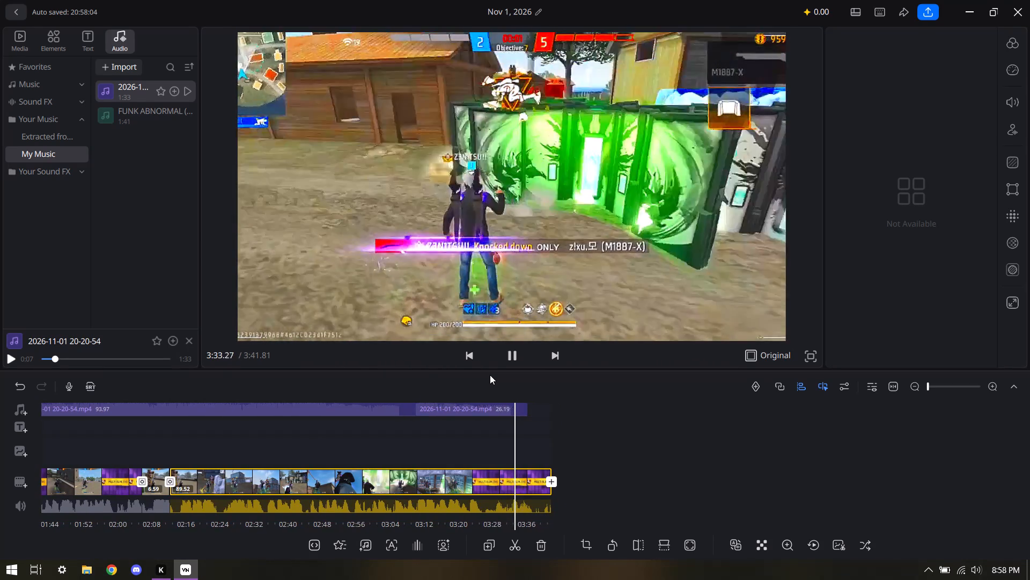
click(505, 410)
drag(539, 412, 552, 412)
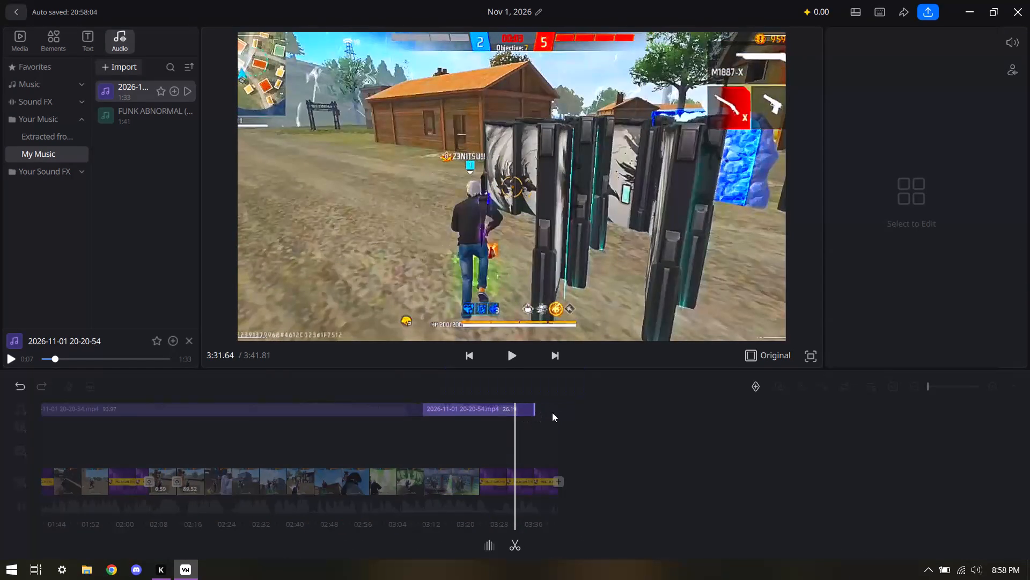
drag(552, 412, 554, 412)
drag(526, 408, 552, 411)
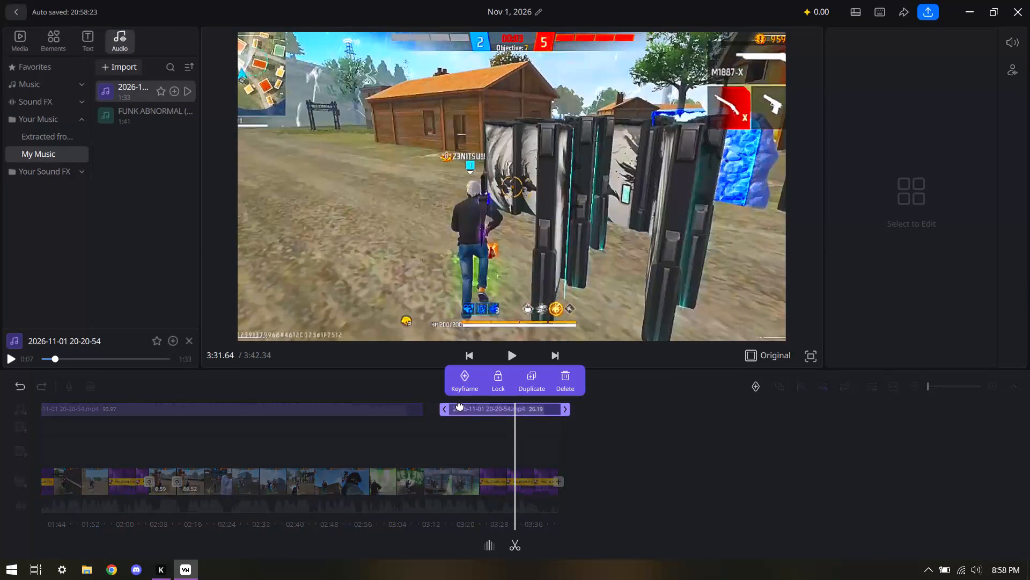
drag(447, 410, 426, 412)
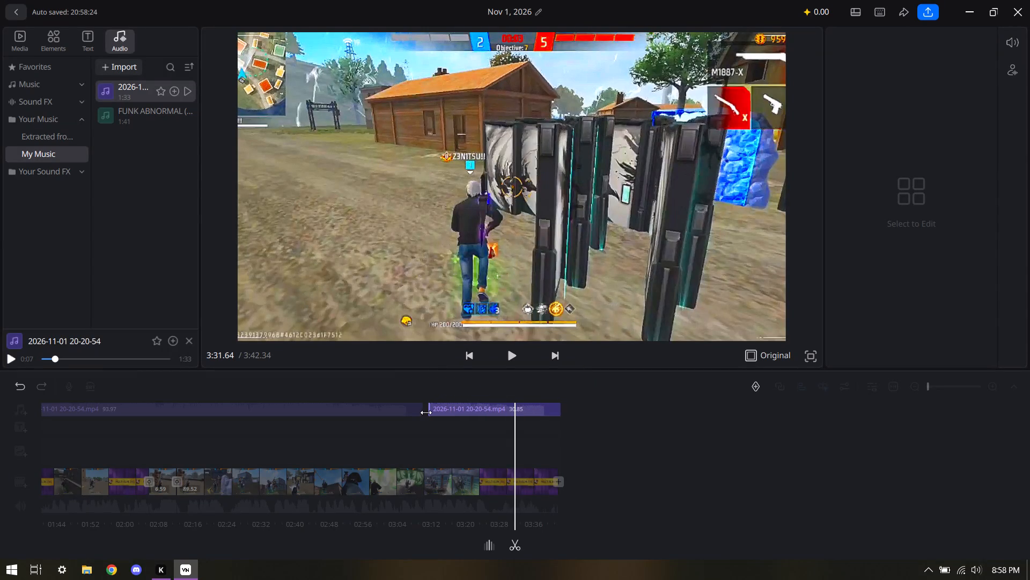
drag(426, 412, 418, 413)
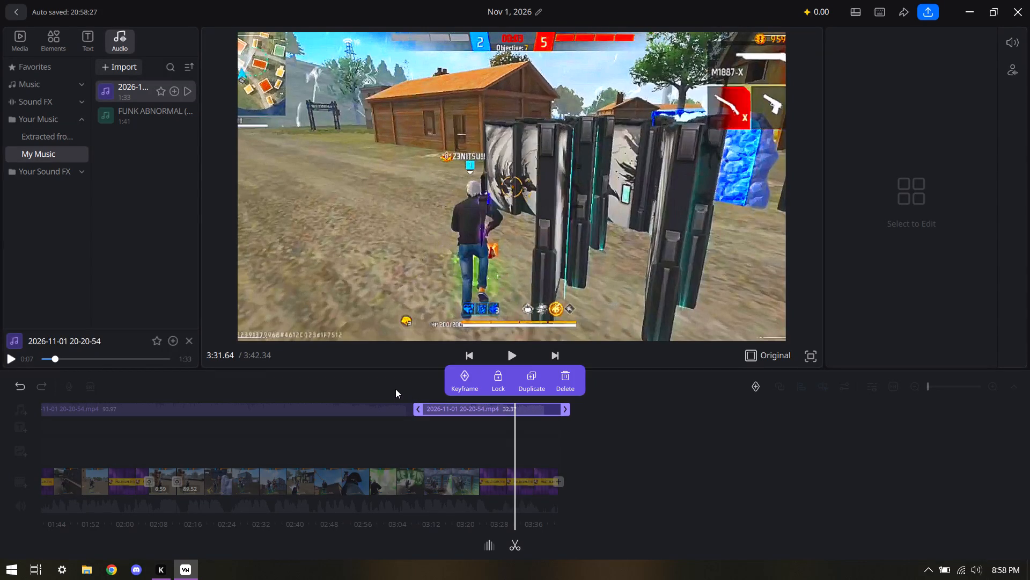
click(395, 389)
Go back to just before the join between the two music clips and play through it.
drag(396, 388, 447, 387)
drag(449, 387, 502, 394)
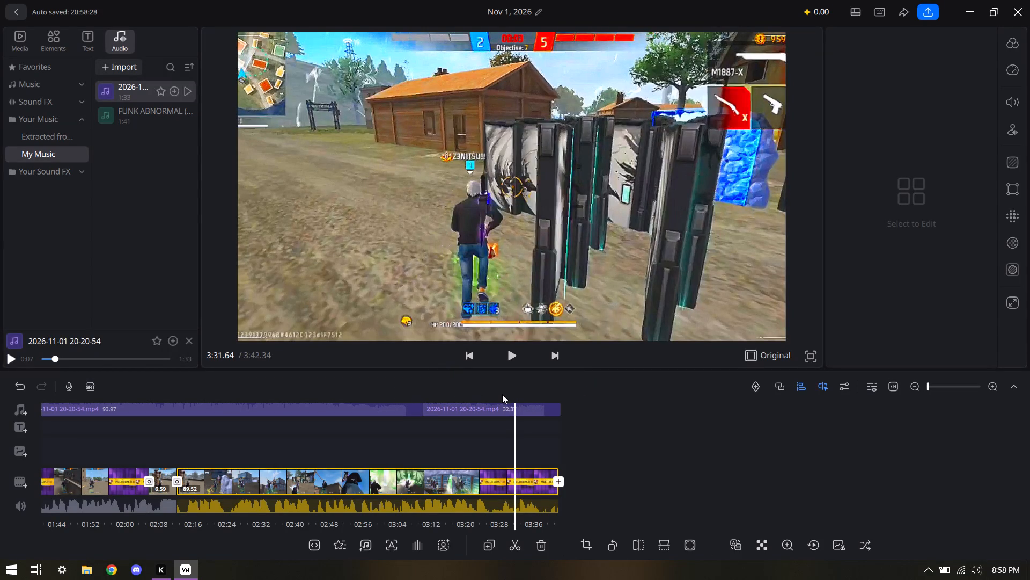
click(502, 394)
drag(473, 388, 521, 398)
click(595, 424)
click(545, 431)
drag(535, 436, 567, 437)
click(567, 437)
drag(464, 433, 531, 437)
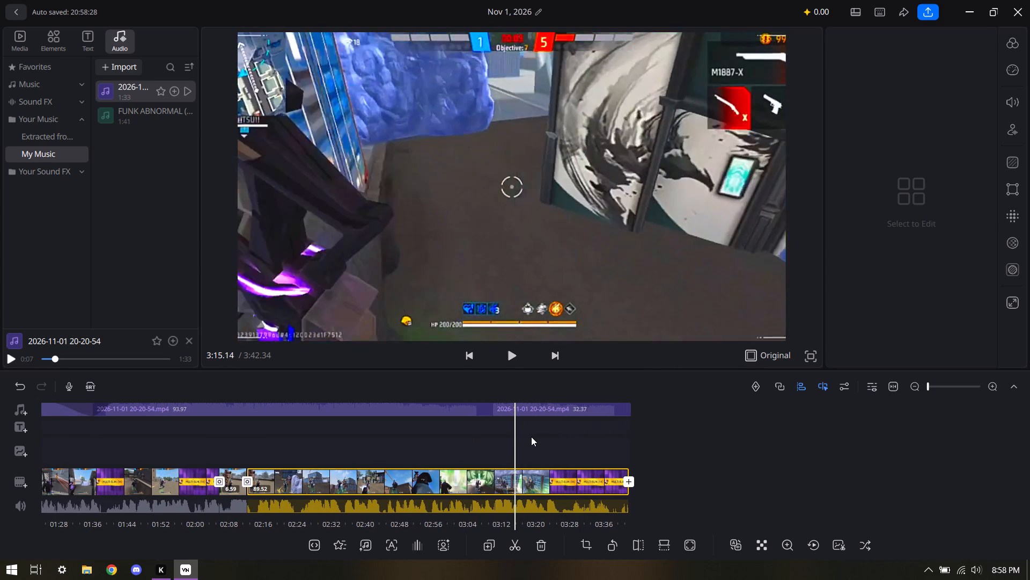
drag(531, 437, 561, 431)
click(518, 353)
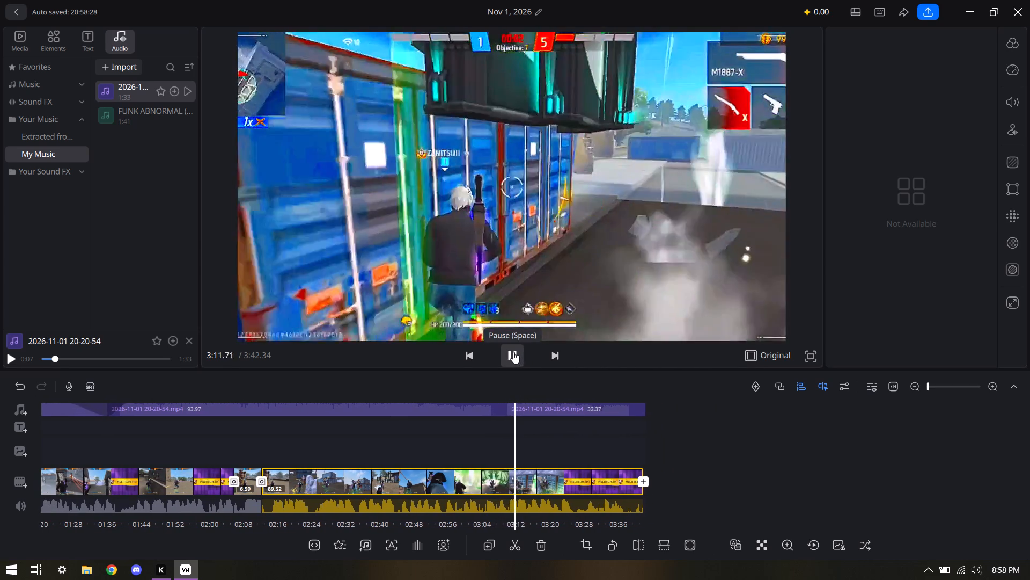
Trim the start of the second music copy to 28.59 s and close the gap to the first music clip.
click(512, 408)
drag(505, 411, 509, 414)
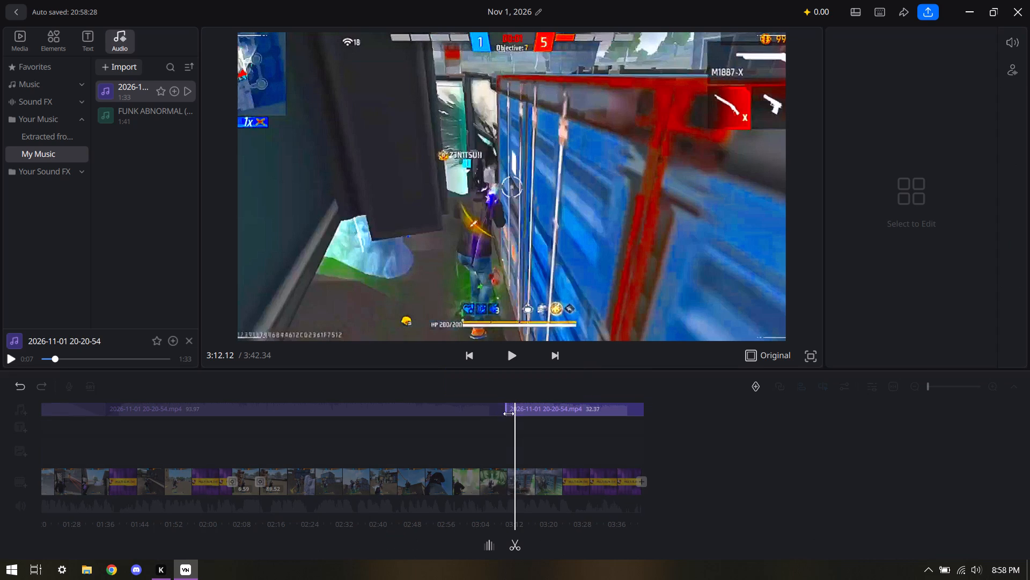
drag(509, 414, 521, 417)
drag(532, 410, 507, 411)
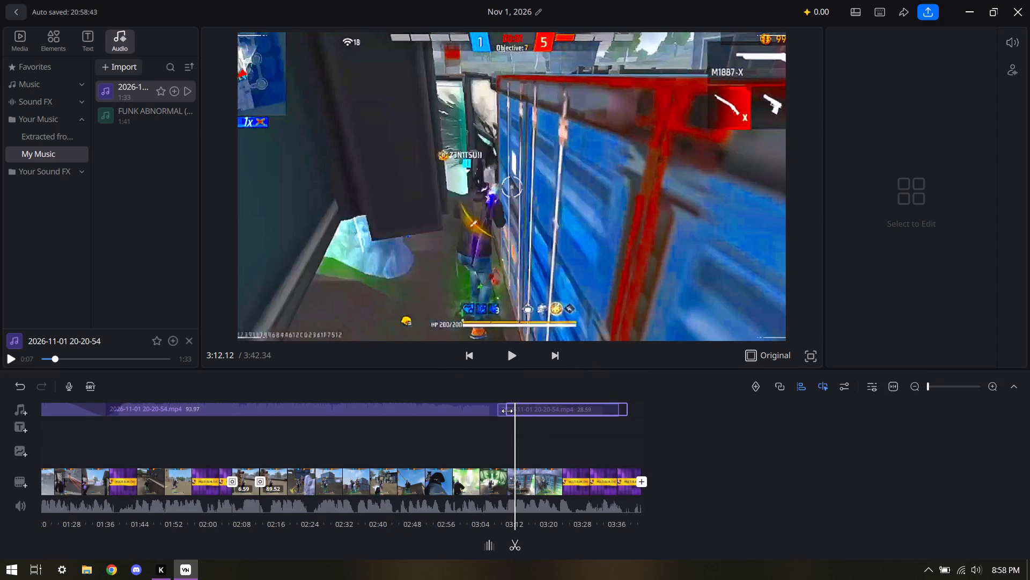
drag(507, 411, 507, 410)
click(429, 392)
Replay the edit leading up to and across the join between the two music clips to check the transition by ear.
click(512, 357)
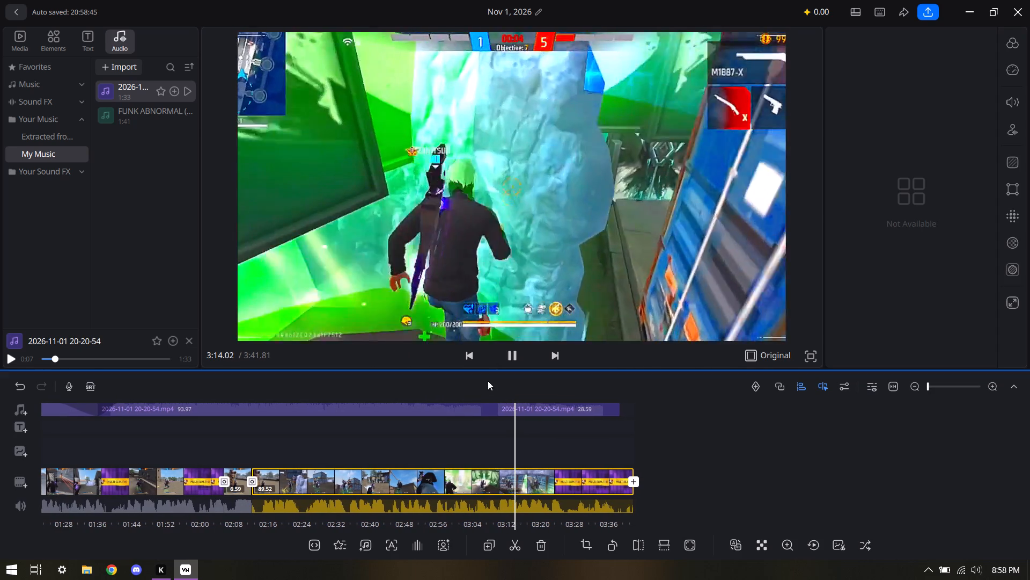
click(481, 406)
click(424, 389)
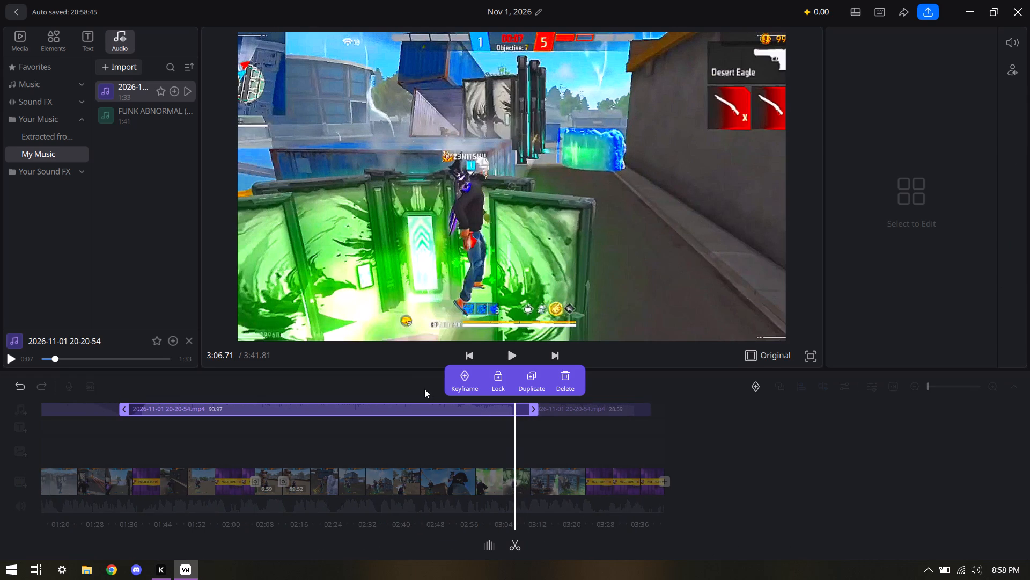
drag(411, 386, 469, 392)
click(462, 393)
drag(420, 393, 474, 395)
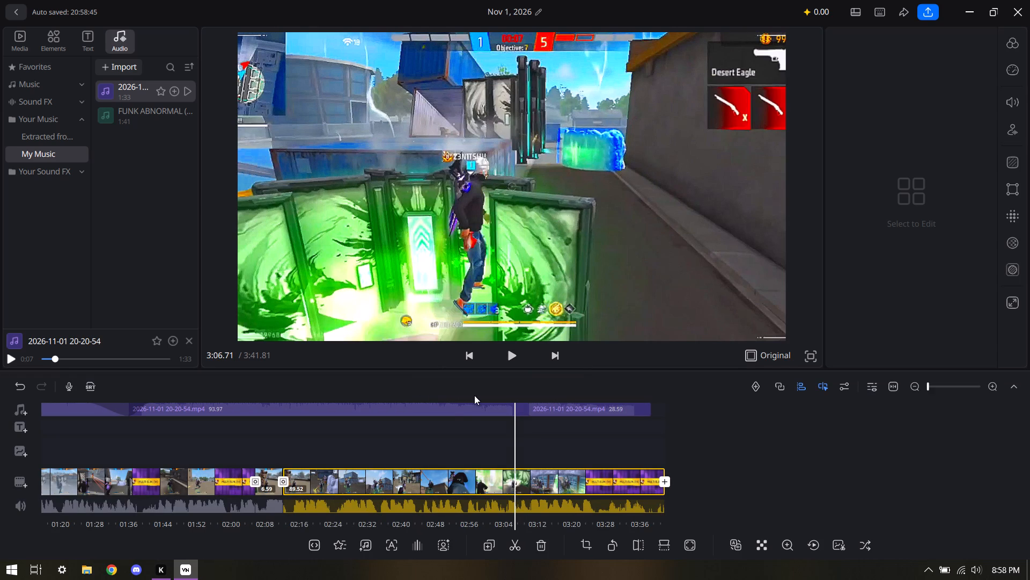
drag(474, 395, 474, 396)
drag(421, 428, 489, 429)
click(507, 366)
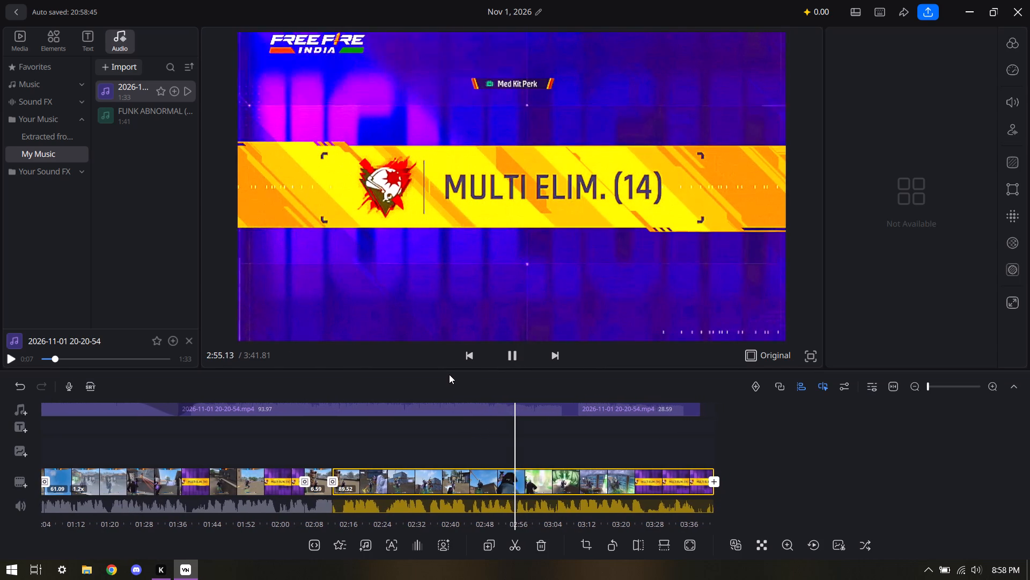
click(450, 372)
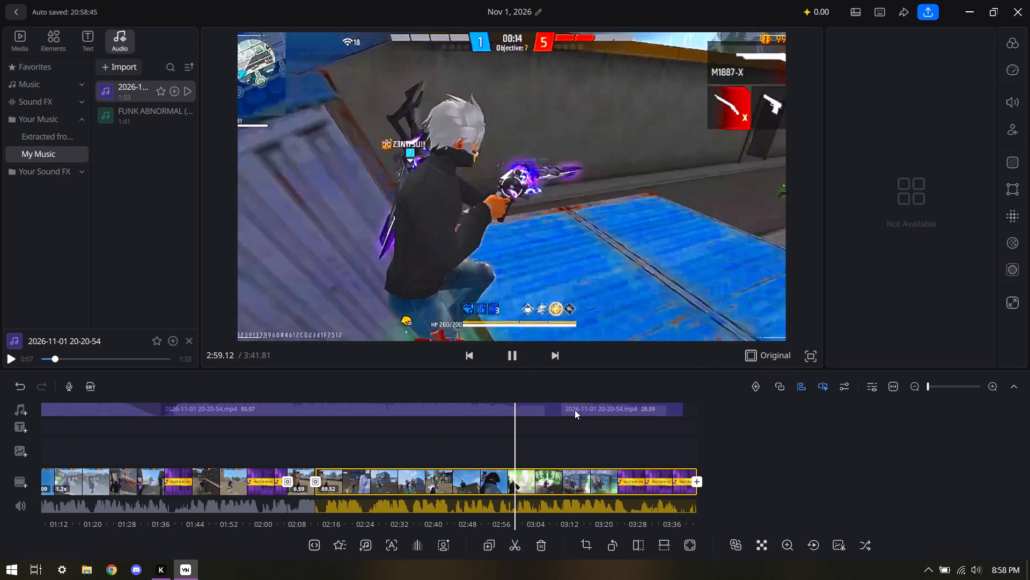
Shift the second music copy later on the timeline so it starts at about 3:17.5, leaving a gap after the first.
drag(575, 410, 571, 416)
click(585, 410)
drag(585, 410, 591, 412)
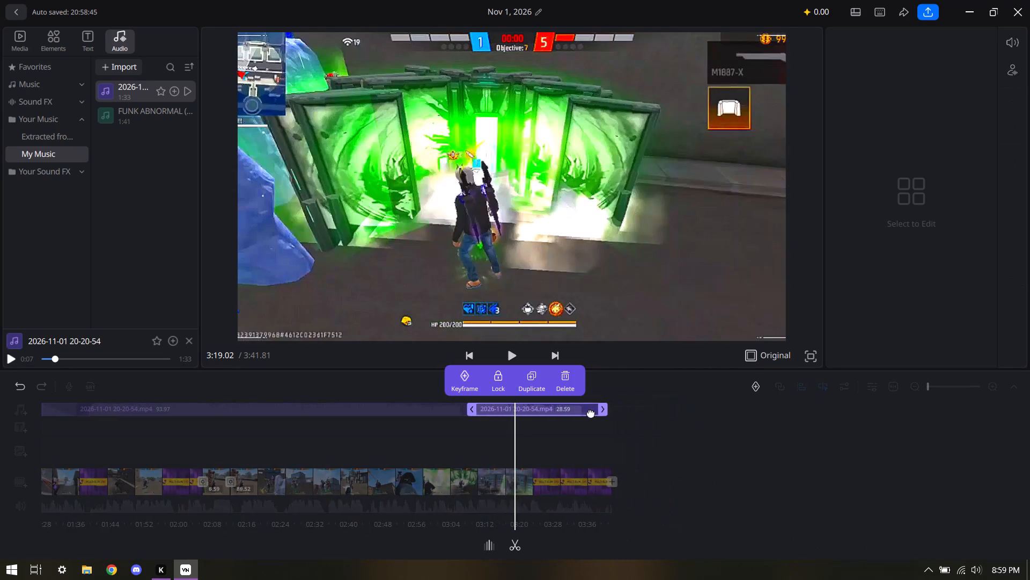
drag(591, 412, 617, 407)
click(417, 372)
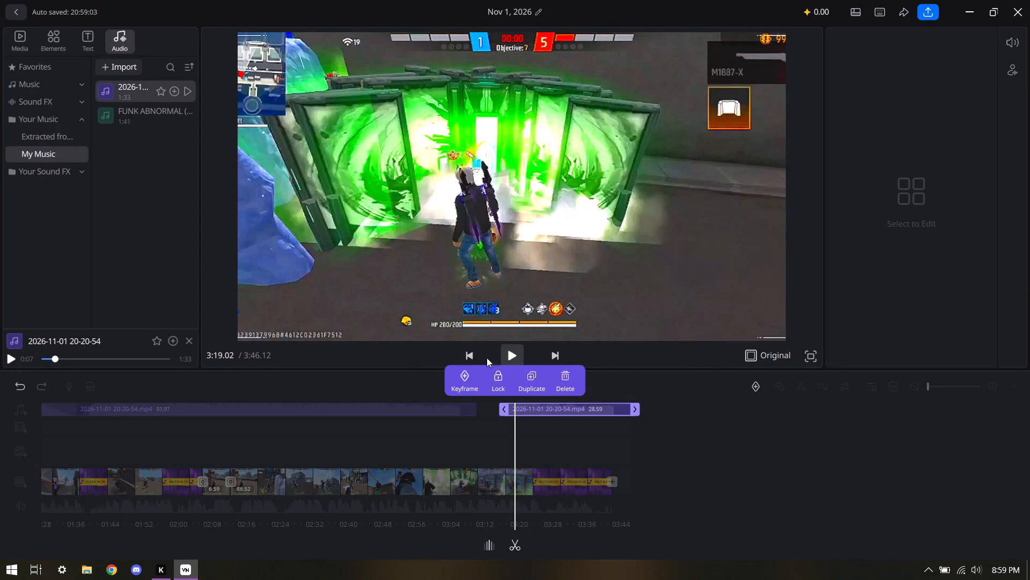
Listen through the second music copy, split it at about 3:27.6, and delete the part before the cut.
click(399, 375)
click(512, 358)
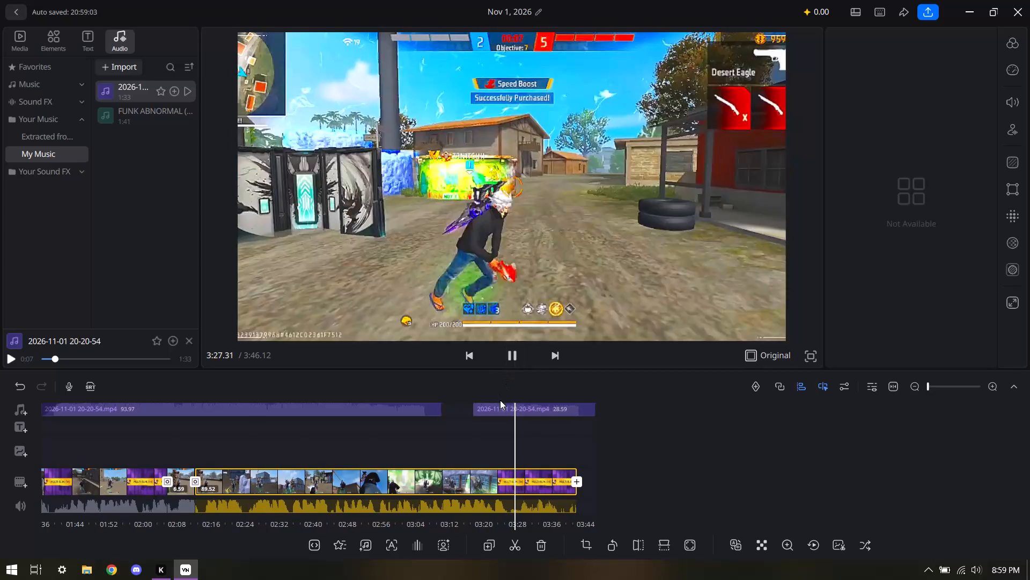
click(507, 412)
drag(520, 440, 511, 438)
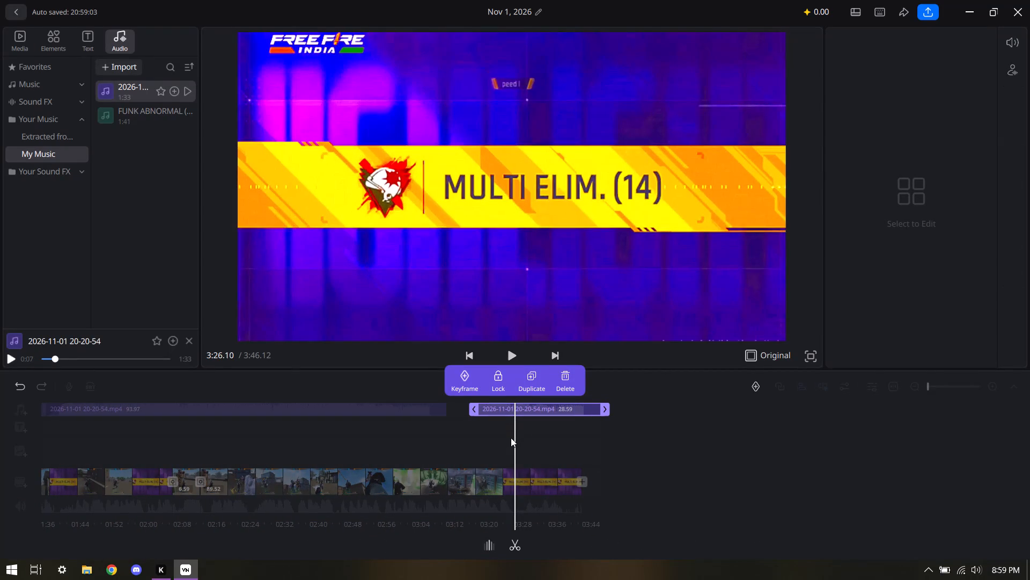
drag(511, 438, 508, 438)
click(470, 436)
click(512, 361)
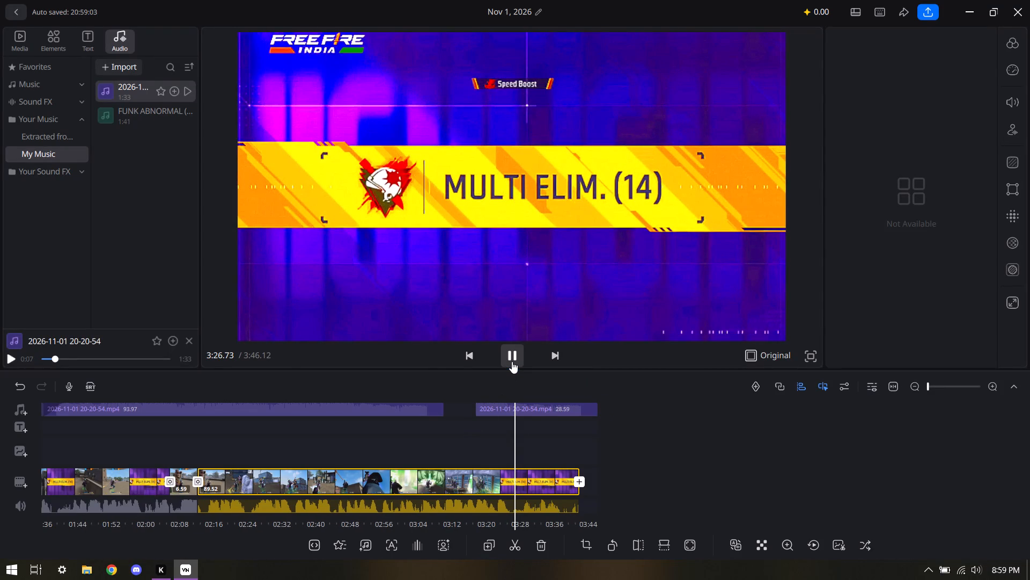
click(511, 360)
double_click(511, 360)
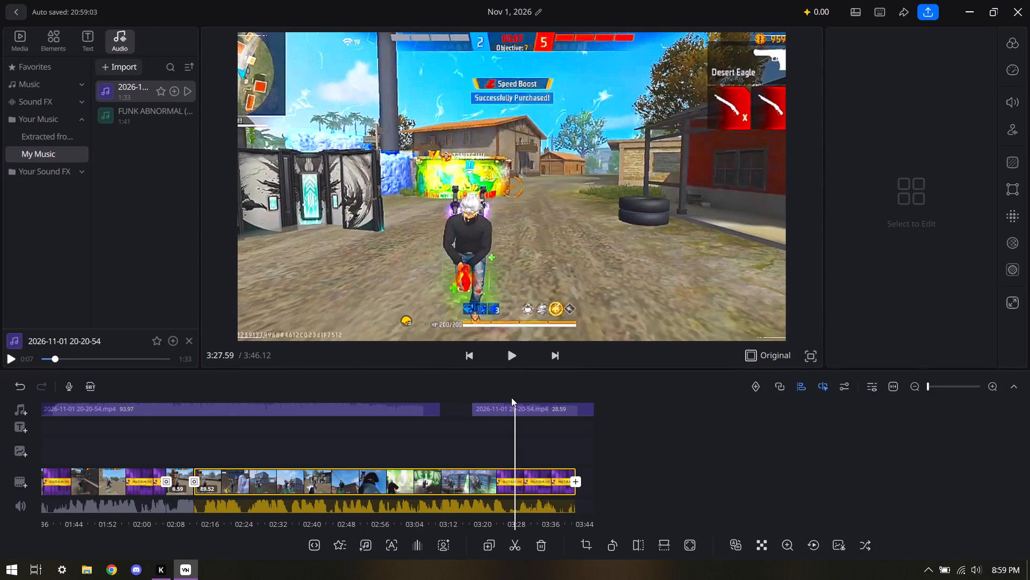
click(514, 407)
click(512, 554)
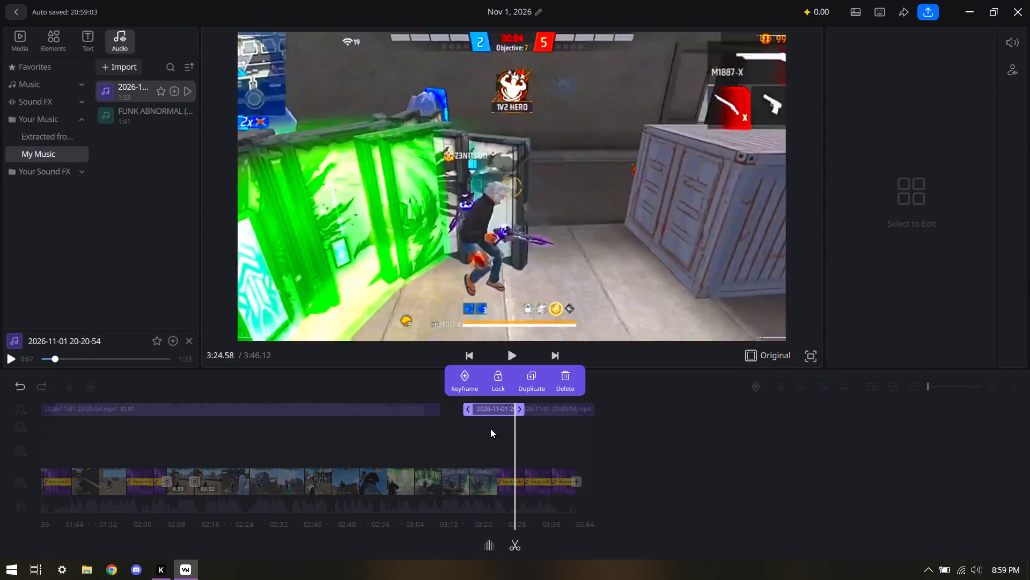
click(568, 381)
Play the remaining piece of the second music copy and move it directly against the end of the first music clip.
click(503, 356)
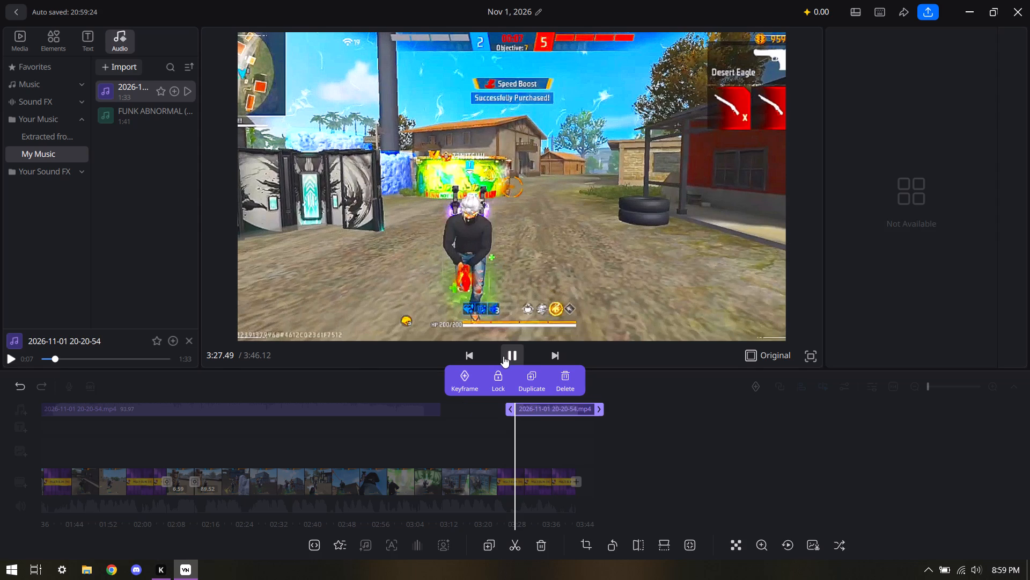
click(418, 380)
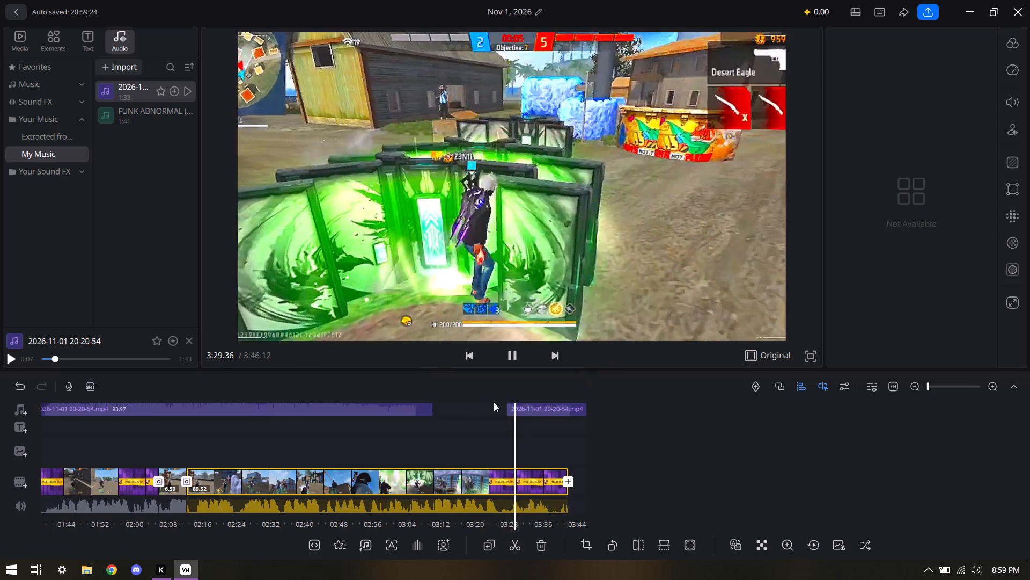
drag(524, 410, 494, 423)
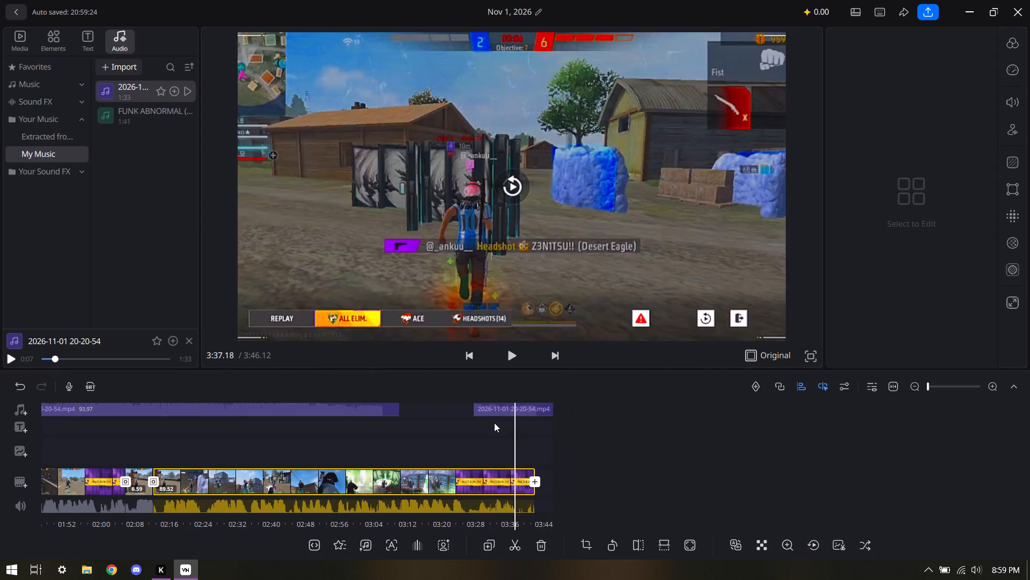
drag(494, 423, 495, 423)
click(518, 410)
drag(512, 412, 438, 411)
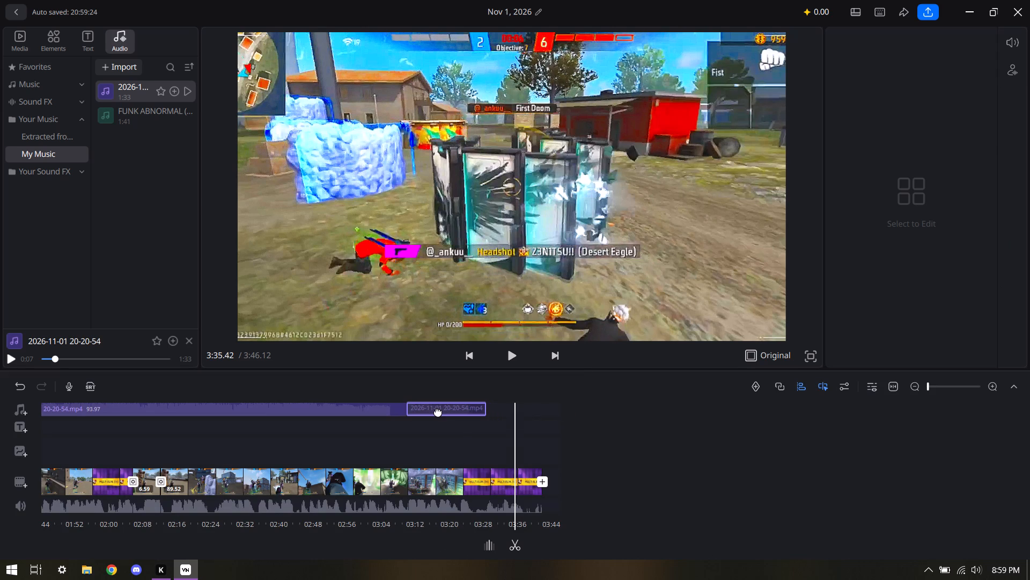
drag(438, 411, 435, 411)
click(359, 393)
drag(366, 387, 427, 387)
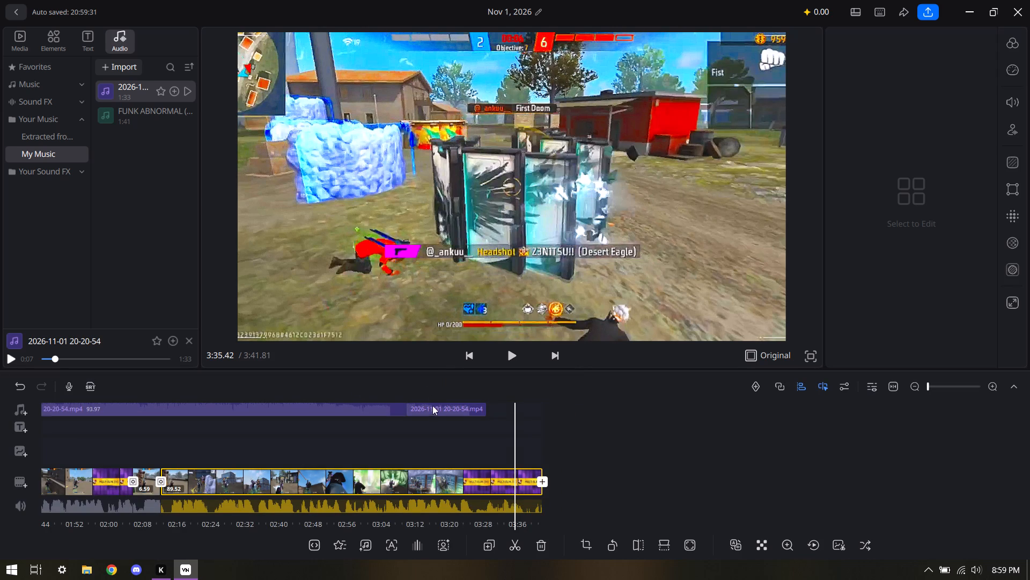
Snap the second music piece directly against the end of the preceding music on the audio track.
click(433, 407)
click(502, 412)
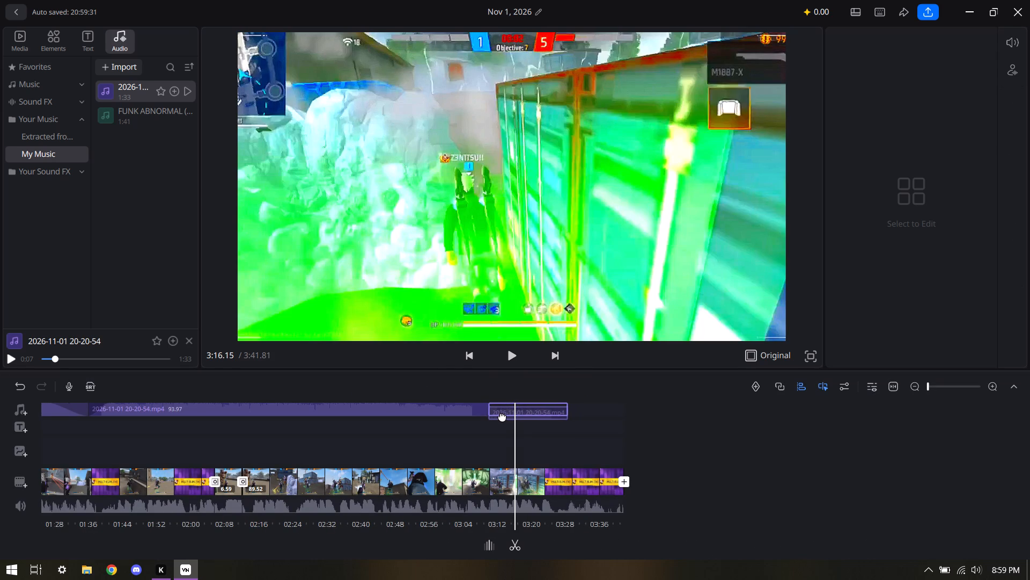
click(416, 389)
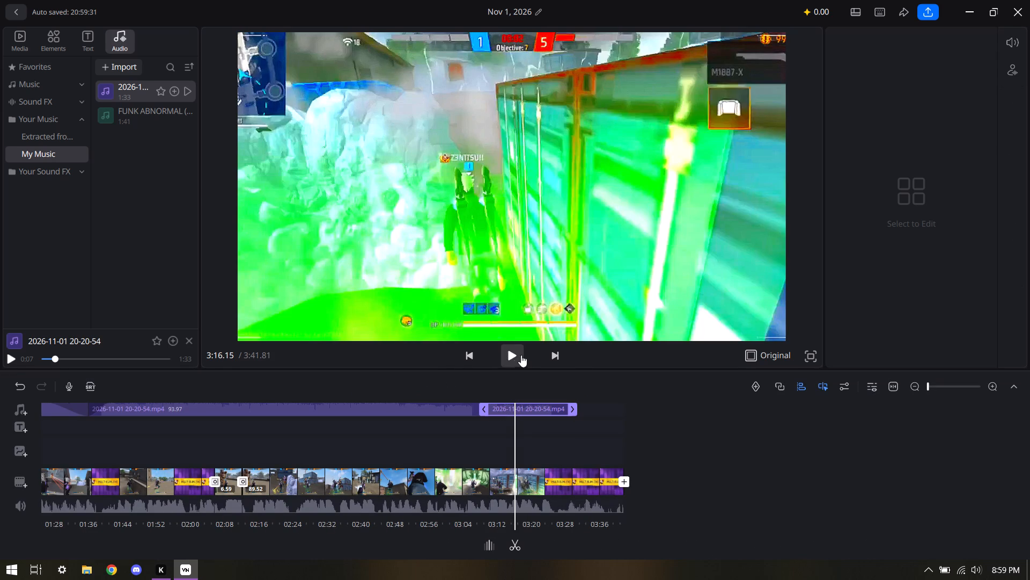
Play through the second music piece and trim its end back to about 3:24.
click(512, 351)
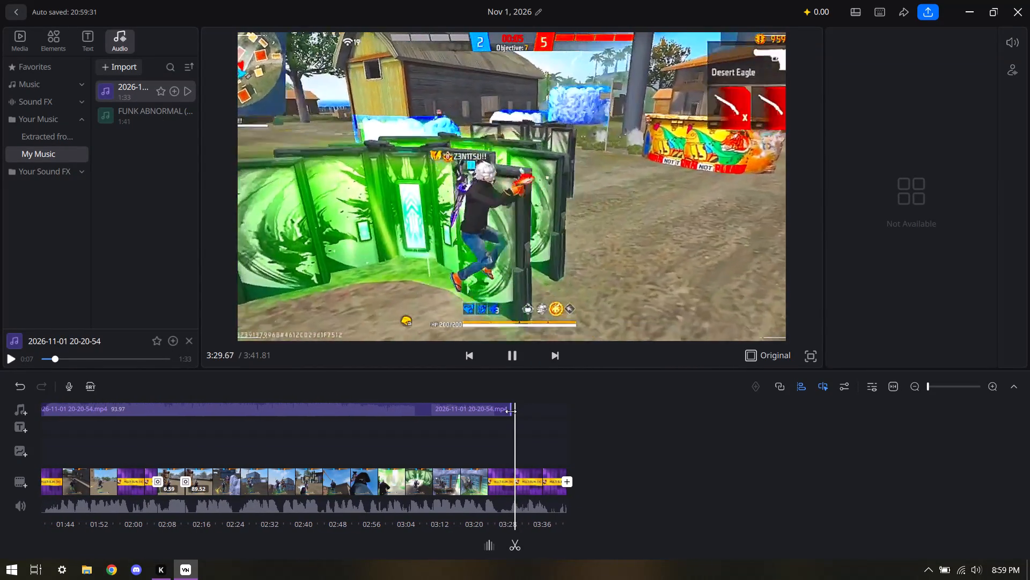
click(511, 411)
drag(511, 411, 491, 414)
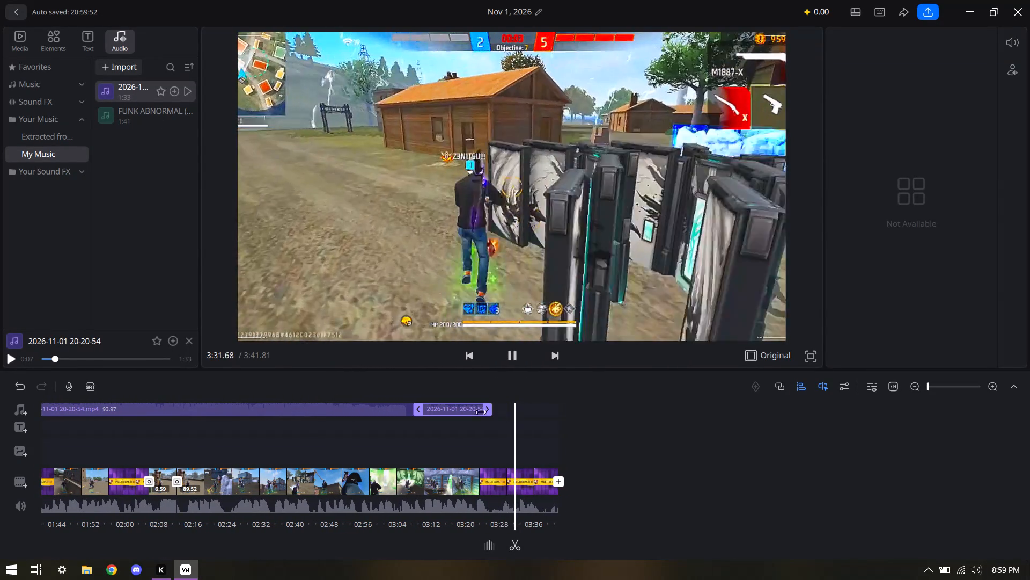
click(386, 375)
click(601, 415)
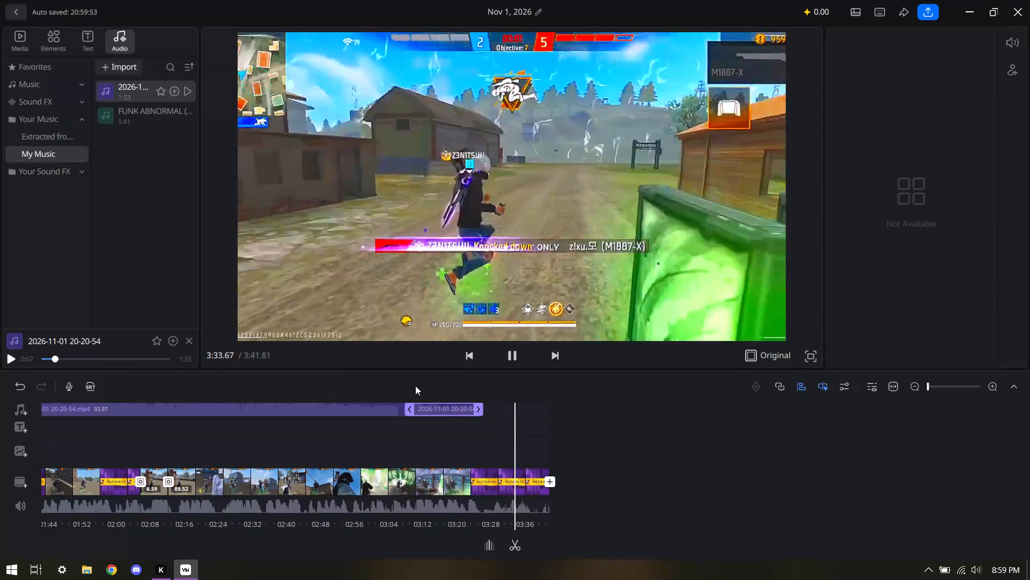
Duplicate the trimmed music piece and place the copy directly after it on the same audio track.
click(393, 374)
click(428, 408)
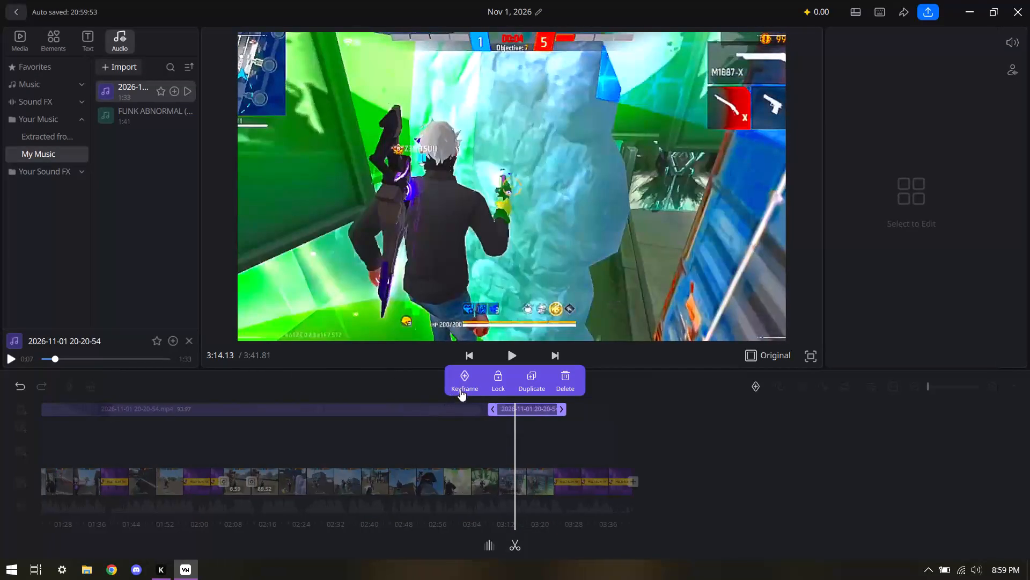
click(531, 376)
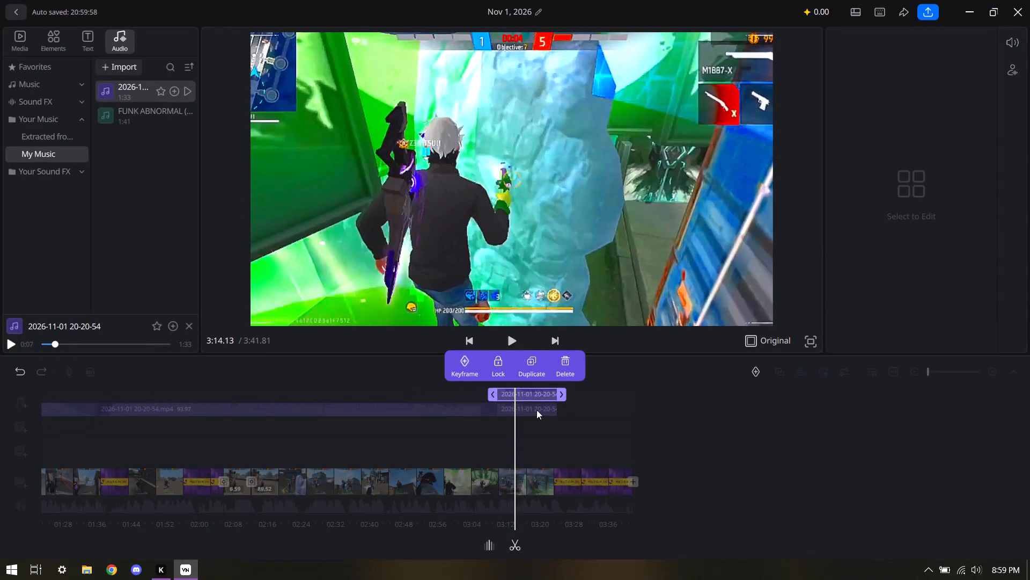
click(616, 391)
drag(543, 406, 569, 404)
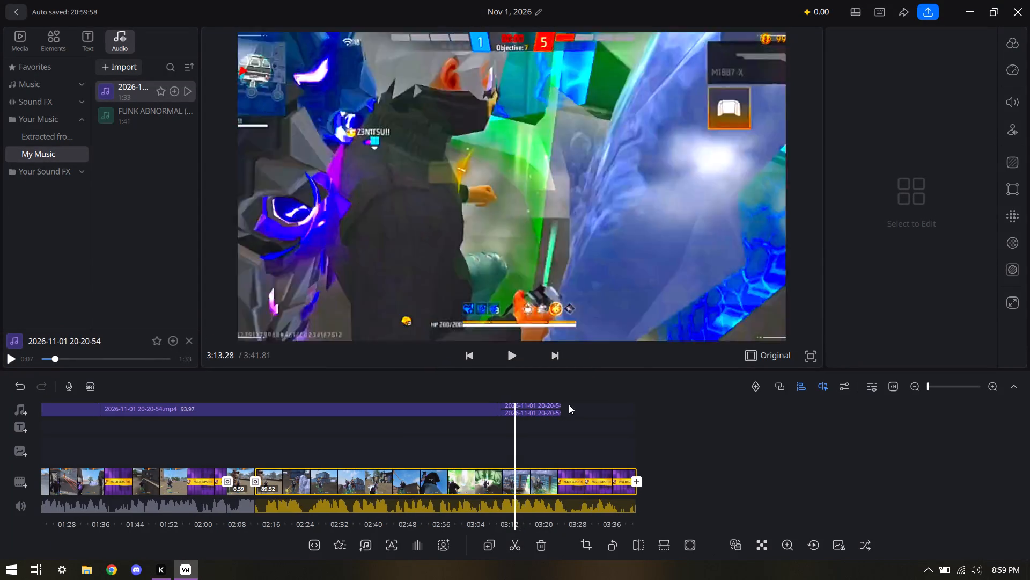
drag(569, 404, 569, 404)
click(565, 407)
drag(501, 395, 560, 407)
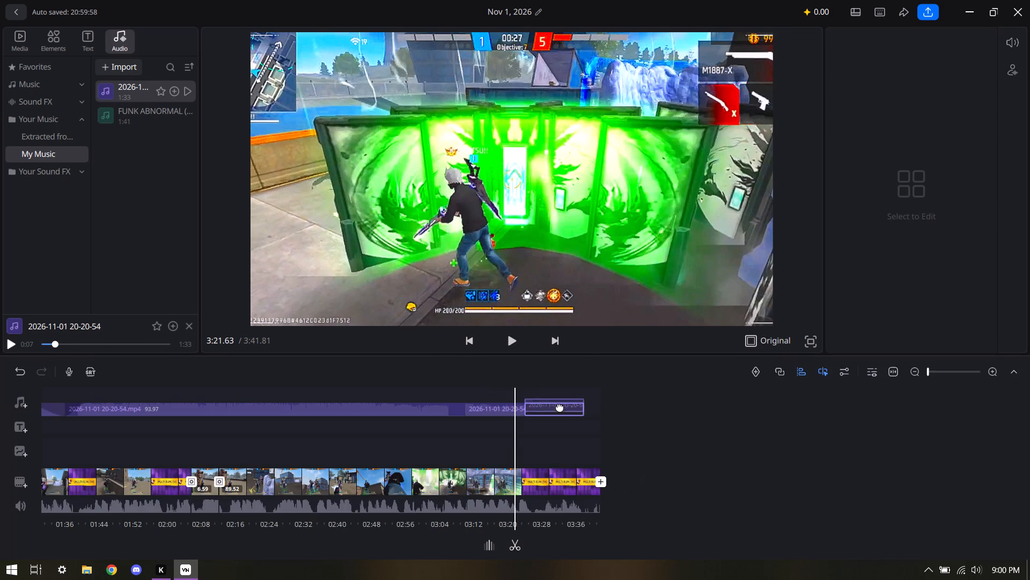
drag(560, 407, 558, 412)
click(647, 402)
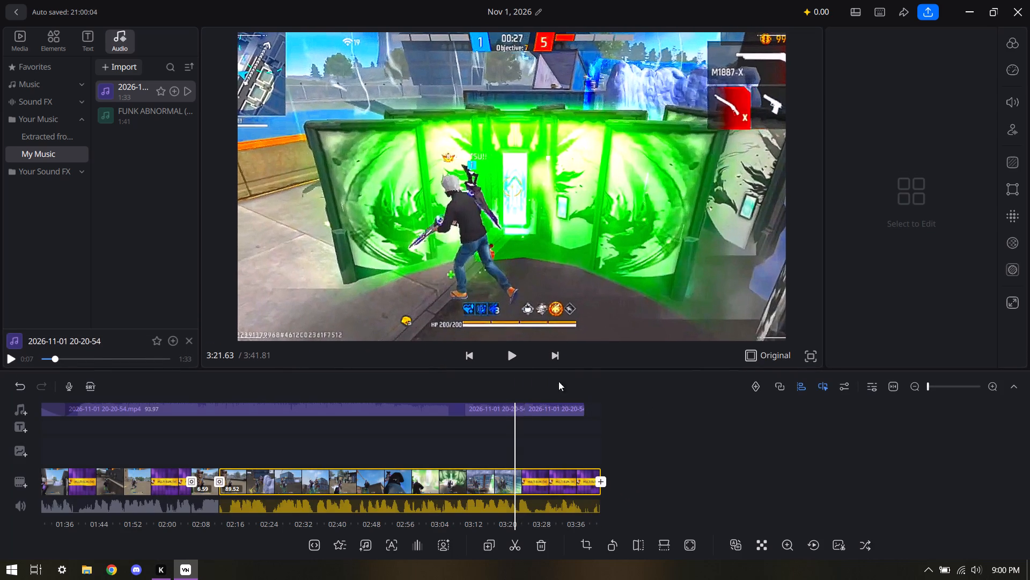
Play across the new join, trim about 3 s off the start of the last music copy, and butt it against the preceding piece.
click(510, 359)
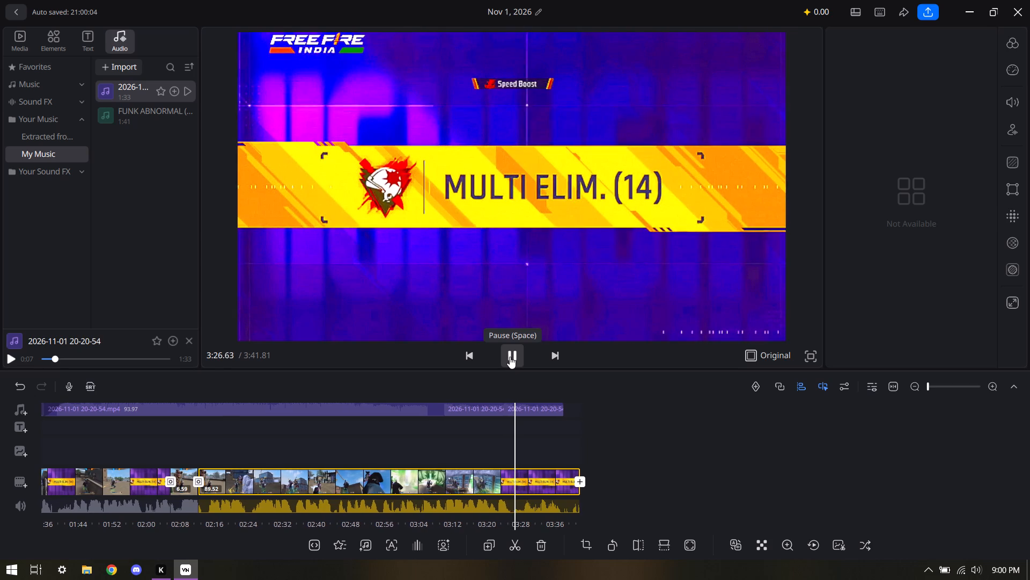
click(504, 409)
drag(533, 412, 551, 418)
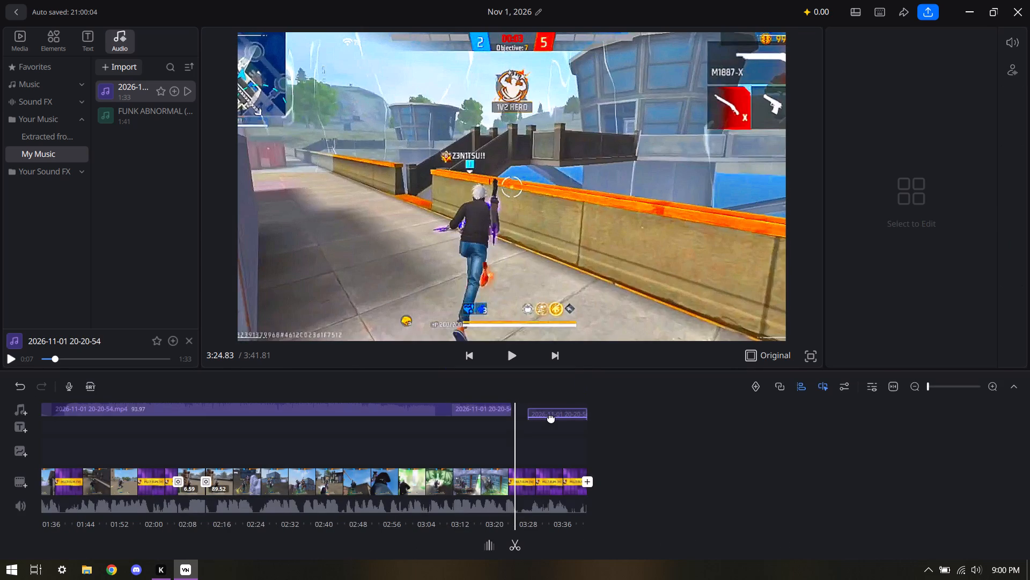
drag(551, 418, 551, 416)
drag(527, 415, 540, 415)
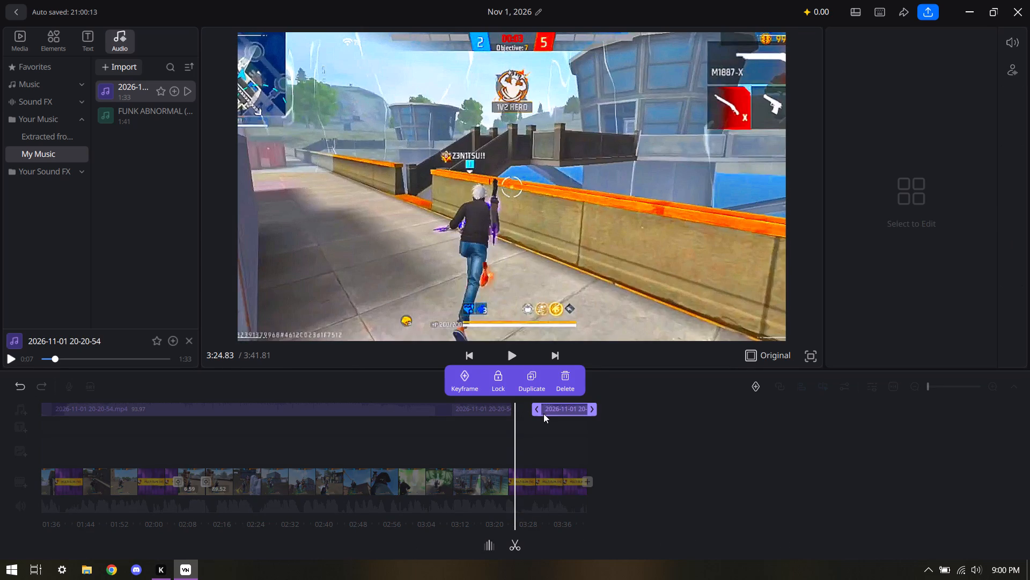
click(551, 412)
drag(541, 409, 510, 408)
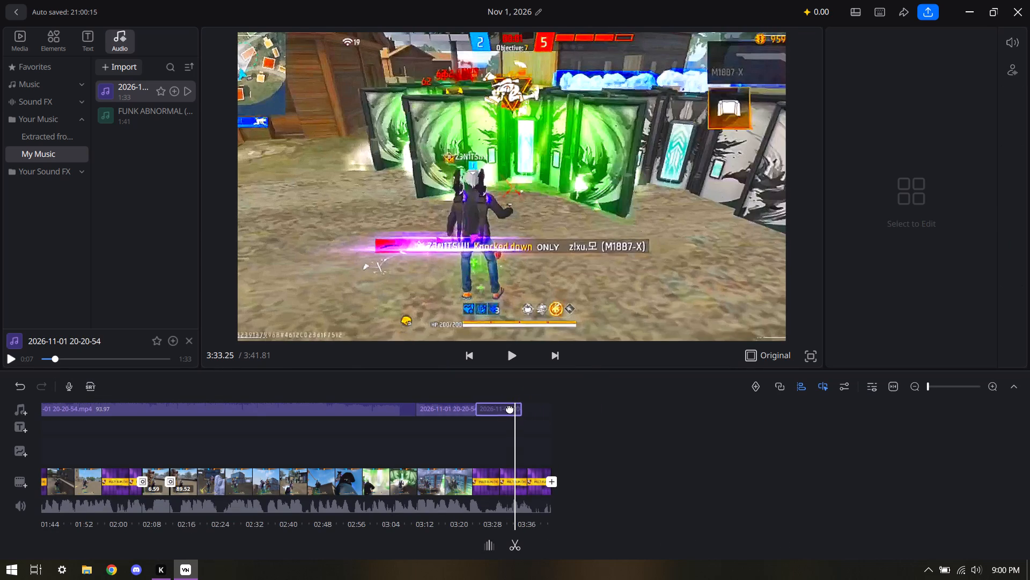
drag(510, 408, 509, 408)
Replay the edit from about 3:12 through the last music joins to check how the transitions sound.
click(511, 357)
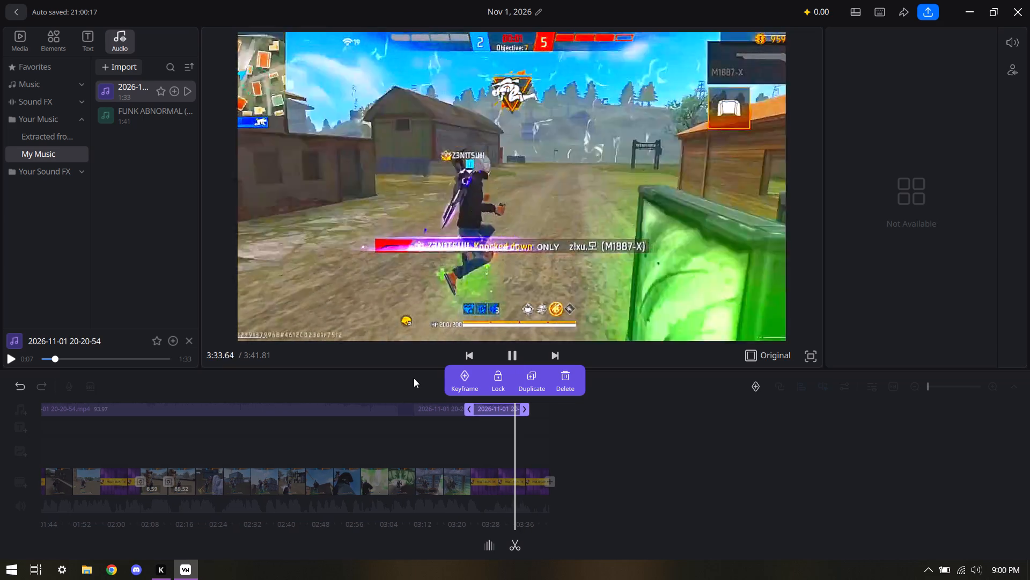
click(414, 378)
drag(416, 380, 486, 389)
drag(470, 392, 532, 393)
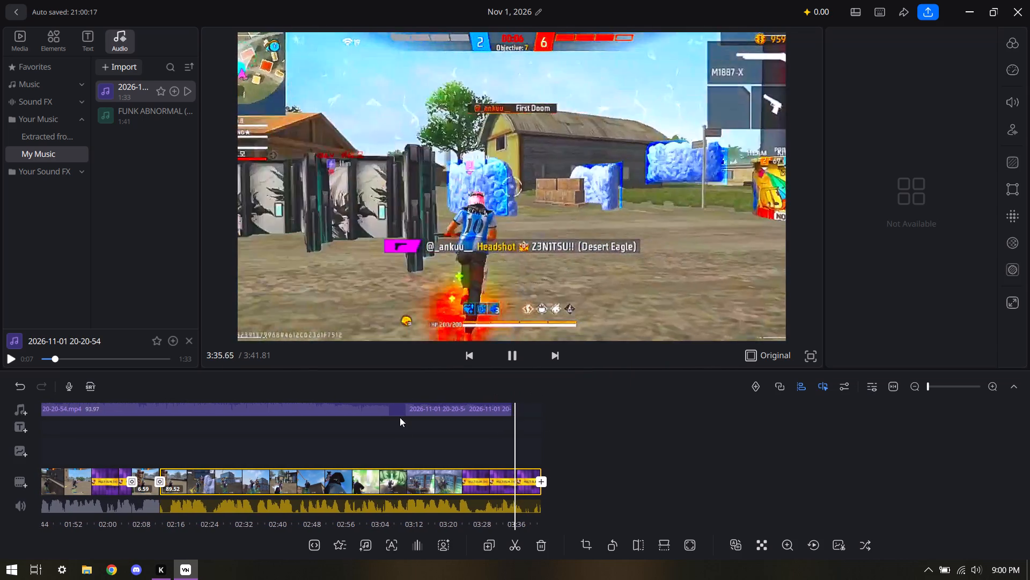
drag(406, 427, 483, 429)
drag(482, 431, 531, 433)
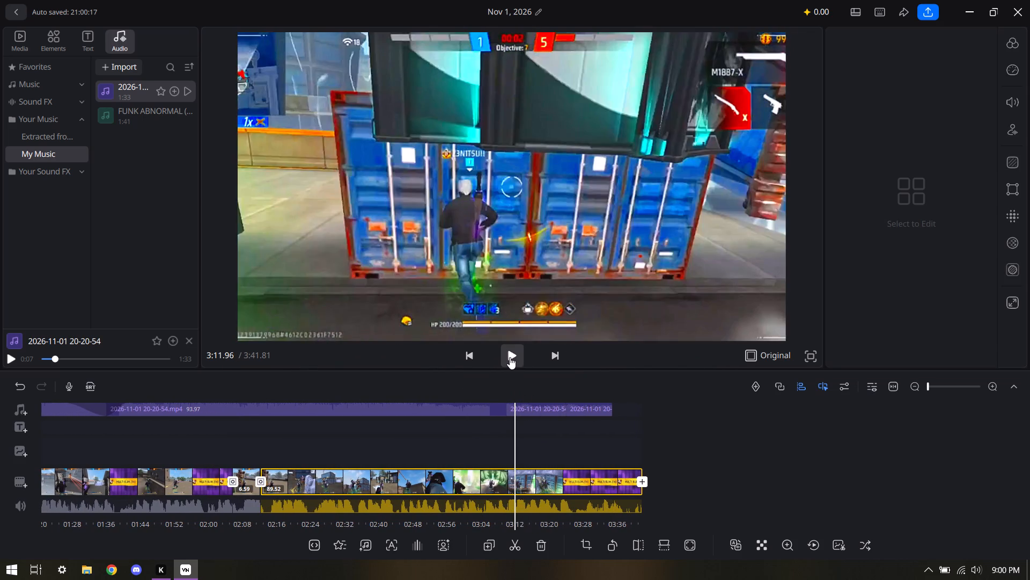
click(510, 357)
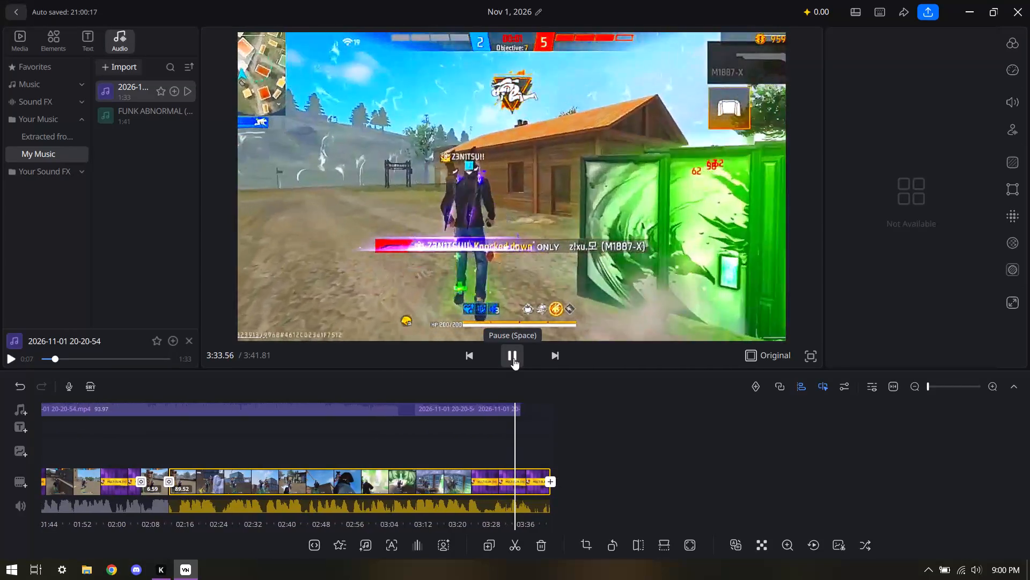
Split the gameplay clip at about 3:34.8, where the music ends, and delete the remaining footage.
click(513, 358)
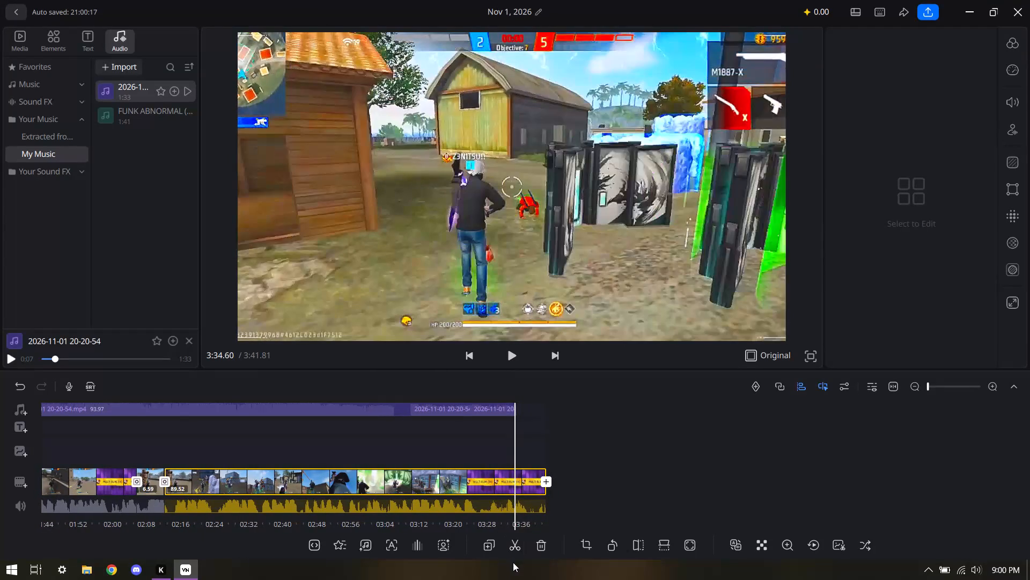
click(511, 548)
click(526, 492)
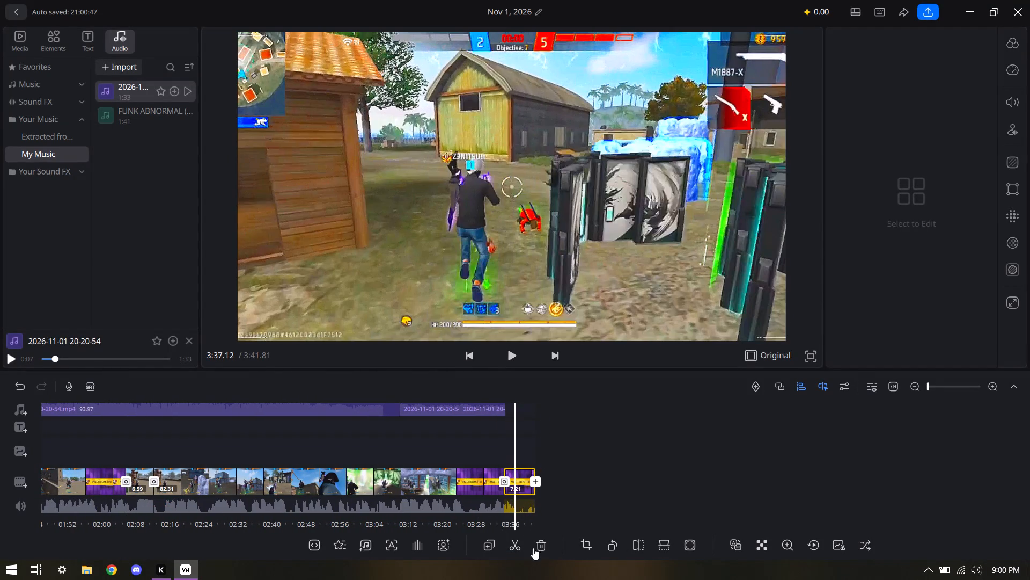
click(540, 540)
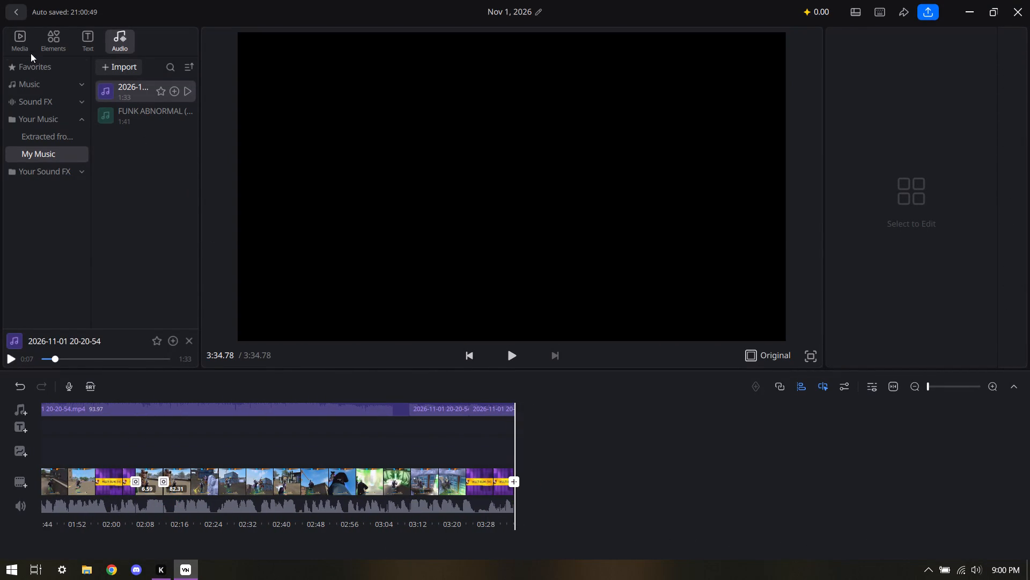
Add a 3-second black clip from the media library after the last gameplay clip.
click(19, 45)
drag(135, 175, 507, 488)
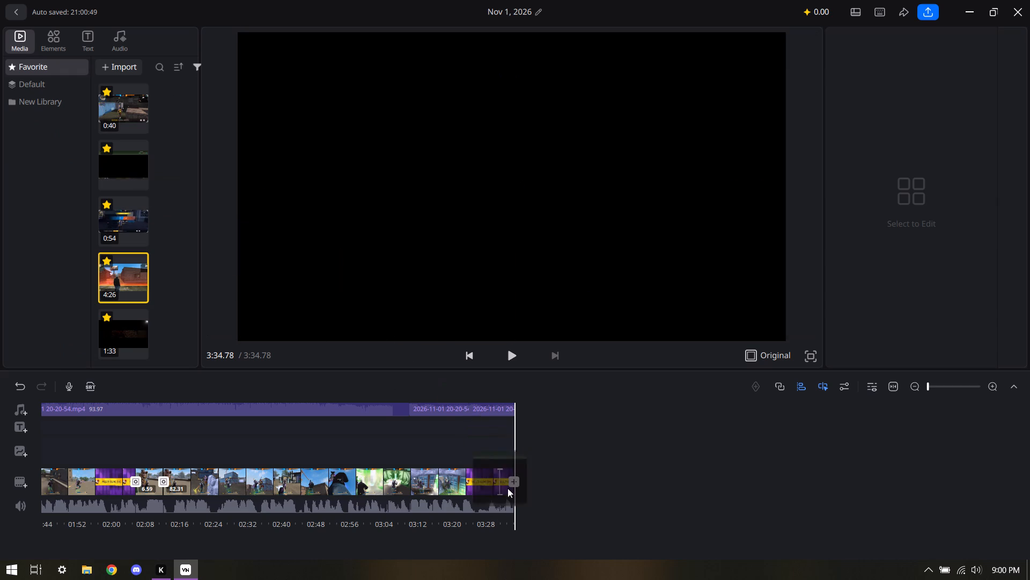
Place the black screen clip at the end of the video track and enlarge it until the browser and taskbar edges fall outside the frame.
drag(507, 488, 535, 497)
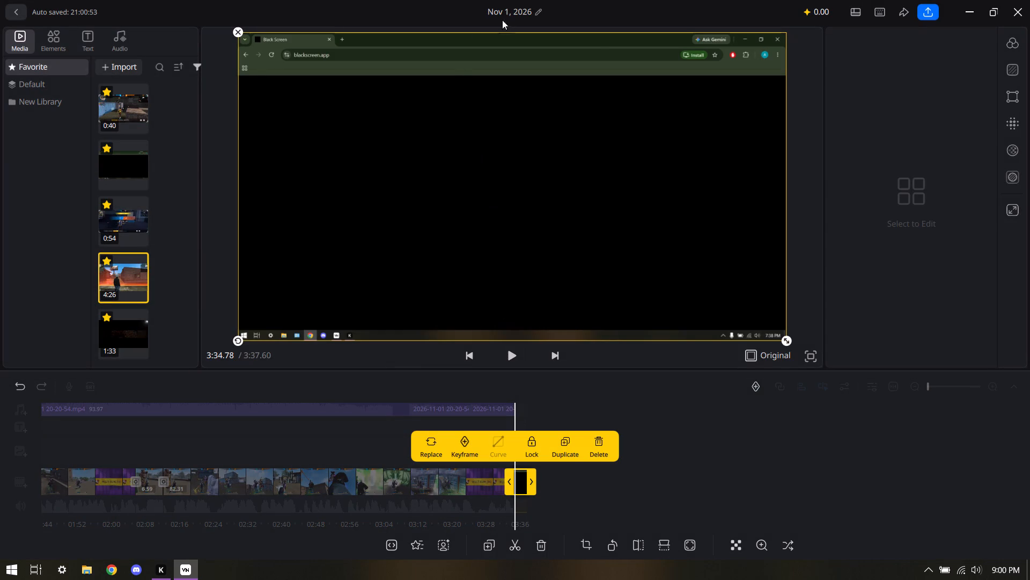
scroll(533, 208, up, 4)
drag(786, 344, 913, 381)
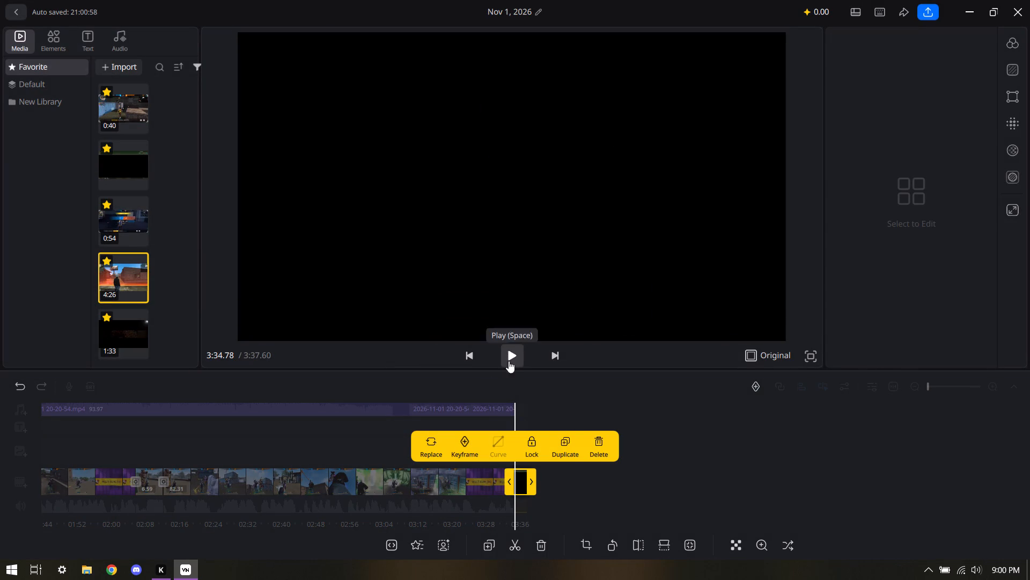
click(394, 367)
click(567, 419)
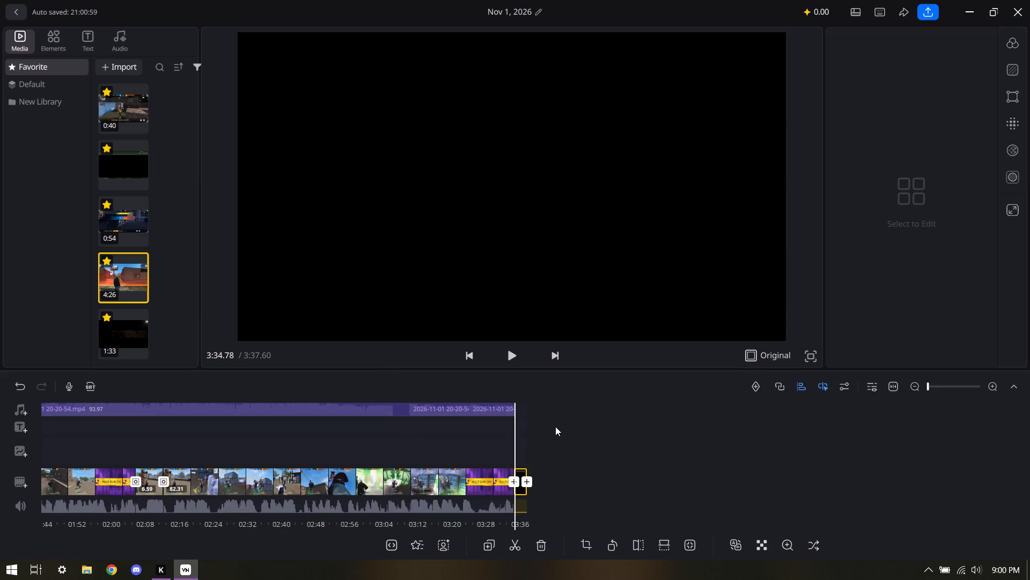
Add the YouTube icon element at about 3:32.4, shrink it to a small badge and place it in the frame's lower-right corner.
drag(555, 426, 574, 426)
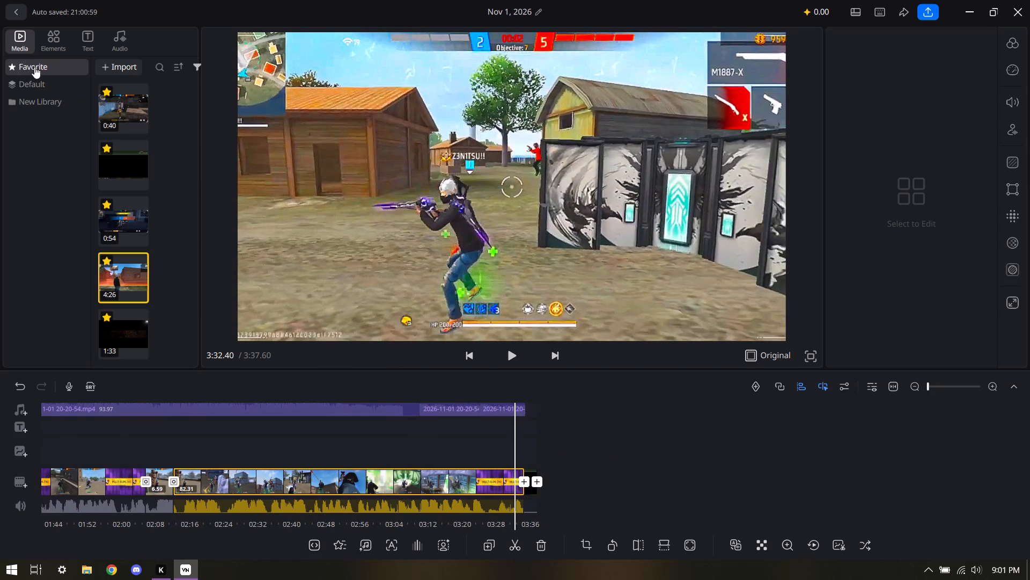
click(41, 84)
click(46, 105)
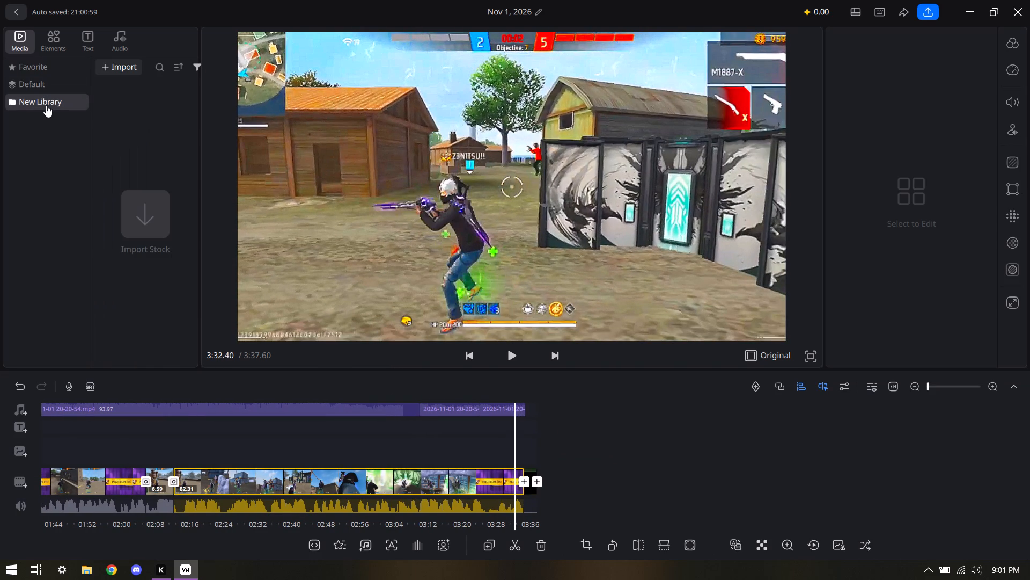
click(46, 63)
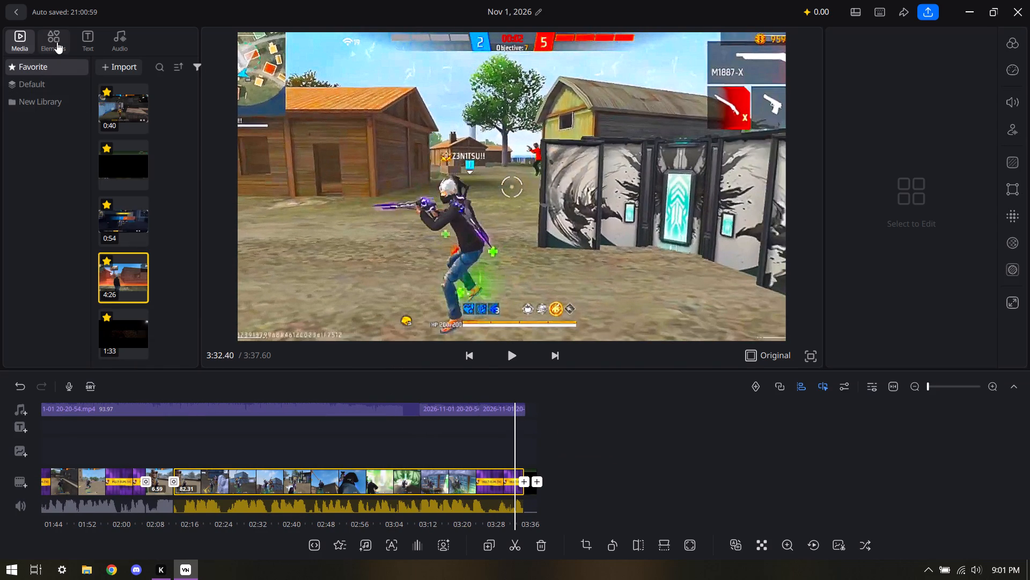
click(57, 42)
drag(103, 117, 442, 198)
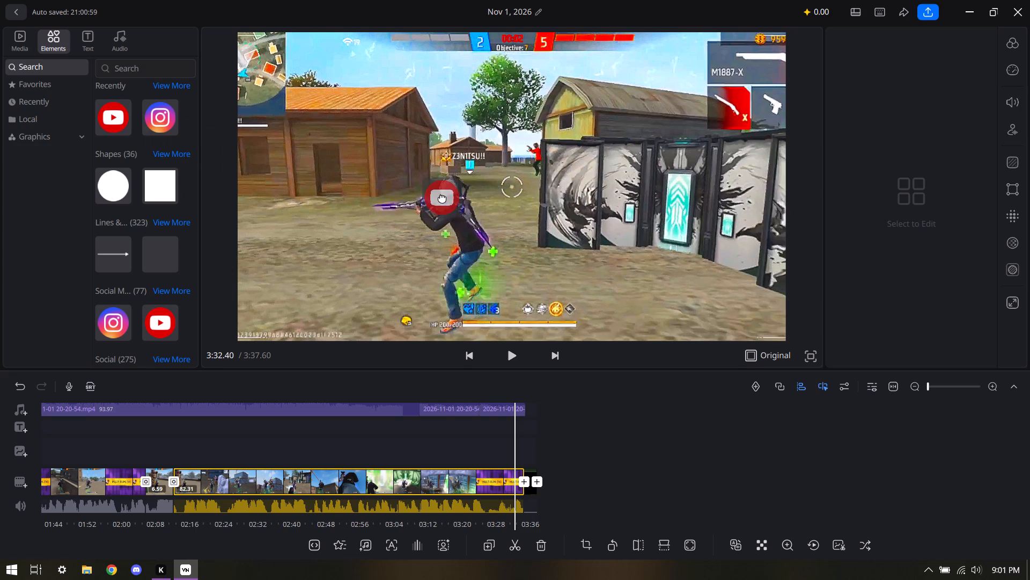
drag(442, 198, 454, 204)
drag(517, 269, 503, 258)
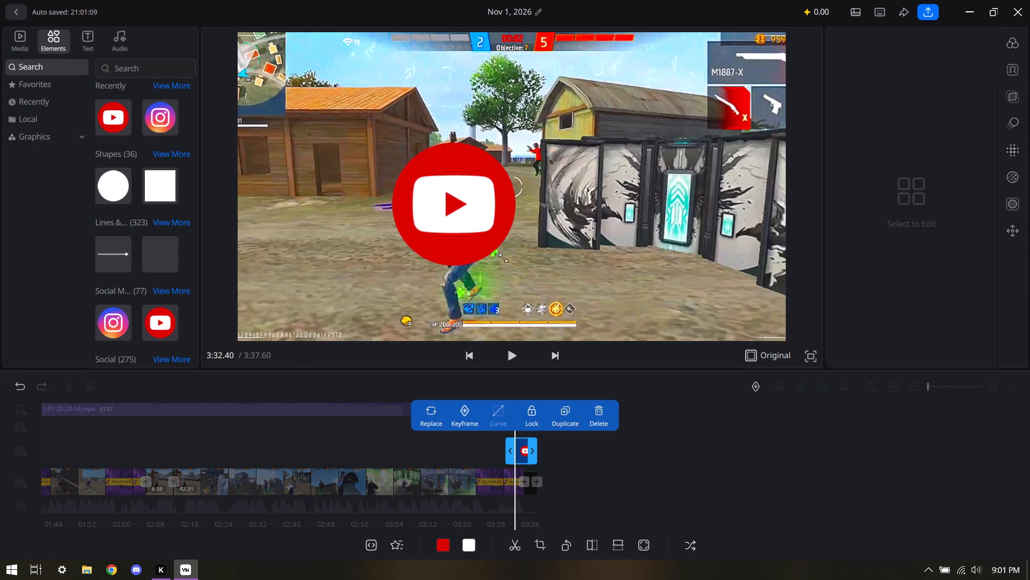
drag(503, 258, 394, 174)
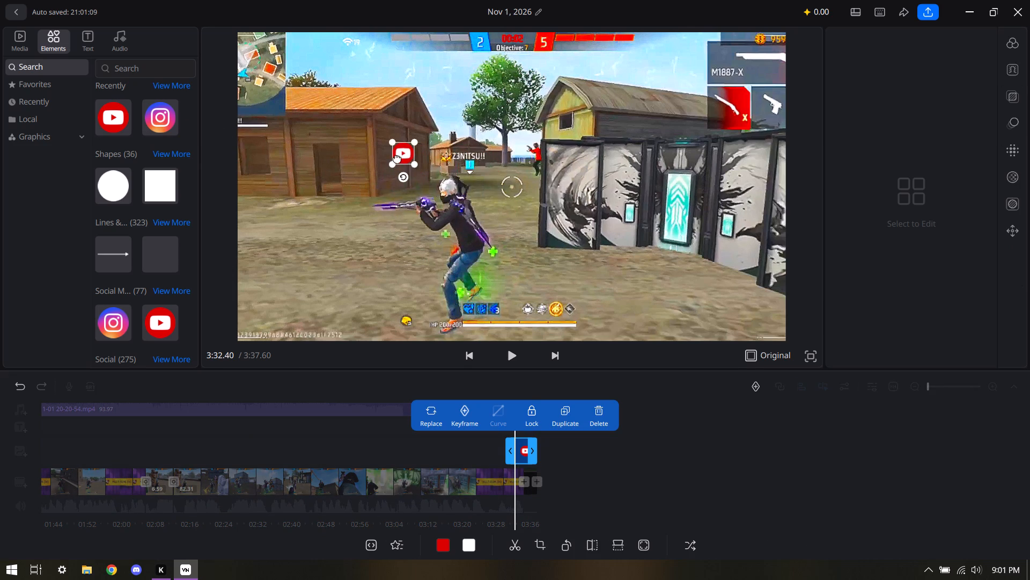
drag(397, 158, 767, 328)
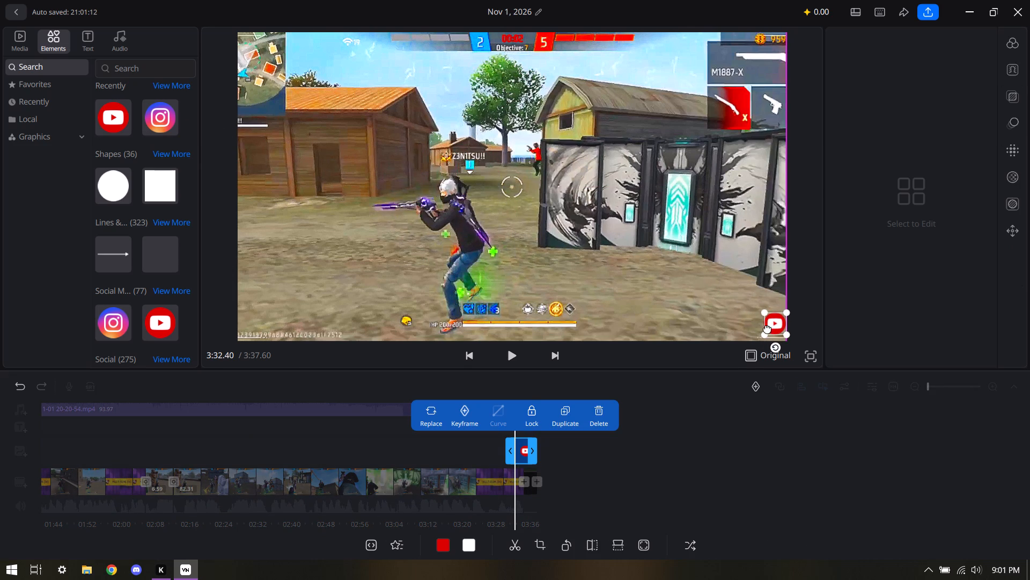
drag(767, 328, 766, 328)
click(651, 279)
Add the Instagram icon element, shrink it to match the YouTube badge and place it directly left of that badge in the frame.
drag(174, 126, 466, 238)
drag(528, 287, 527, 285)
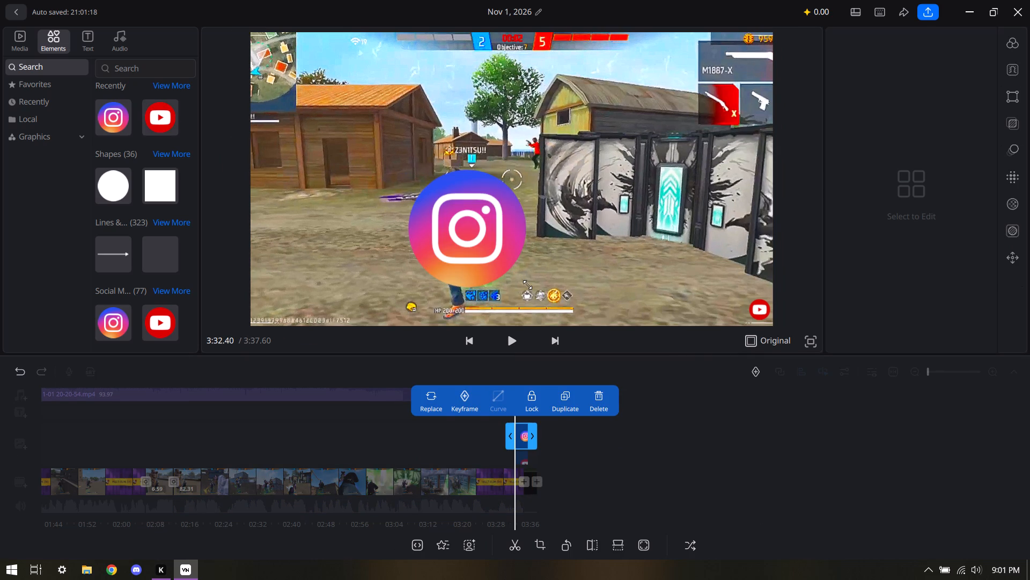
drag(527, 285, 438, 195)
drag(420, 188, 631, 279)
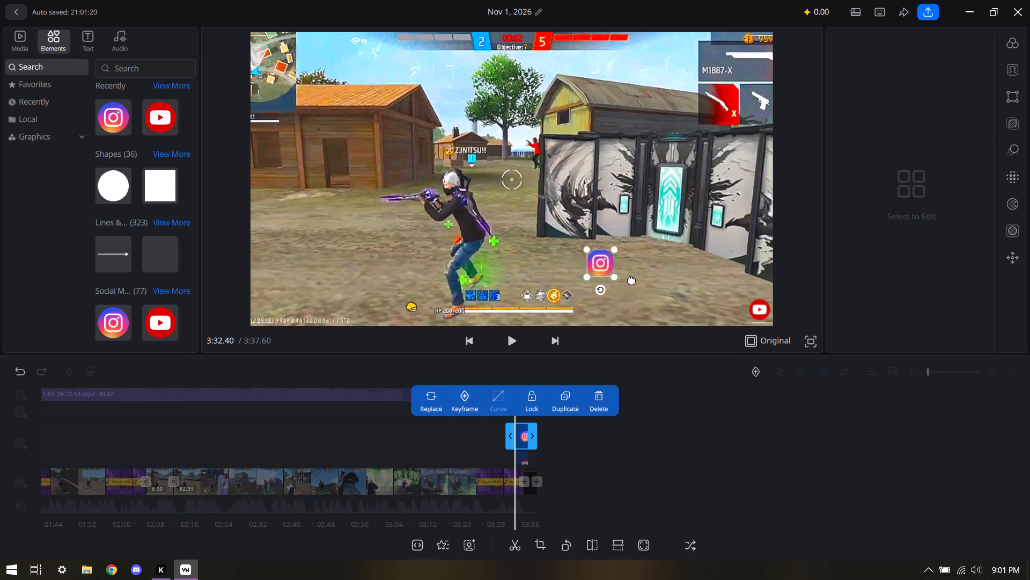
drag(631, 279, 728, 312)
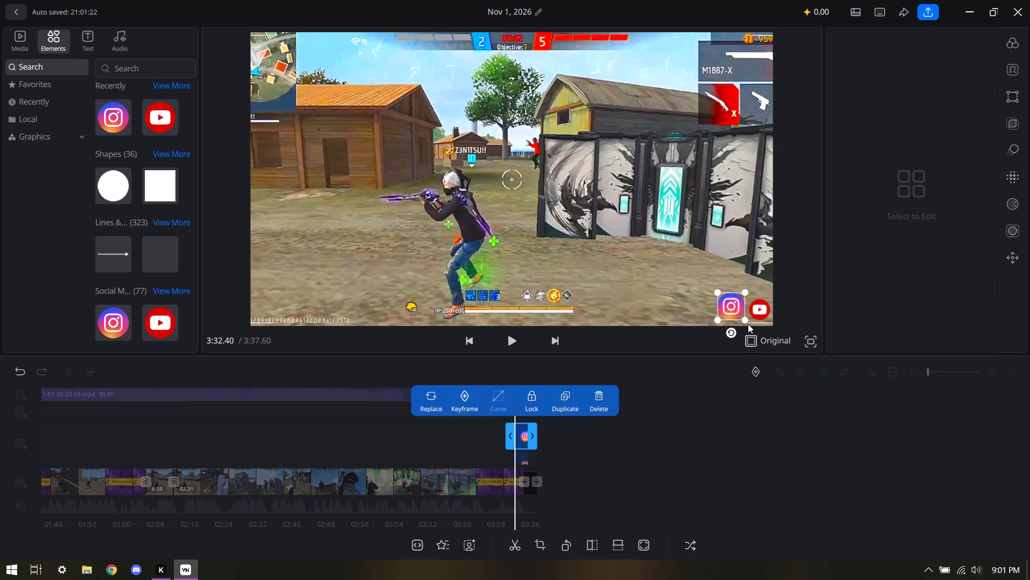
drag(748, 324, 742, 318)
drag(744, 323, 736, 317)
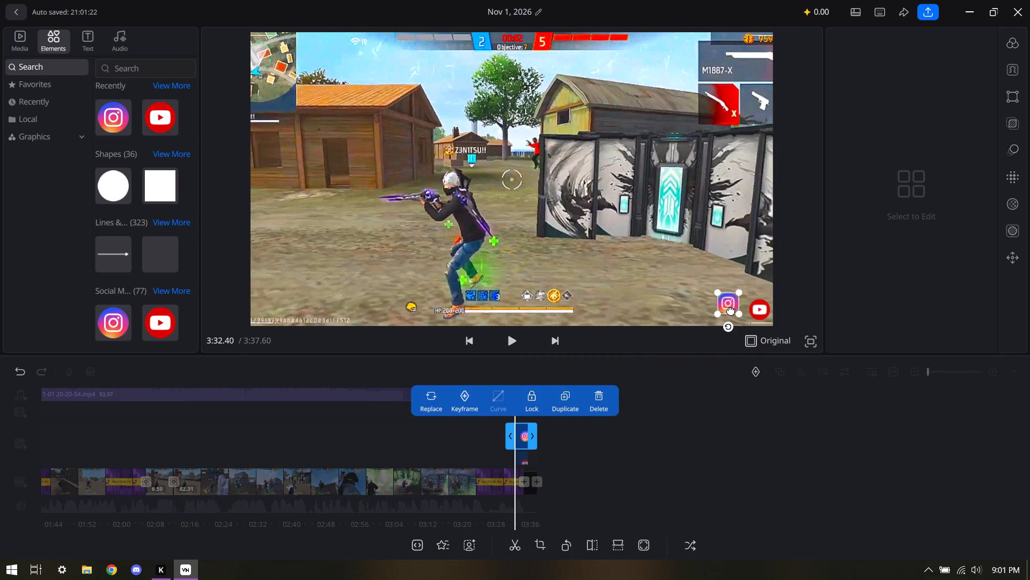
drag(731, 310, 736, 318)
click(837, 269)
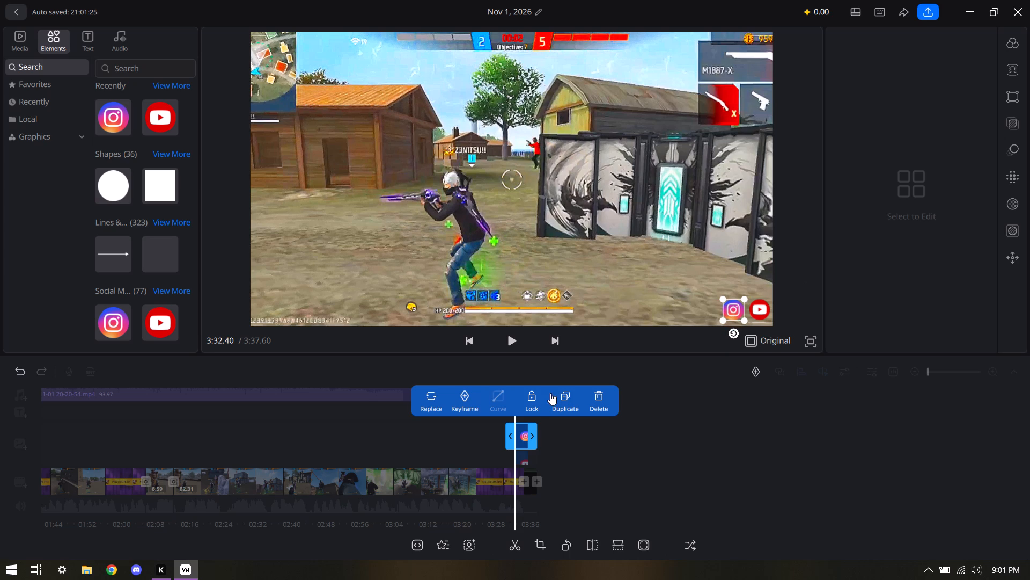
Extend the Instagram icon's overlay backward along the timeline toward the start of the video.
click(513, 436)
drag(513, 436, 0, 427)
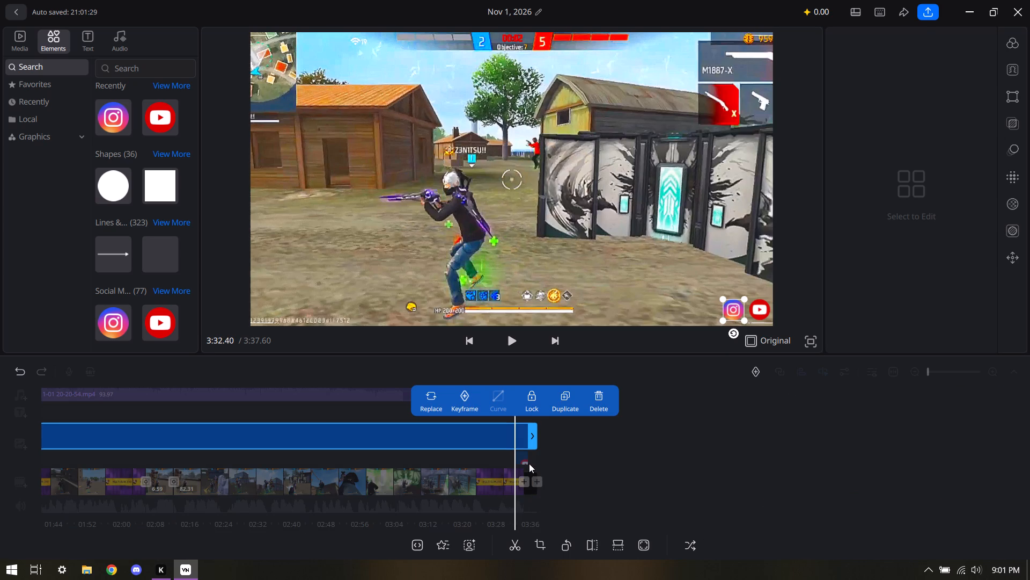
Extend the YouTube icon's overlay backward toward the start of the video and end it where the gameplay footage stops, at about 3:34.6.
click(528, 463)
click(524, 461)
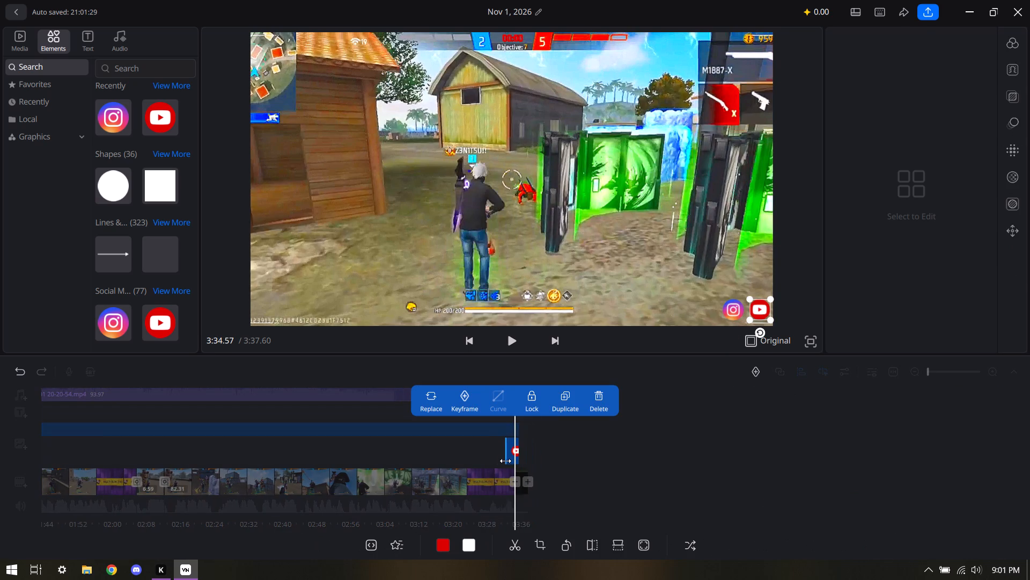
drag(506, 459, 480, 462)
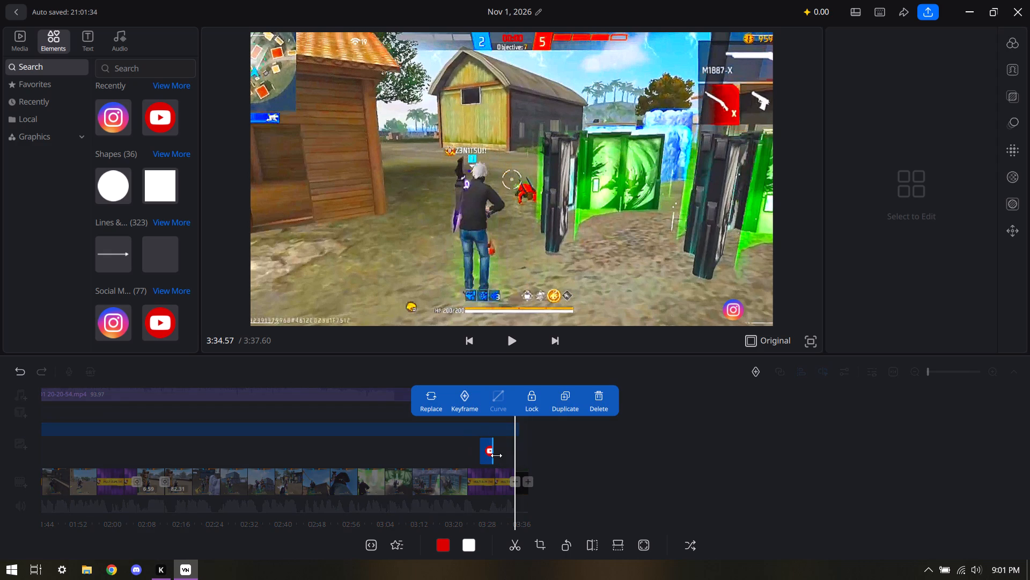
drag(495, 455, 565, 456)
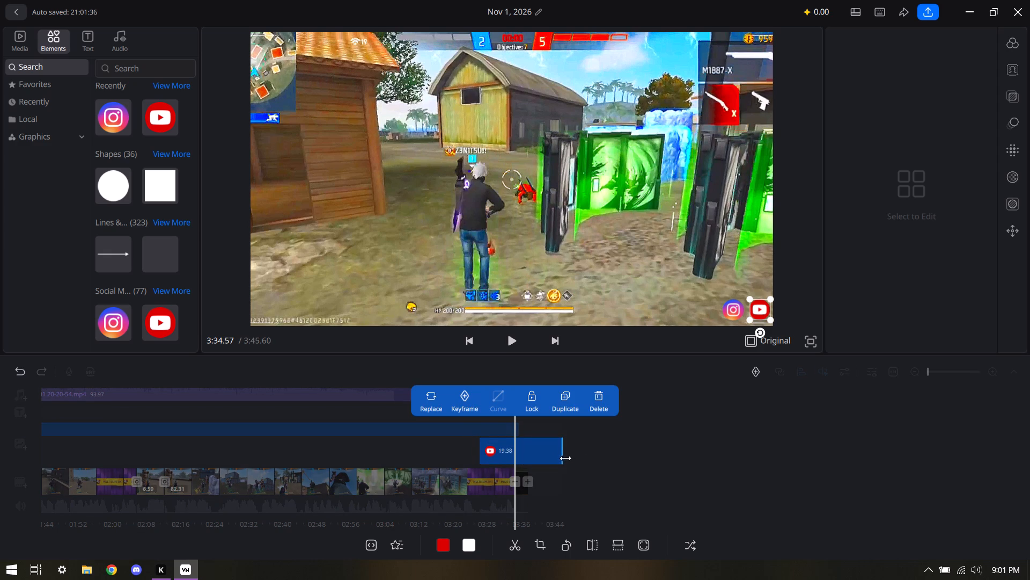
drag(563, 458, 517, 459)
drag(478, 455, 0, 422)
click(659, 423)
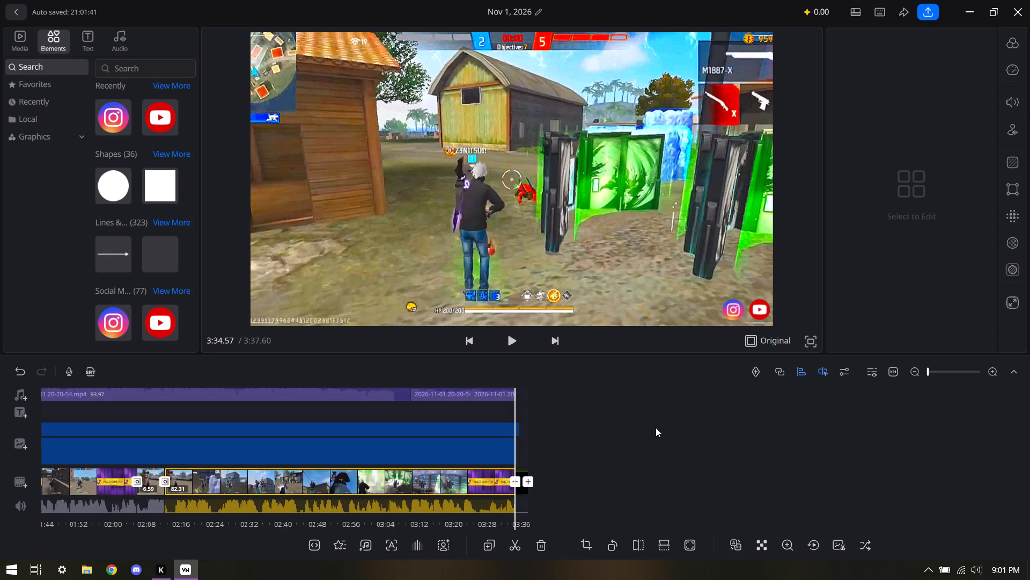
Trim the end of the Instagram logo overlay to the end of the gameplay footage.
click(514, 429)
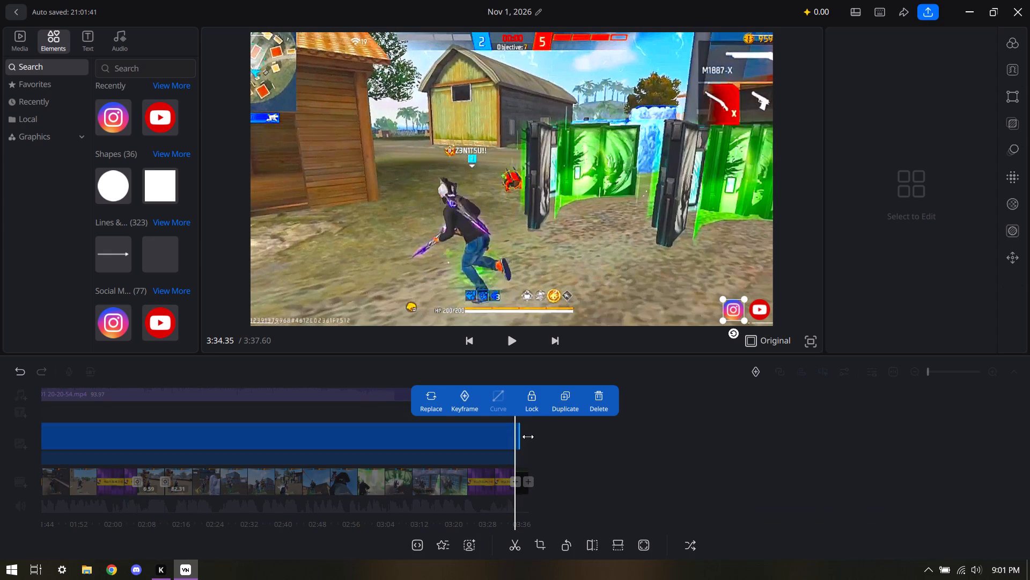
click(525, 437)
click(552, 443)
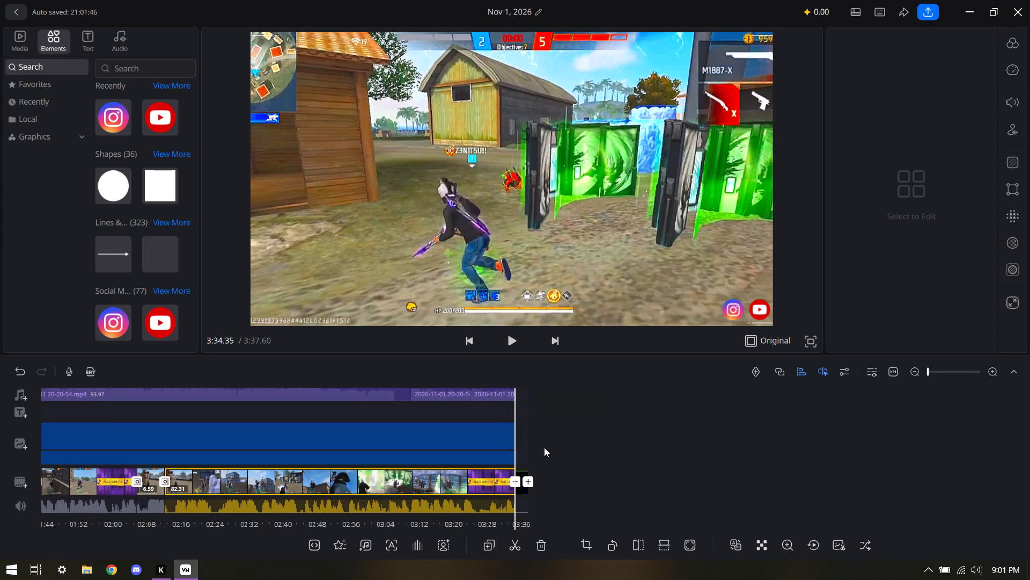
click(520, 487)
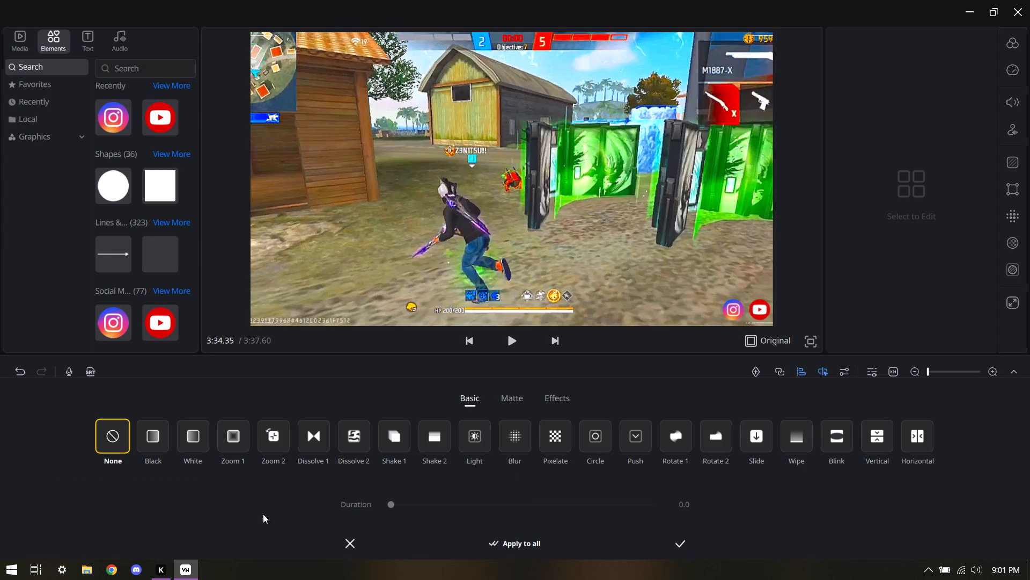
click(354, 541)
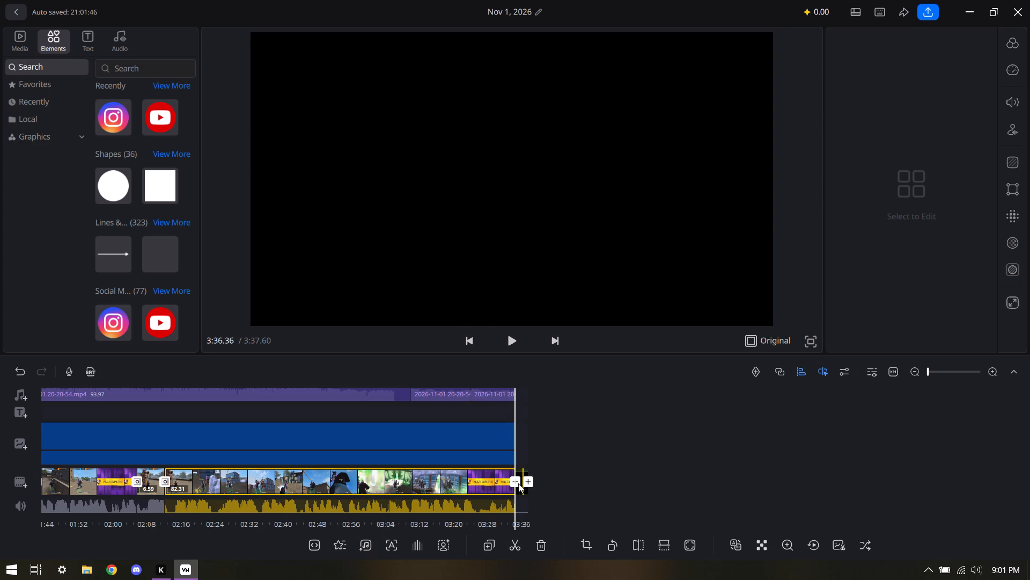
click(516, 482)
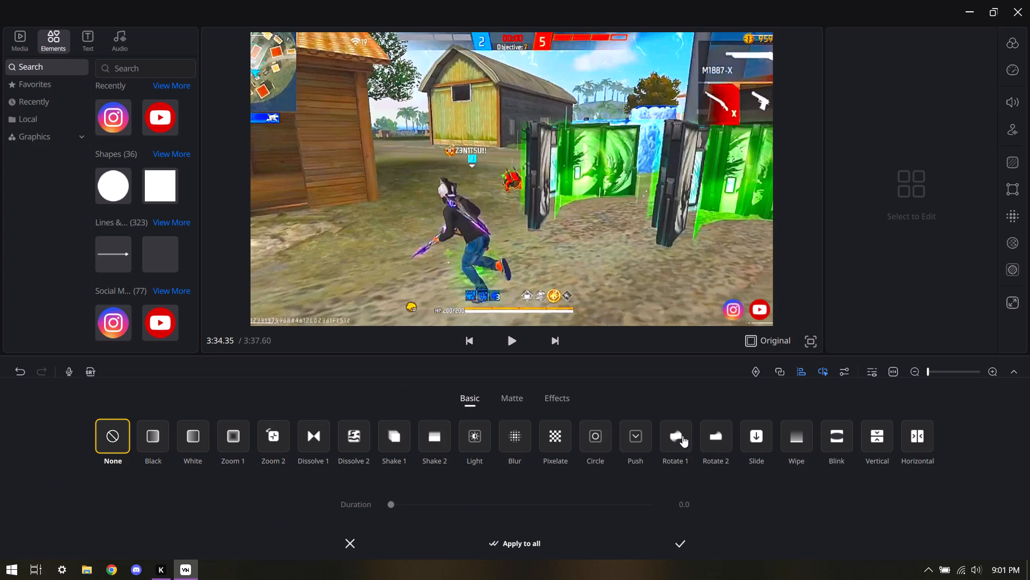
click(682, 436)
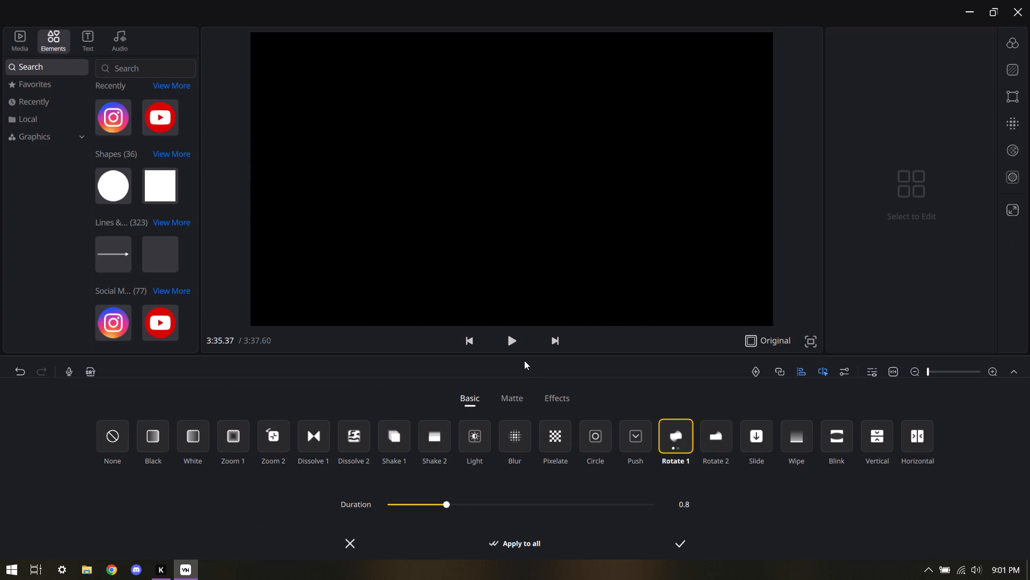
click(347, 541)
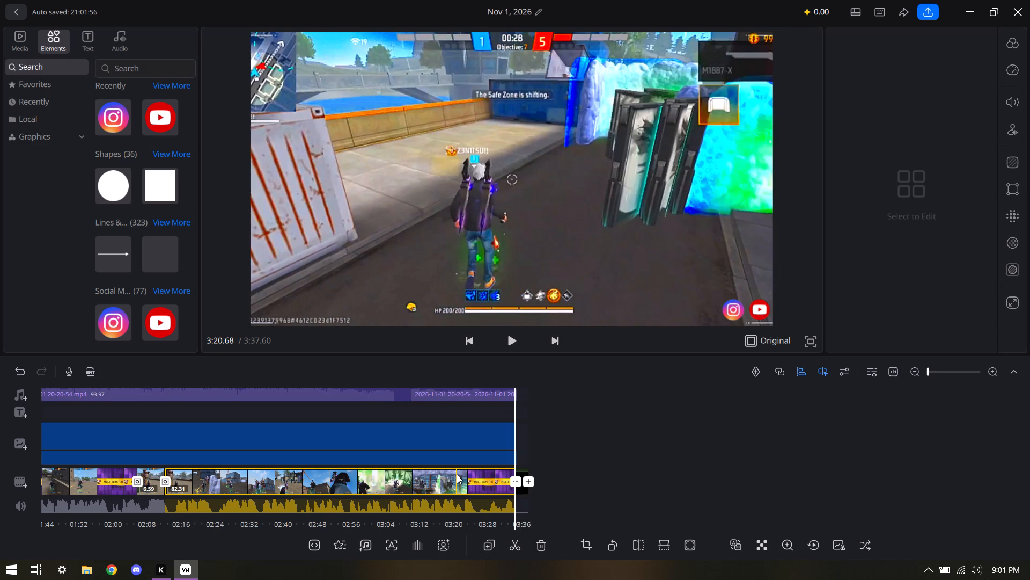
Apply a 0.8 s Pixelate transition between the last gameplay clip and the black end clip, and preview it.
ctrl+scroll(457, 474, up, 5)
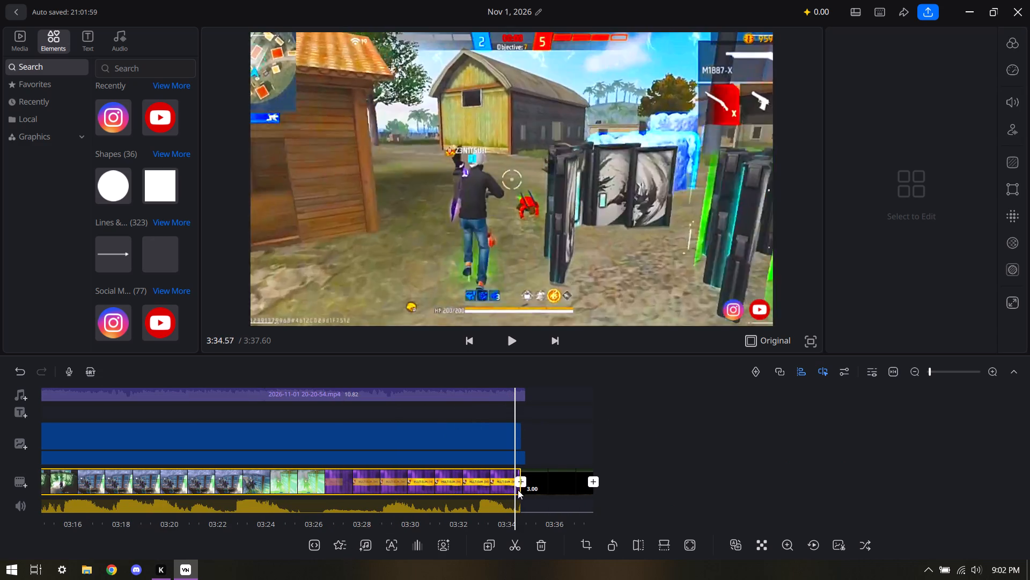
click(521, 482)
click(551, 436)
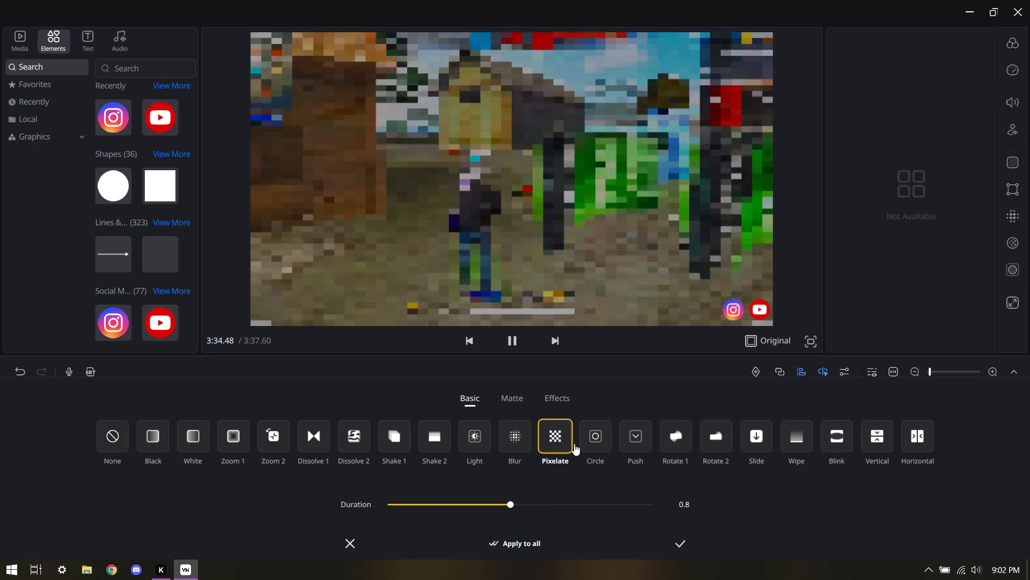
click(682, 542)
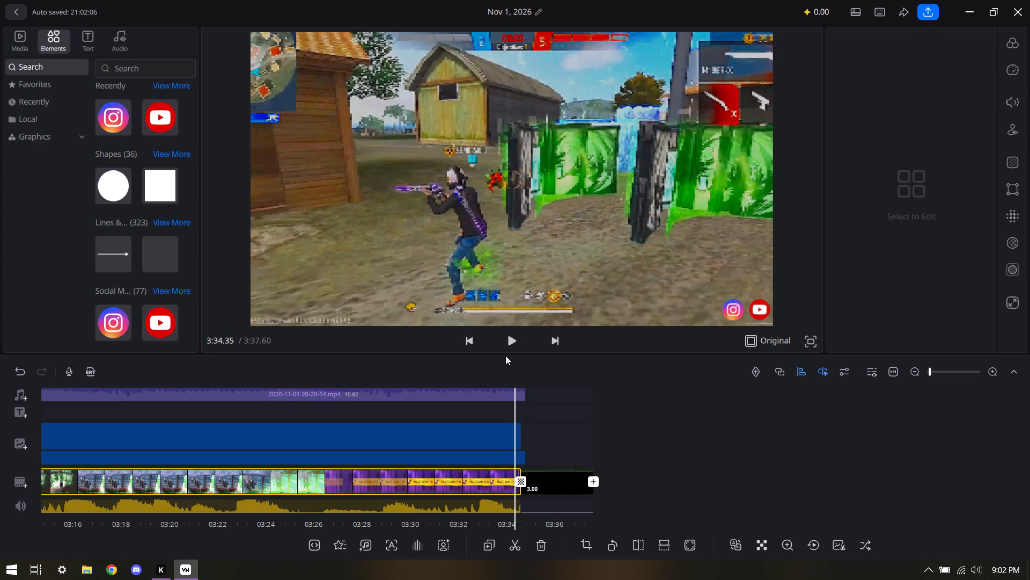
click(509, 343)
Extend the Instagram and YouTube logo overlays to the end of the black end clip.
click(490, 430)
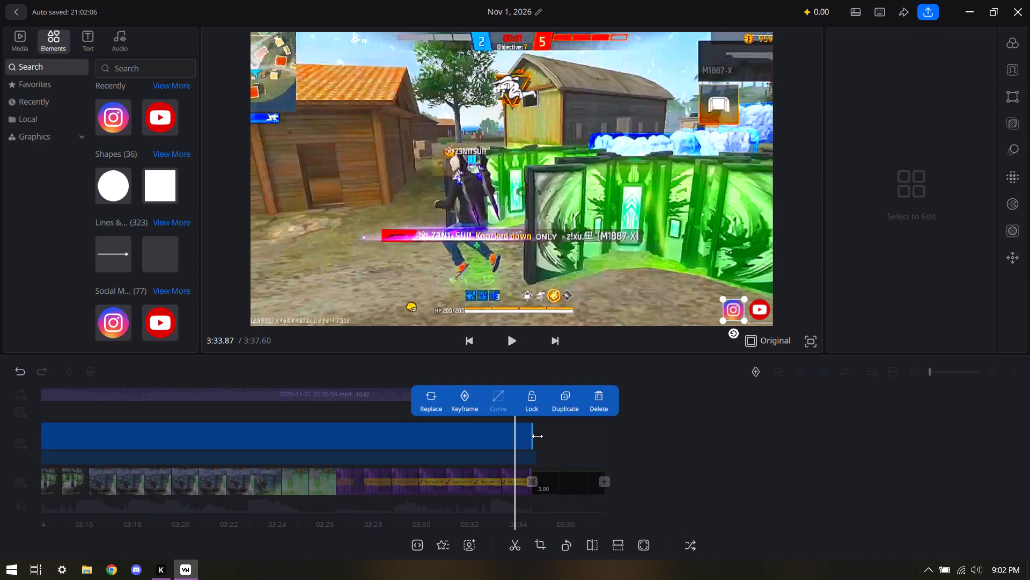
drag(538, 438, 610, 448)
click(531, 463)
drag(524, 460, 576, 458)
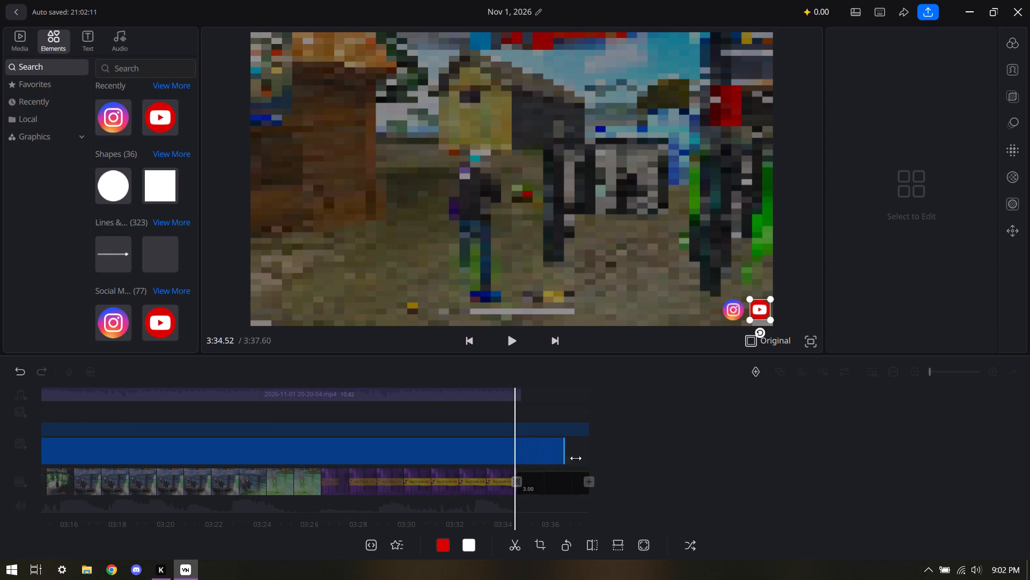
drag(576, 458, 590, 462)
click(626, 461)
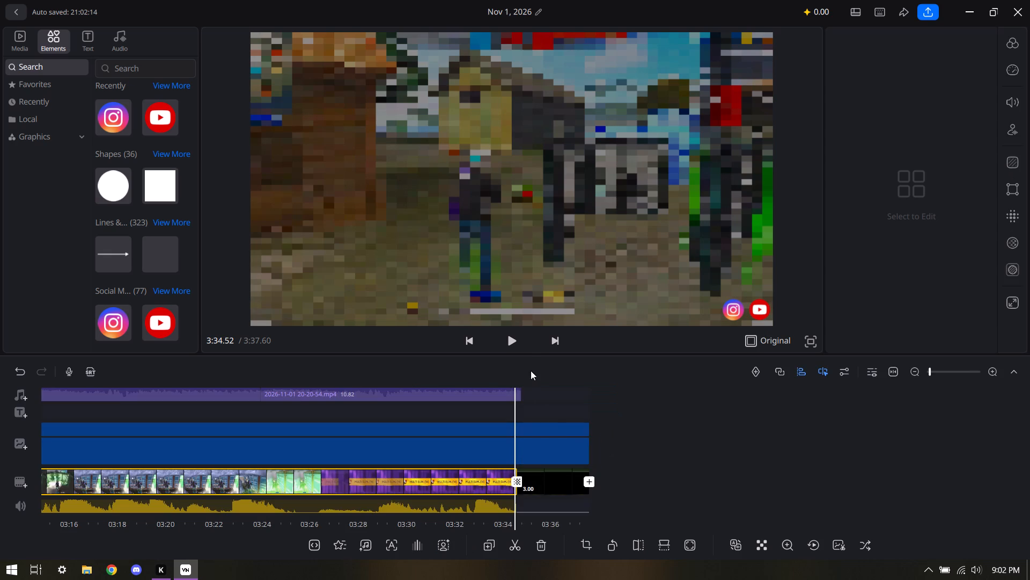
Duplicate the last music clip and place the copy directly after the original on the music track.
click(517, 336)
click(514, 333)
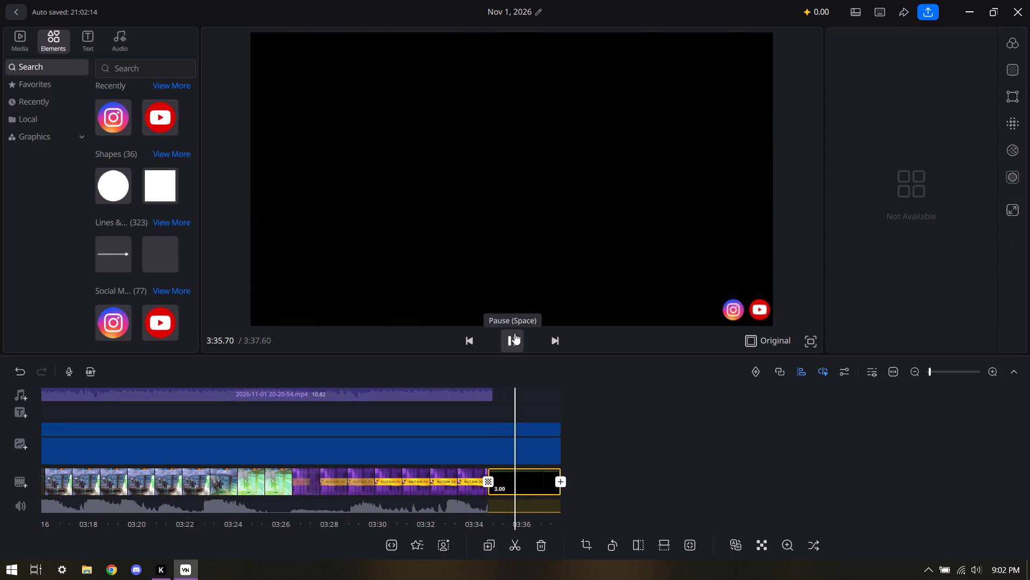
click(479, 392)
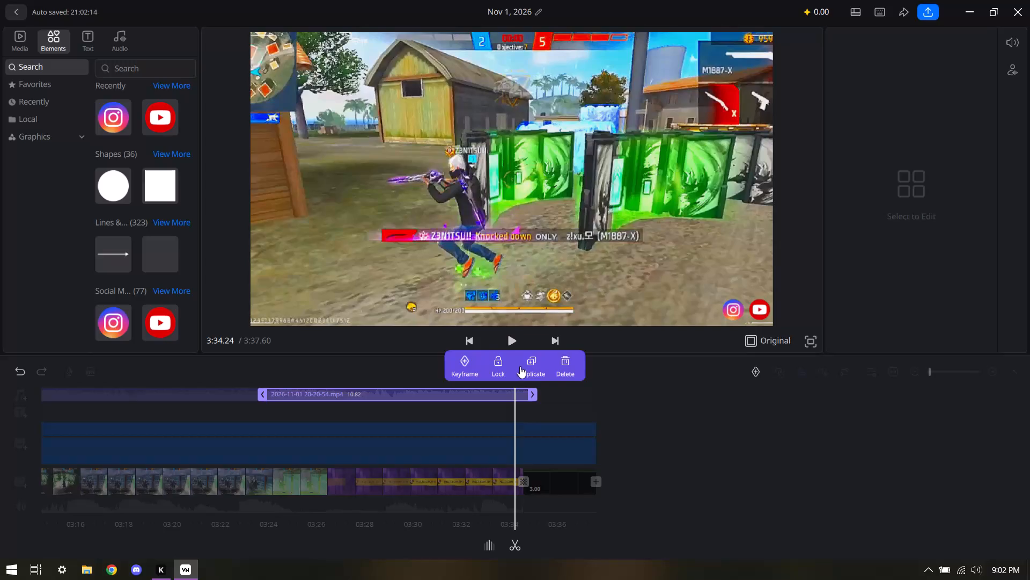
click(536, 363)
drag(493, 384, 569, 400)
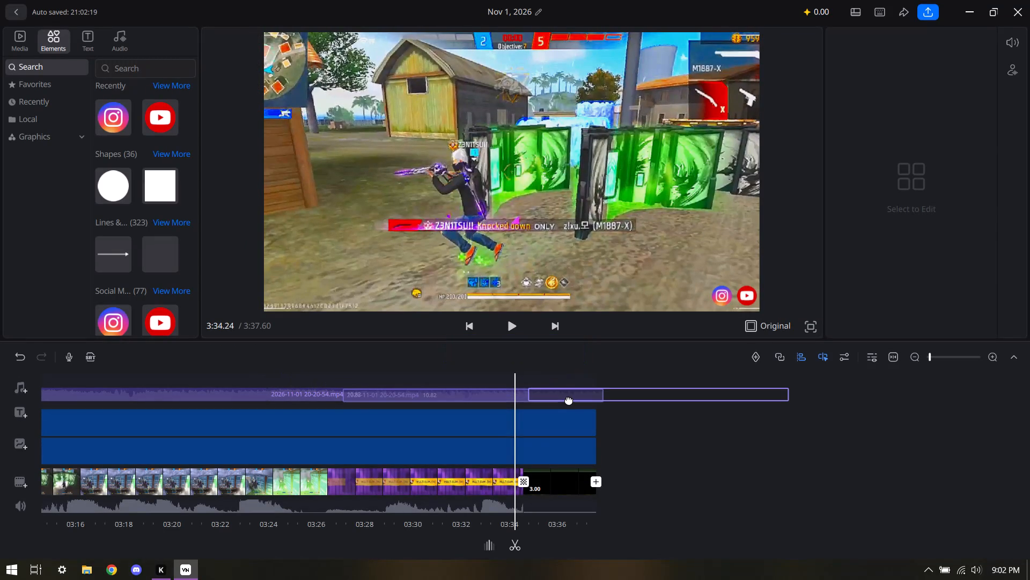
drag(569, 400, 572, 398)
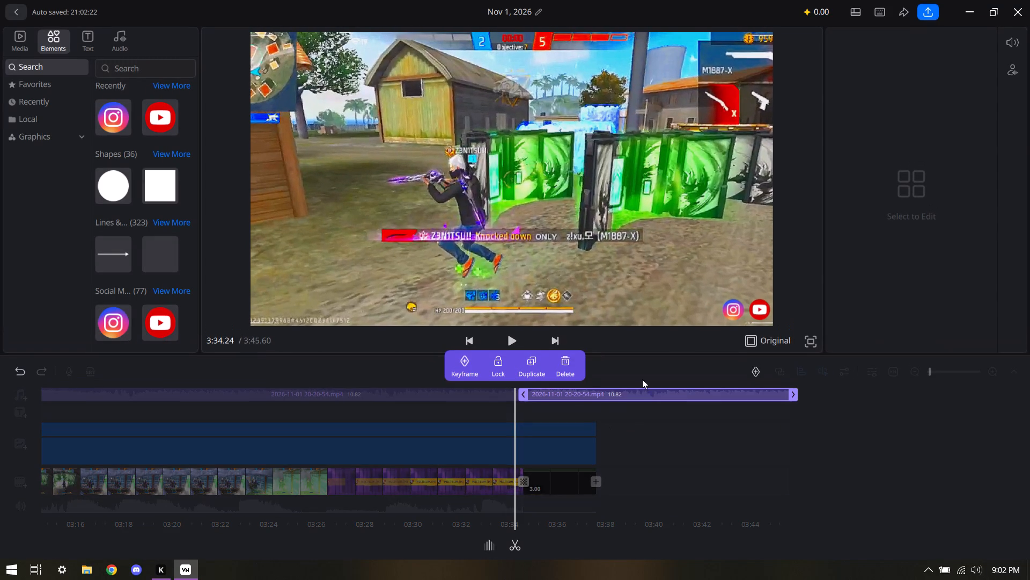
Play back the end of the montage to check the duplicated music clip over the black ending.
click(643, 378)
click(566, 396)
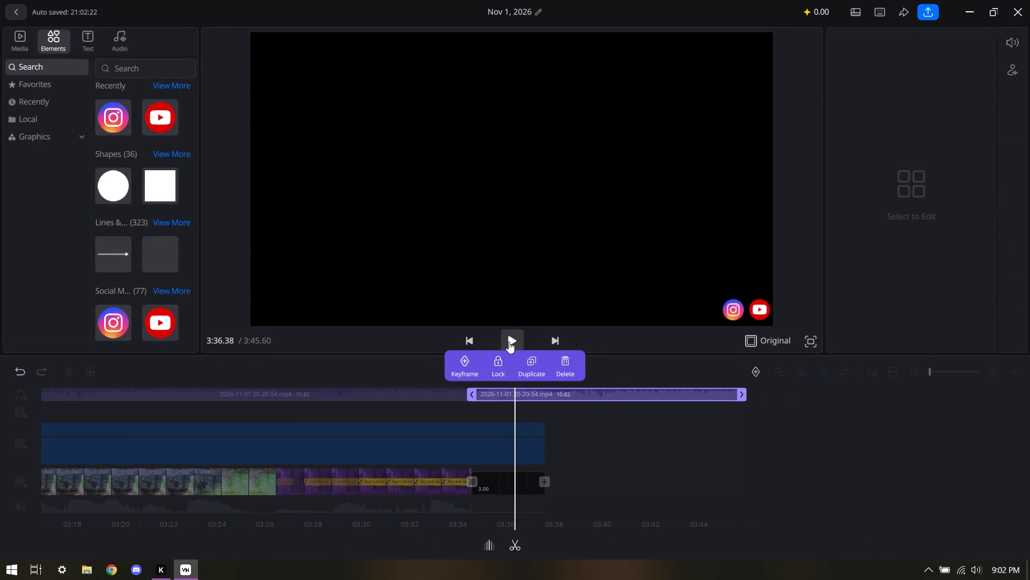
click(509, 342)
click(398, 368)
drag(400, 369, 513, 374)
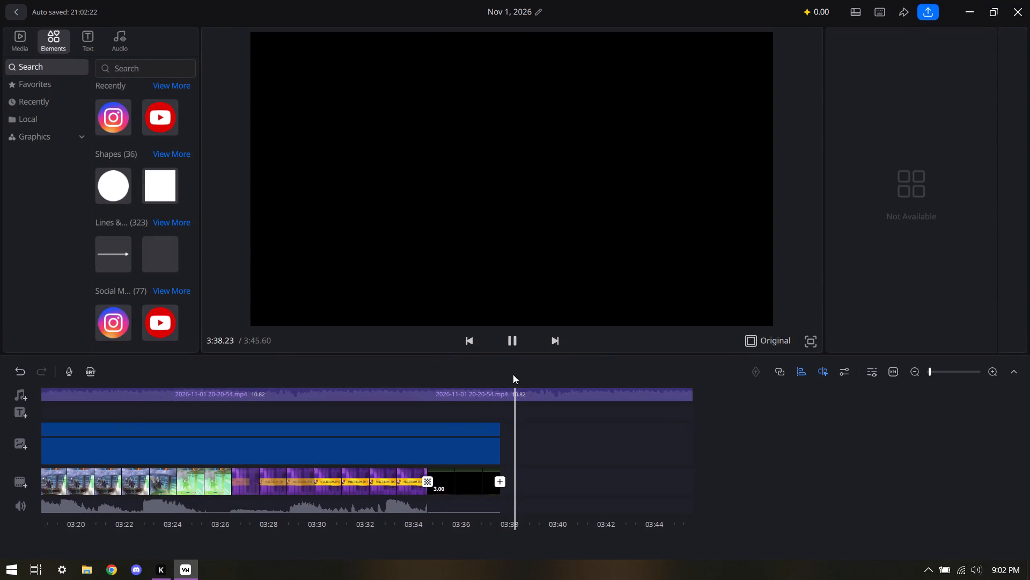
drag(513, 374, 513, 375)
drag(415, 410, 548, 411)
click(509, 340)
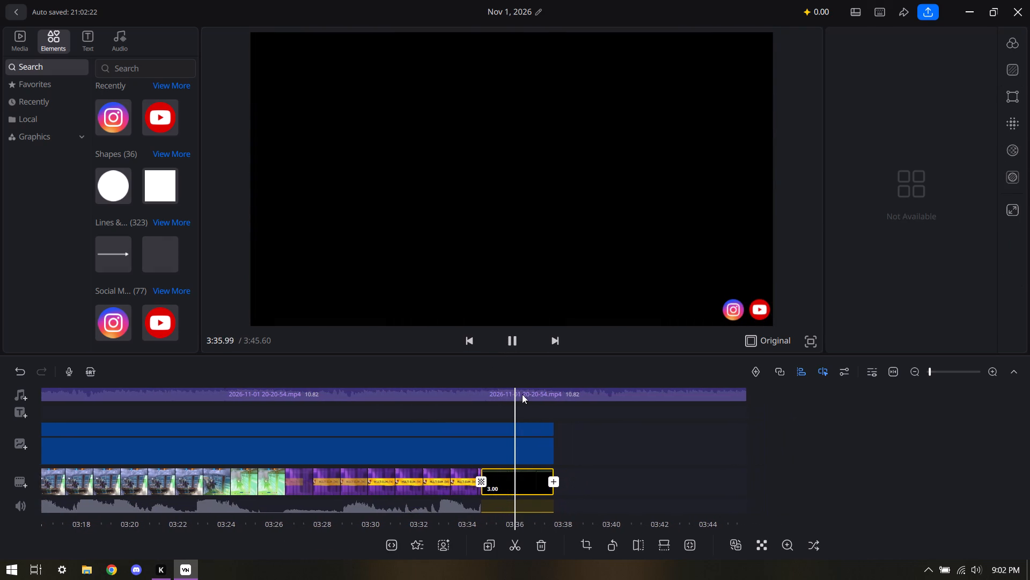
Trim the start of the duplicated music clip to leave about 4.86 s and place it directly after the preceding music clip.
click(555, 394)
drag(542, 393, 543, 390)
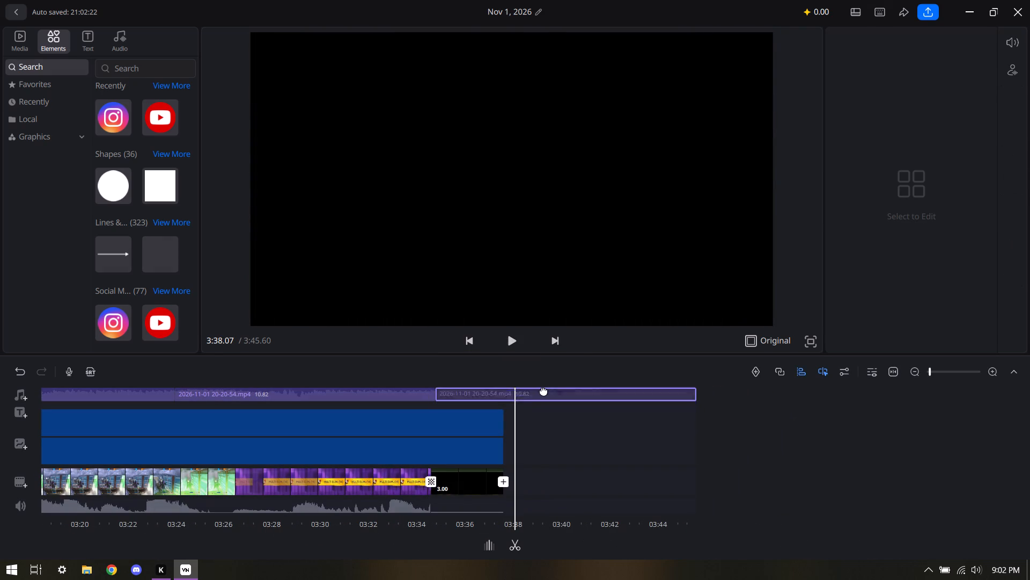
drag(543, 390, 543, 369)
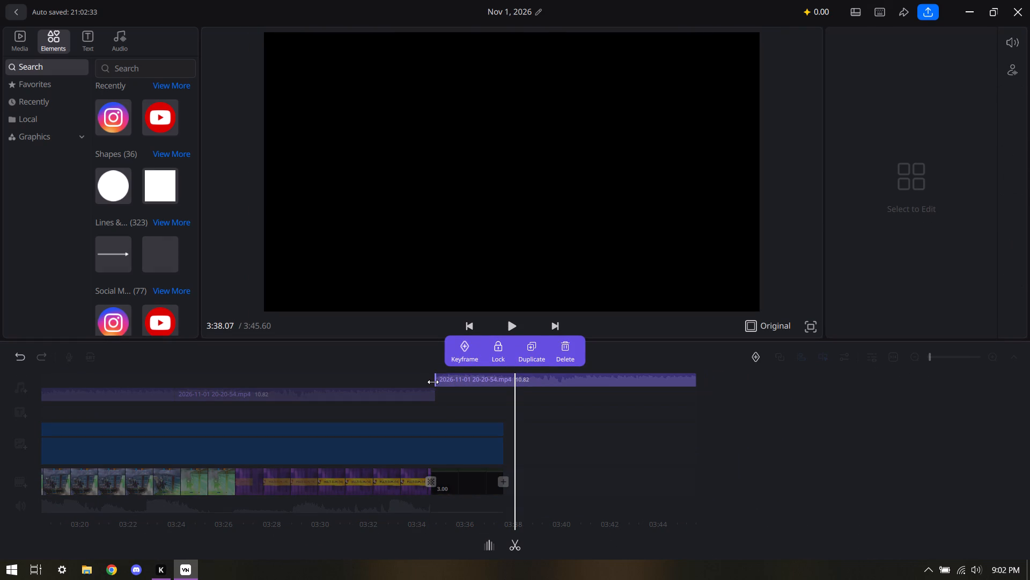
drag(433, 382, 542, 390)
drag(583, 380, 484, 390)
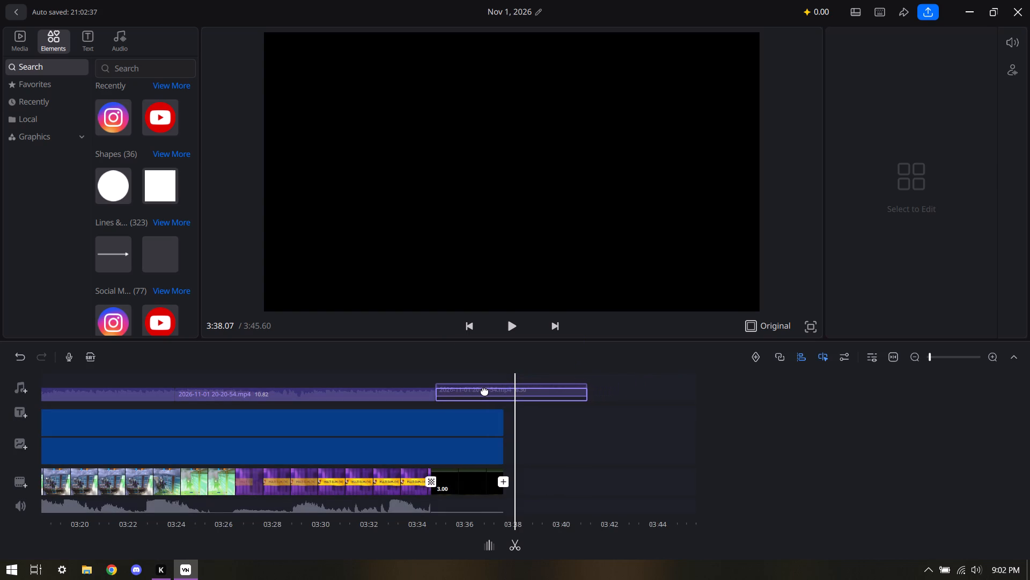
drag(484, 390, 492, 390)
drag(452, 396, 487, 401)
drag(520, 394, 467, 395)
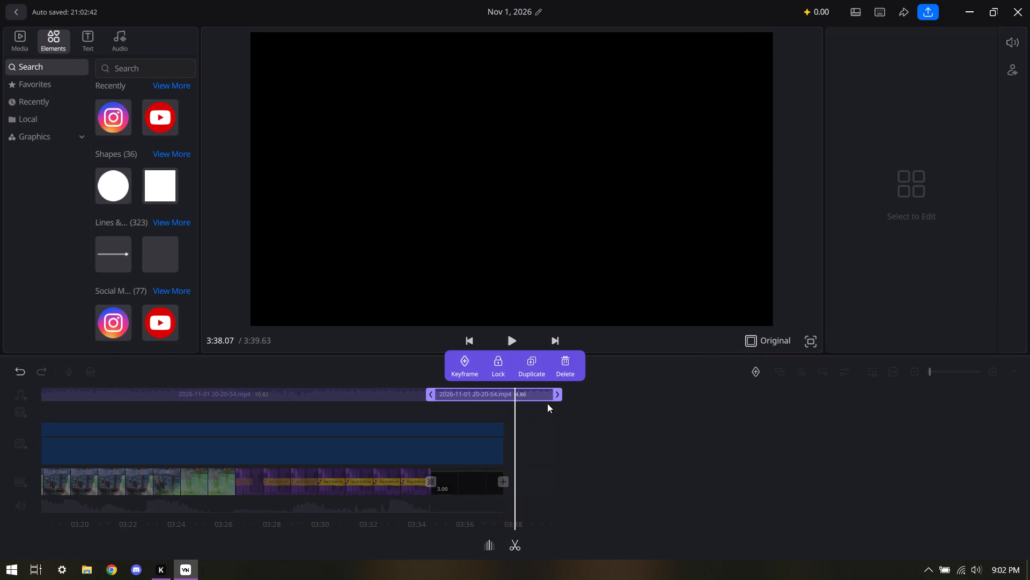
Trim the end of the duplicated music clip to the end of the black clip at 3:37.60.
drag(553, 399, 542, 398)
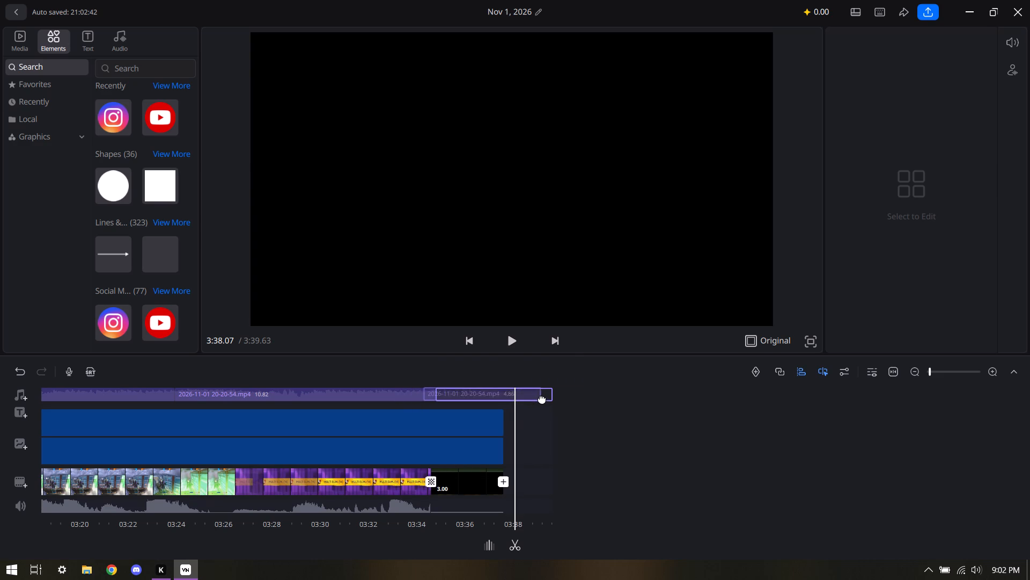
drag(542, 398, 548, 397)
drag(556, 397, 530, 398)
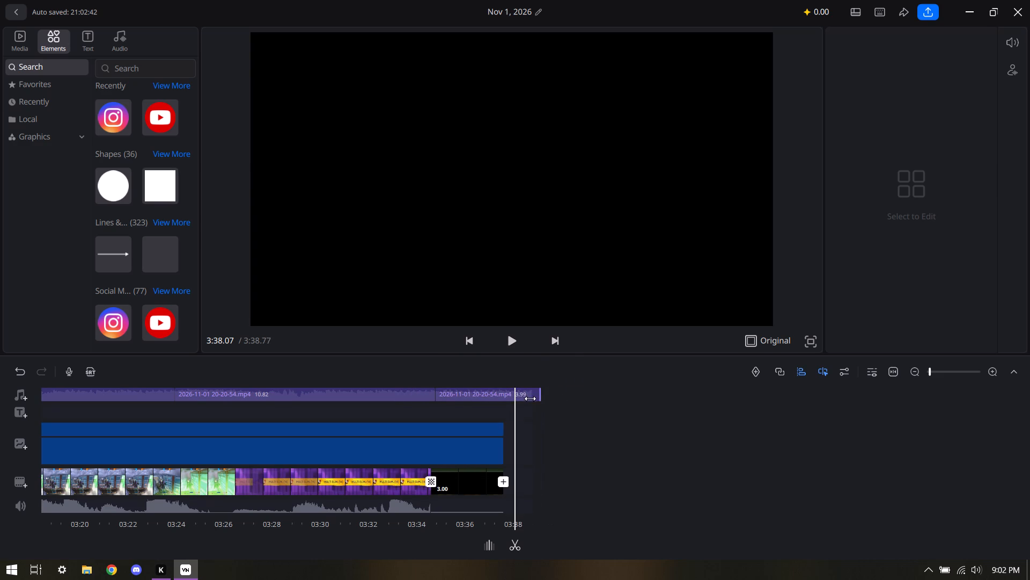
drag(530, 398, 506, 402)
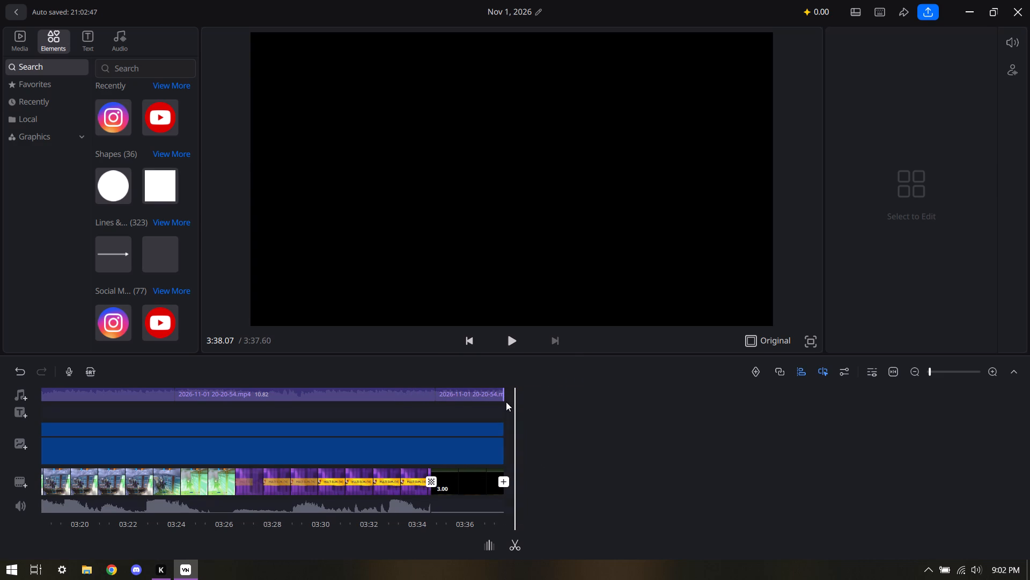
drag(506, 402, 505, 402)
Look over the whole timeline and play back parts of the final gameplay section with the music.
click(565, 410)
drag(565, 410, 673, 416)
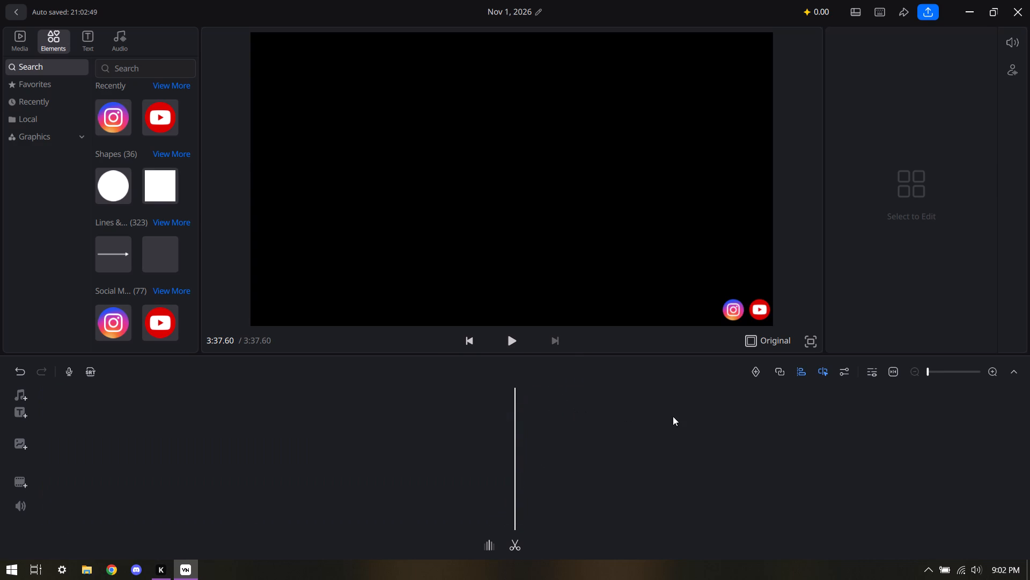
drag(673, 416, 364, 399)
click(340, 394)
click(352, 364)
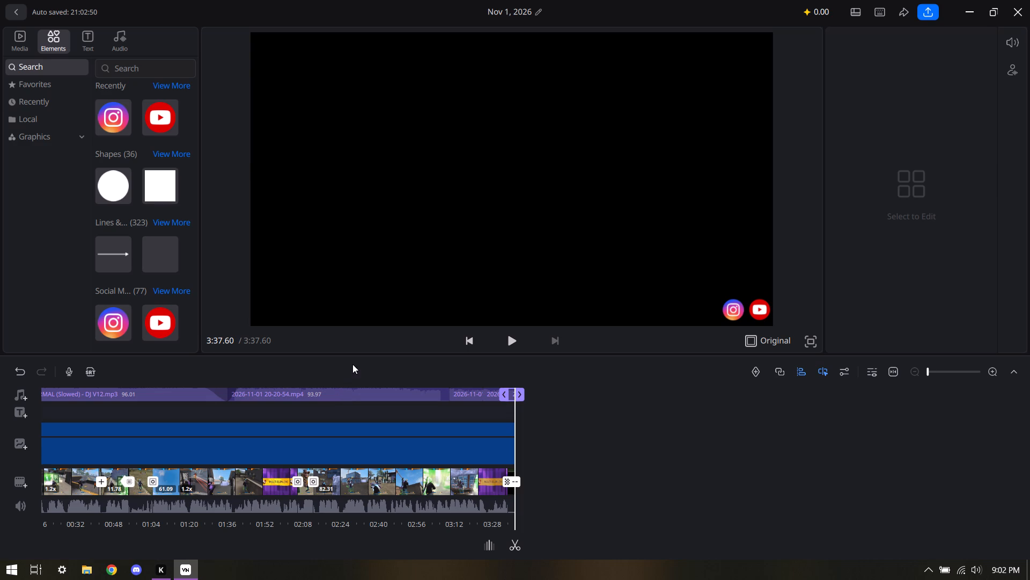
drag(363, 360, 464, 362)
drag(418, 417, 561, 412)
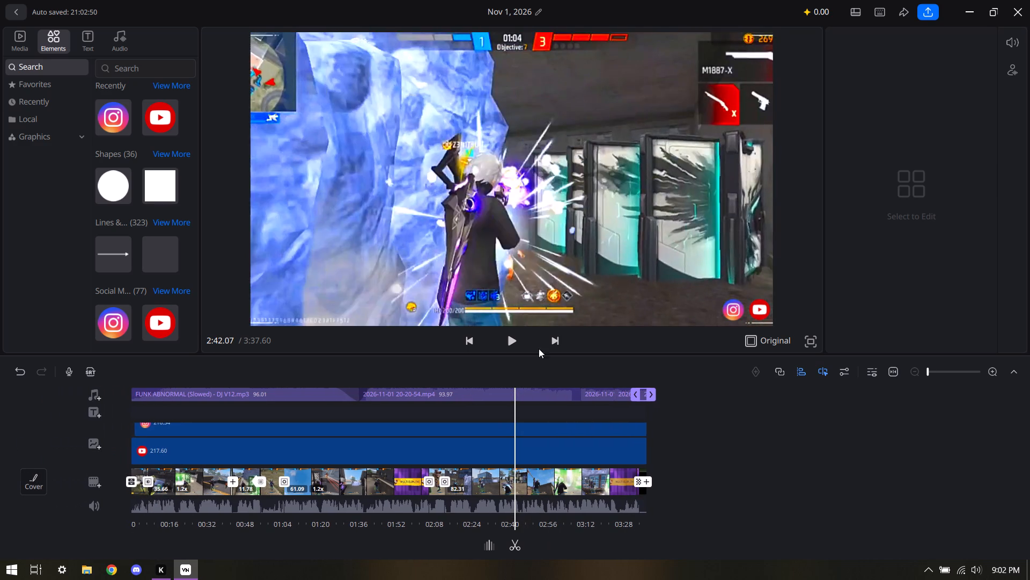
click(510, 339)
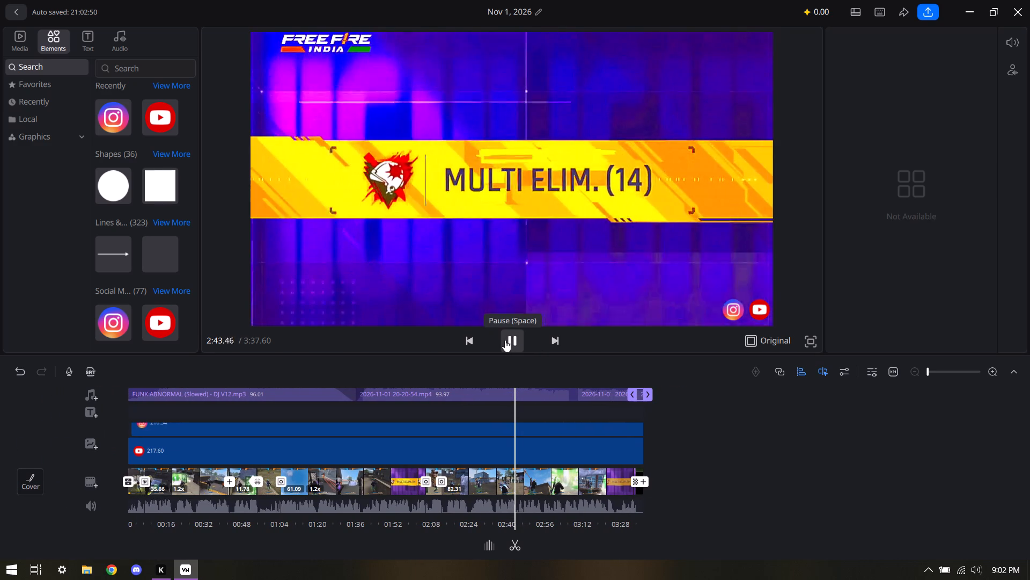
drag(565, 374, 490, 385)
drag(506, 418, 431, 410)
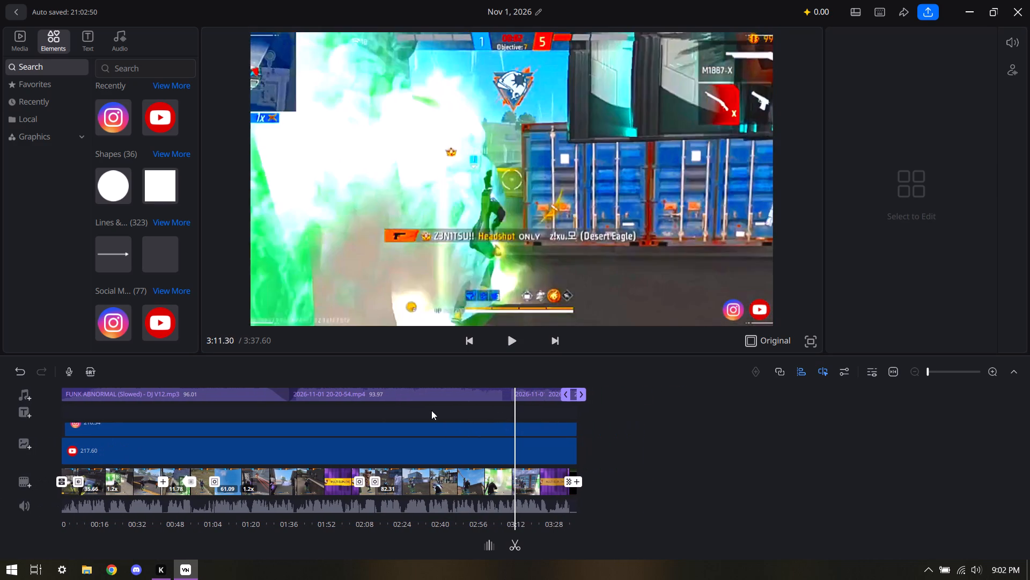
drag(431, 410, 420, 409)
click(629, 395)
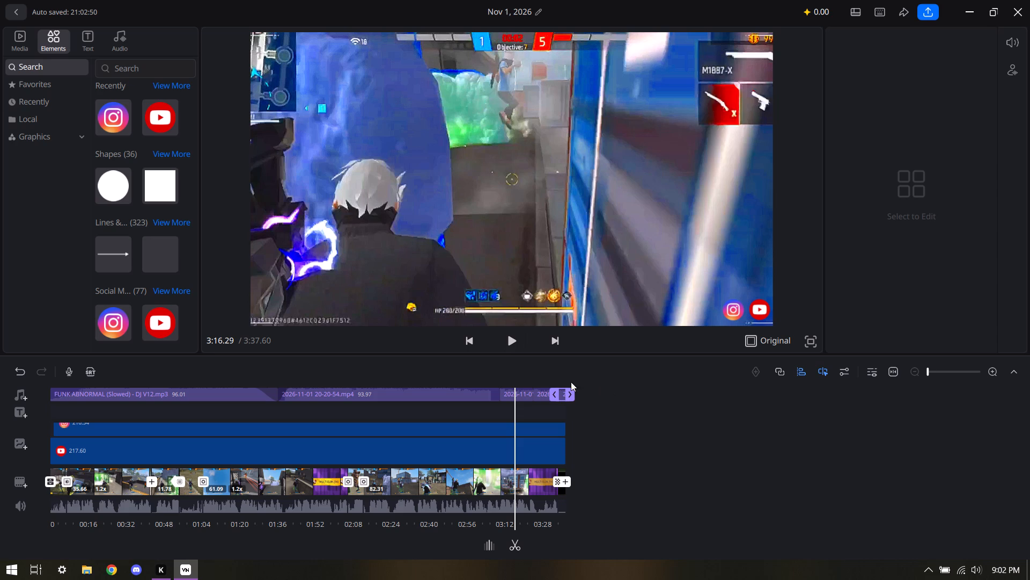
click(516, 338)
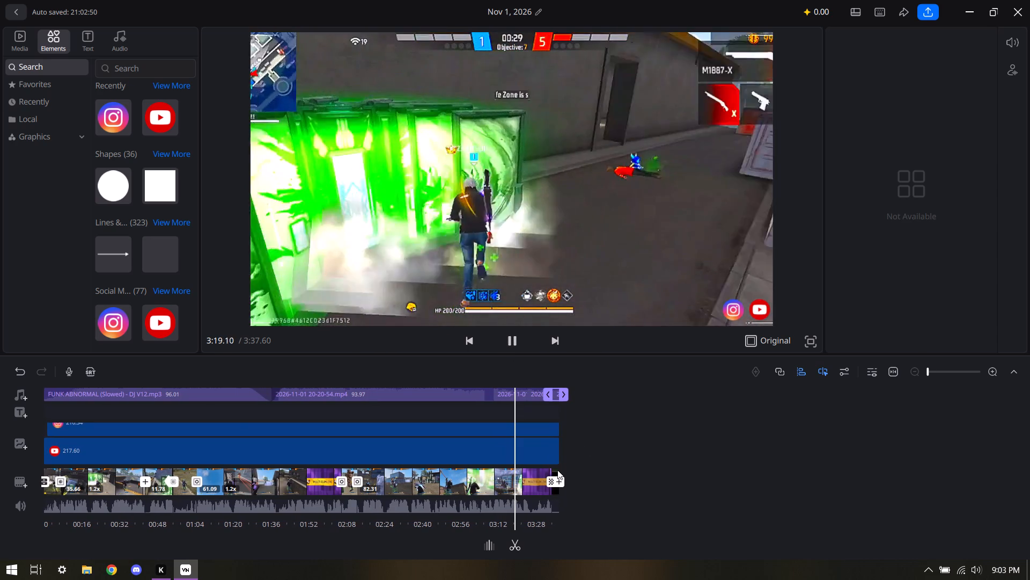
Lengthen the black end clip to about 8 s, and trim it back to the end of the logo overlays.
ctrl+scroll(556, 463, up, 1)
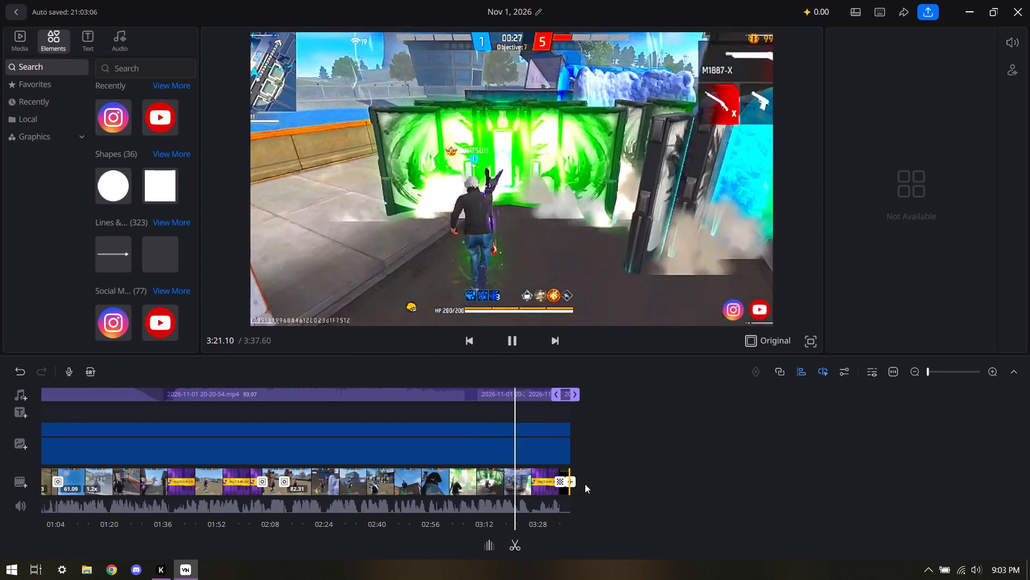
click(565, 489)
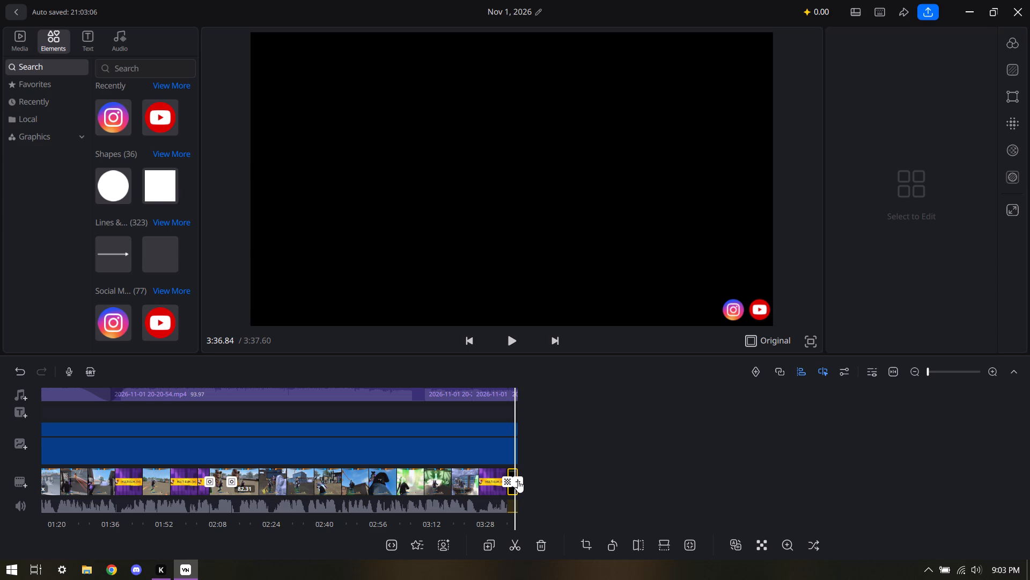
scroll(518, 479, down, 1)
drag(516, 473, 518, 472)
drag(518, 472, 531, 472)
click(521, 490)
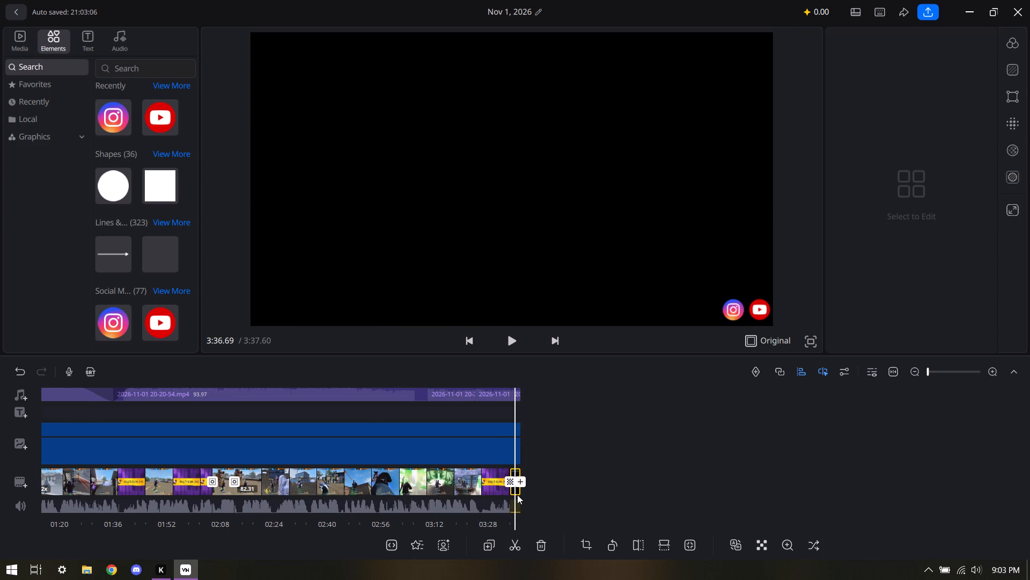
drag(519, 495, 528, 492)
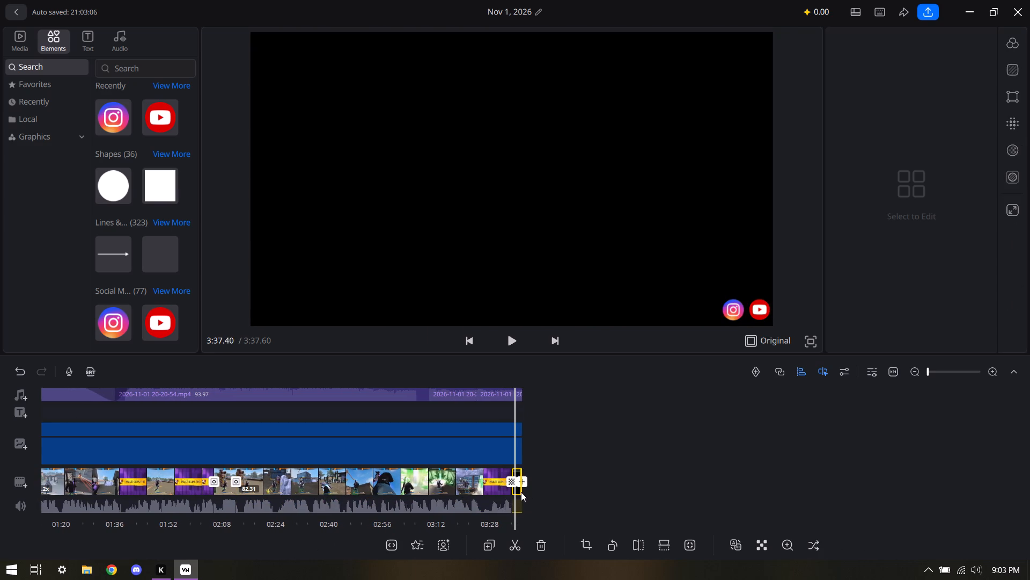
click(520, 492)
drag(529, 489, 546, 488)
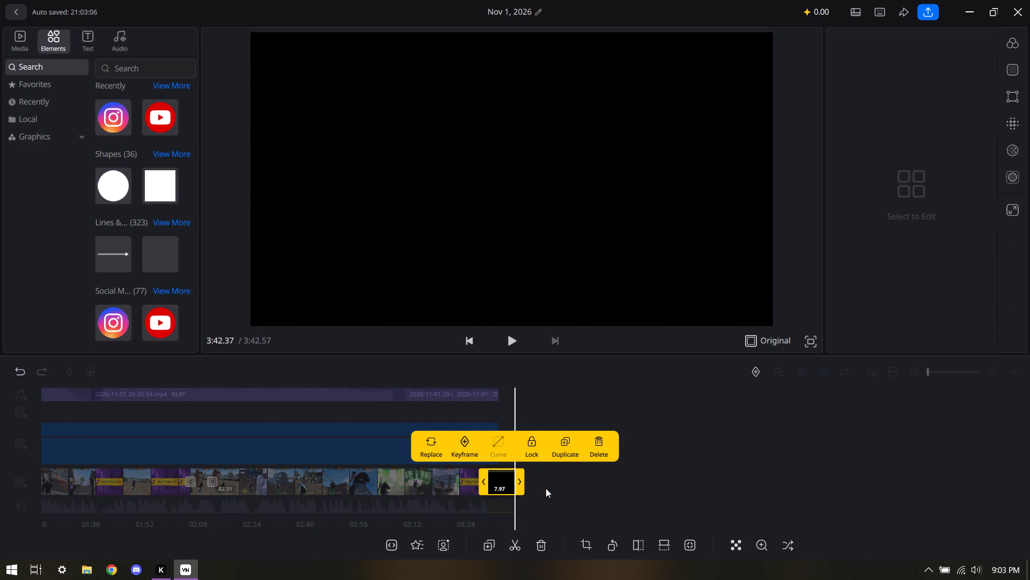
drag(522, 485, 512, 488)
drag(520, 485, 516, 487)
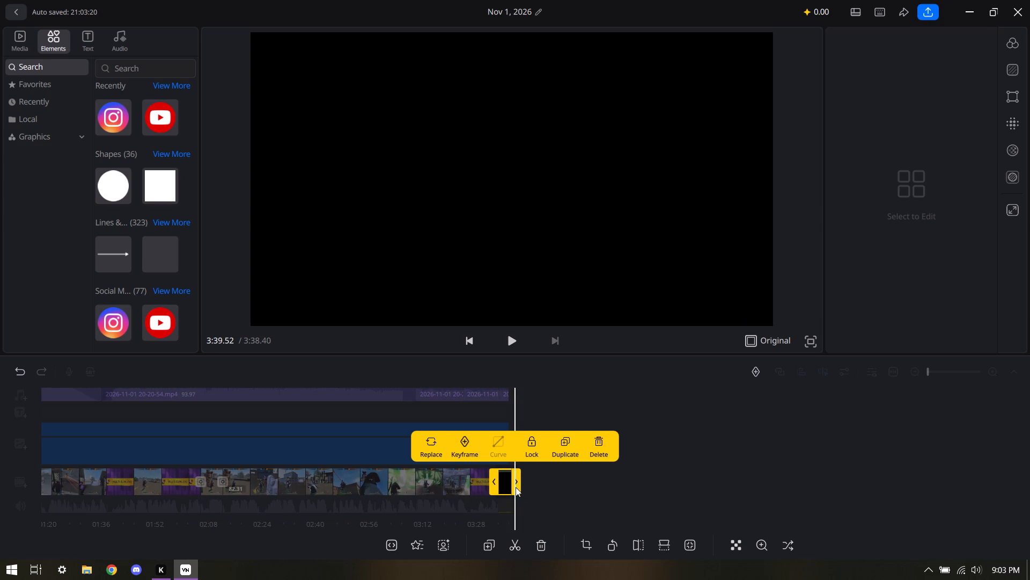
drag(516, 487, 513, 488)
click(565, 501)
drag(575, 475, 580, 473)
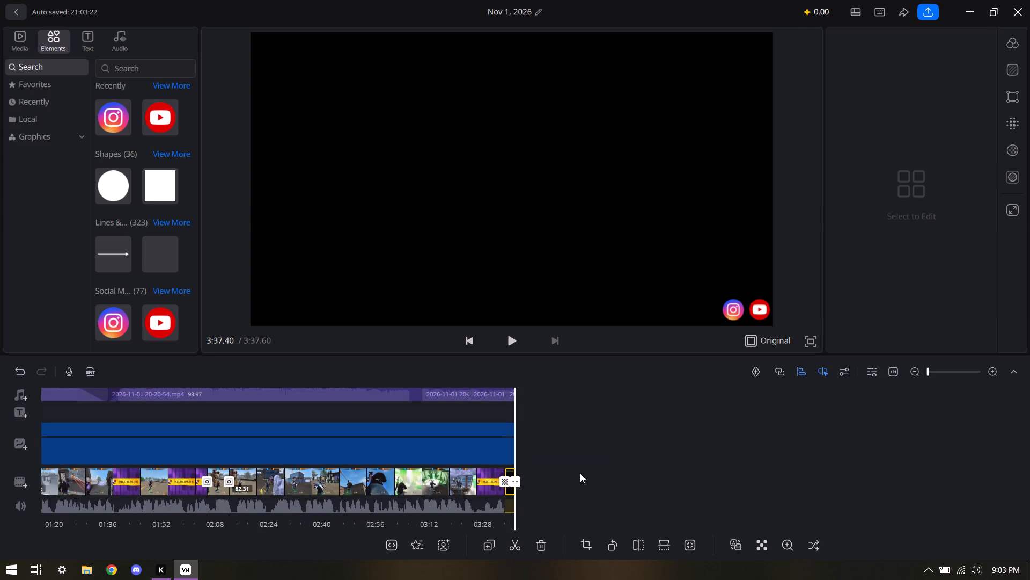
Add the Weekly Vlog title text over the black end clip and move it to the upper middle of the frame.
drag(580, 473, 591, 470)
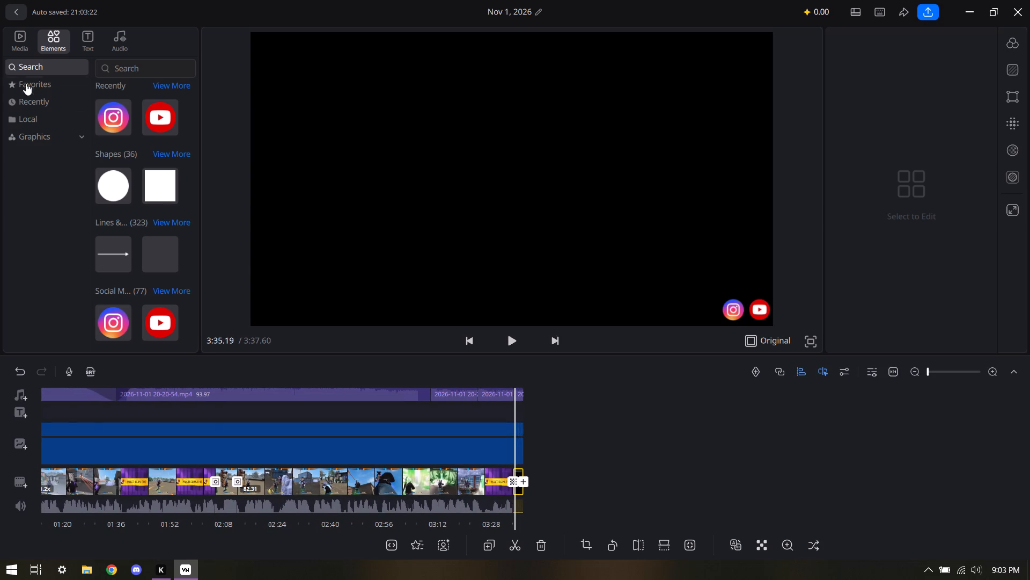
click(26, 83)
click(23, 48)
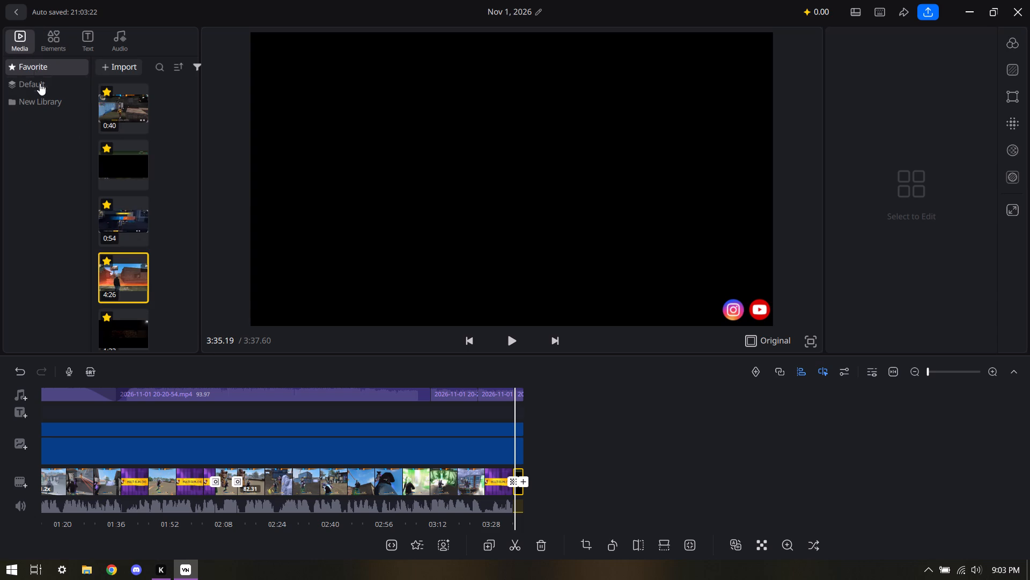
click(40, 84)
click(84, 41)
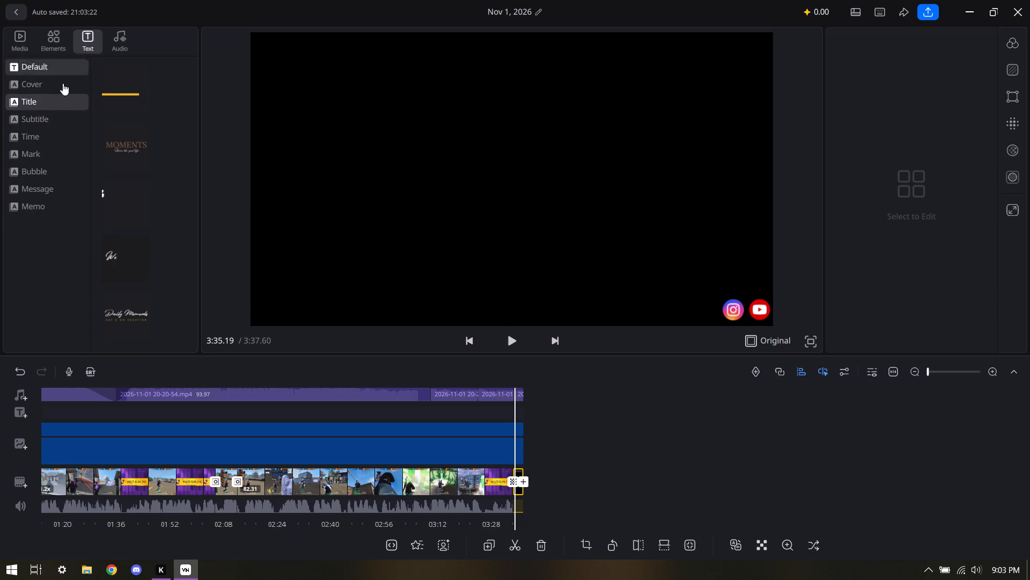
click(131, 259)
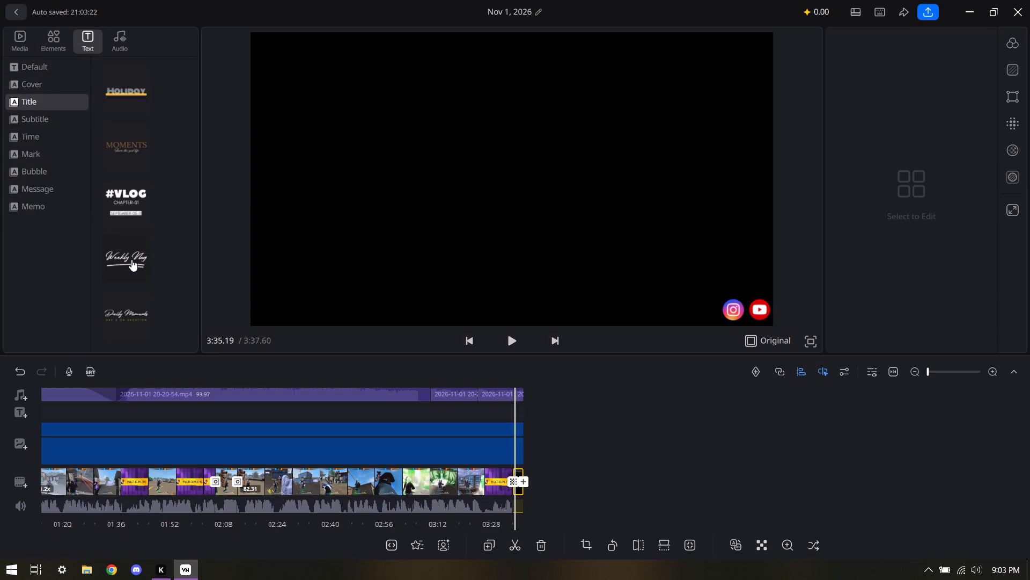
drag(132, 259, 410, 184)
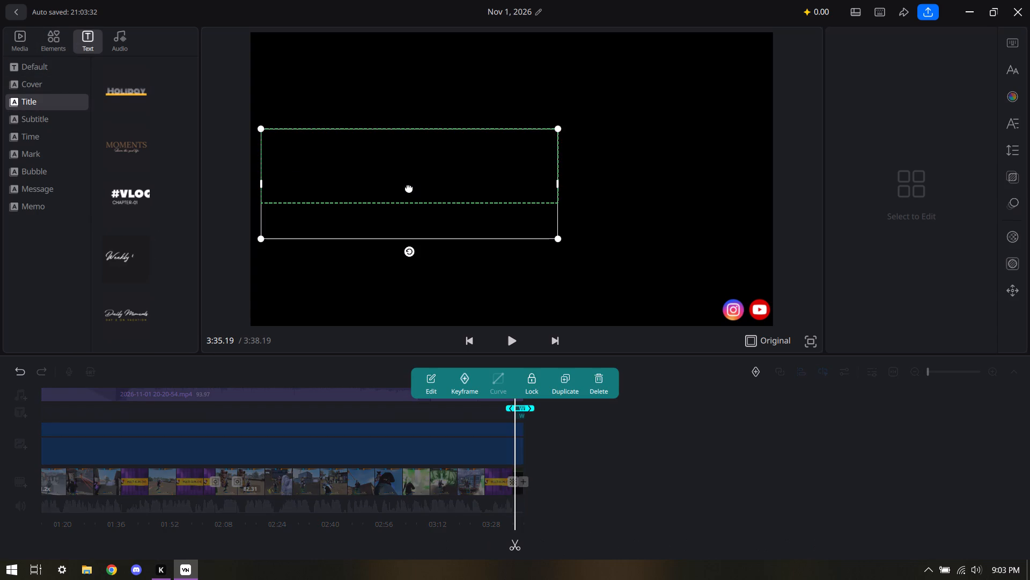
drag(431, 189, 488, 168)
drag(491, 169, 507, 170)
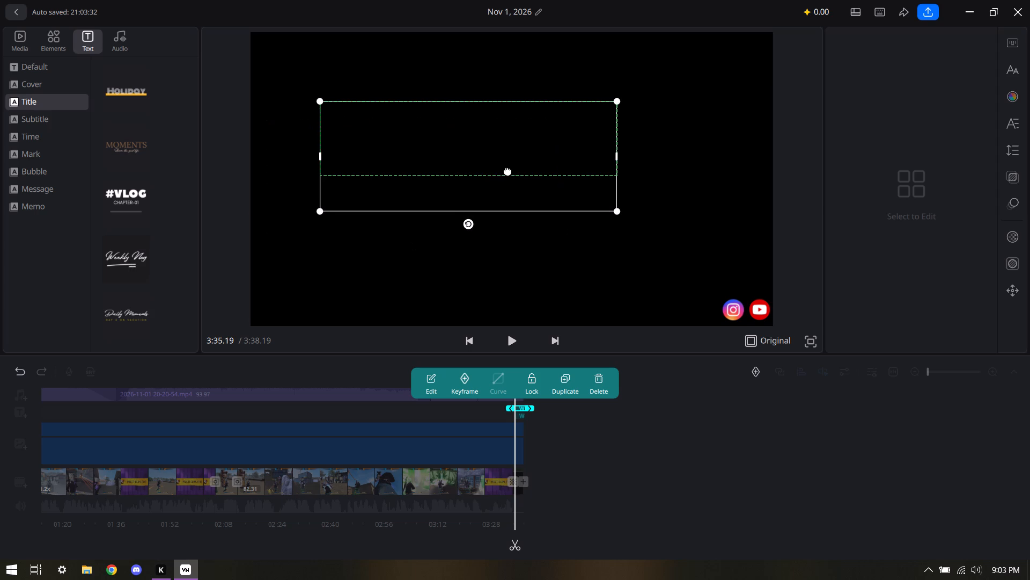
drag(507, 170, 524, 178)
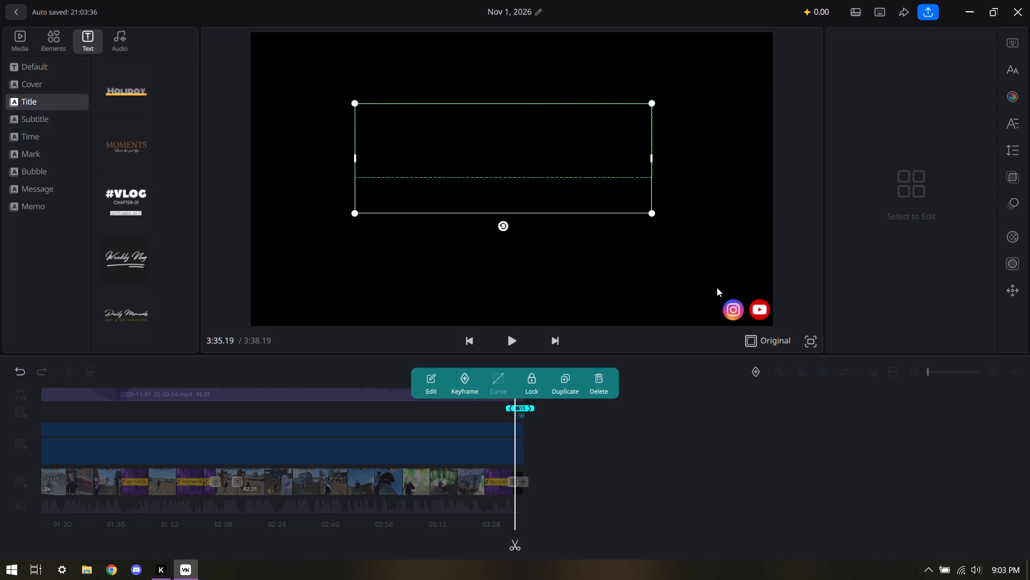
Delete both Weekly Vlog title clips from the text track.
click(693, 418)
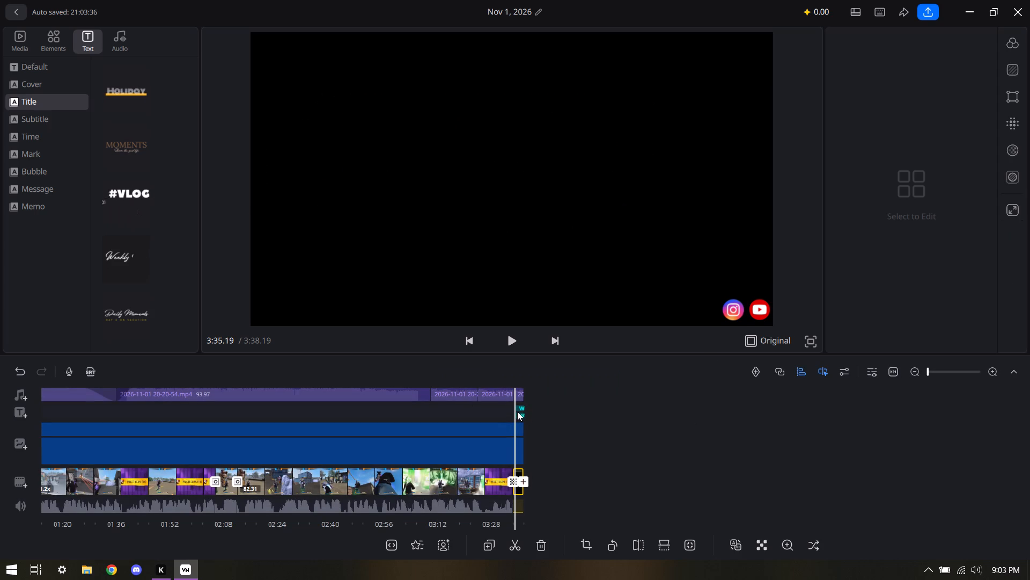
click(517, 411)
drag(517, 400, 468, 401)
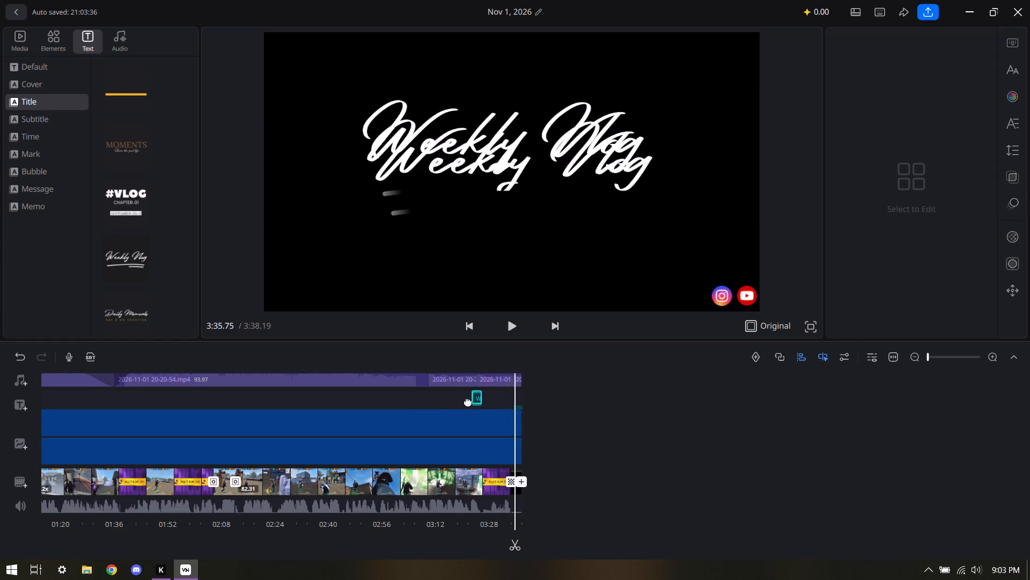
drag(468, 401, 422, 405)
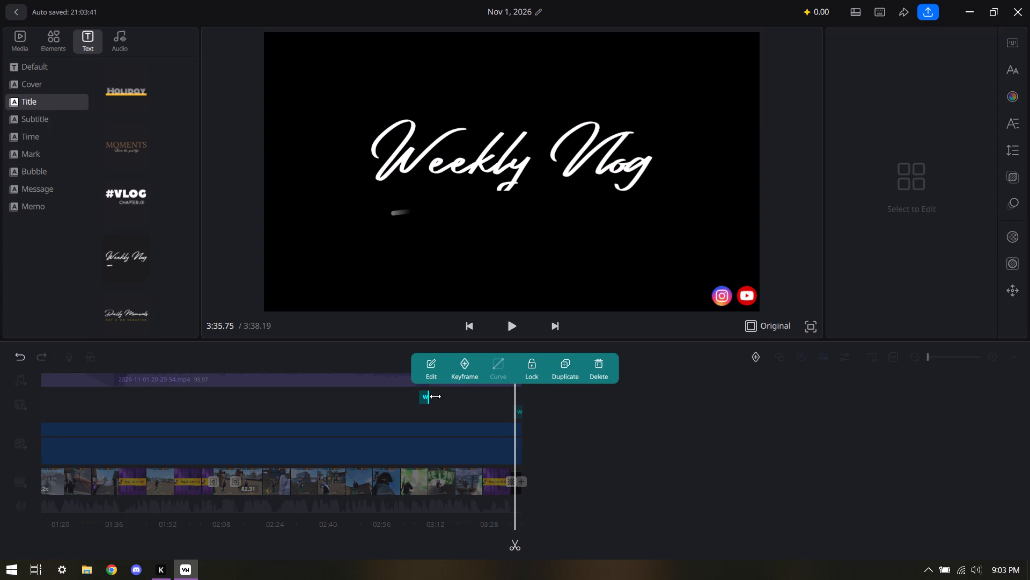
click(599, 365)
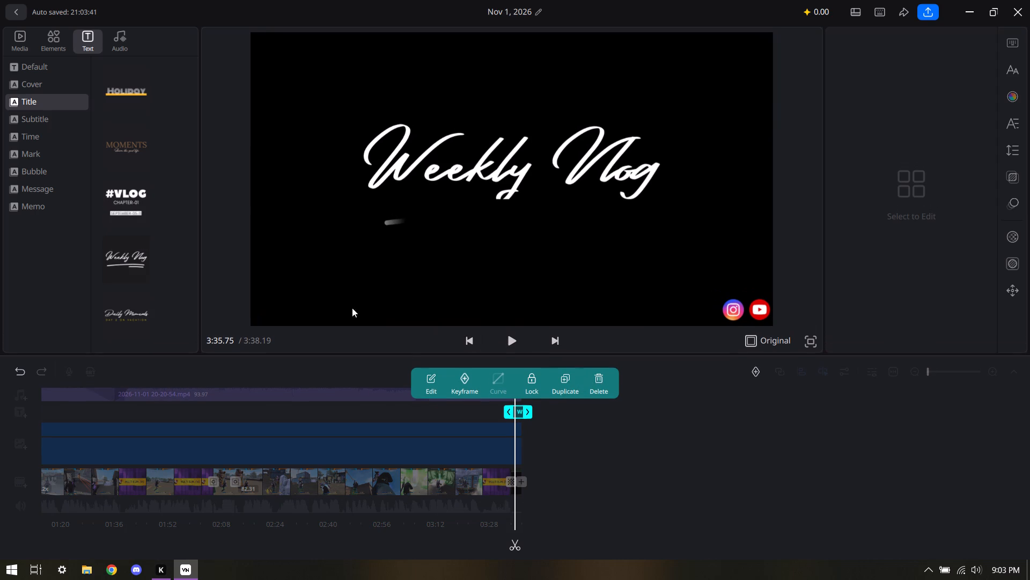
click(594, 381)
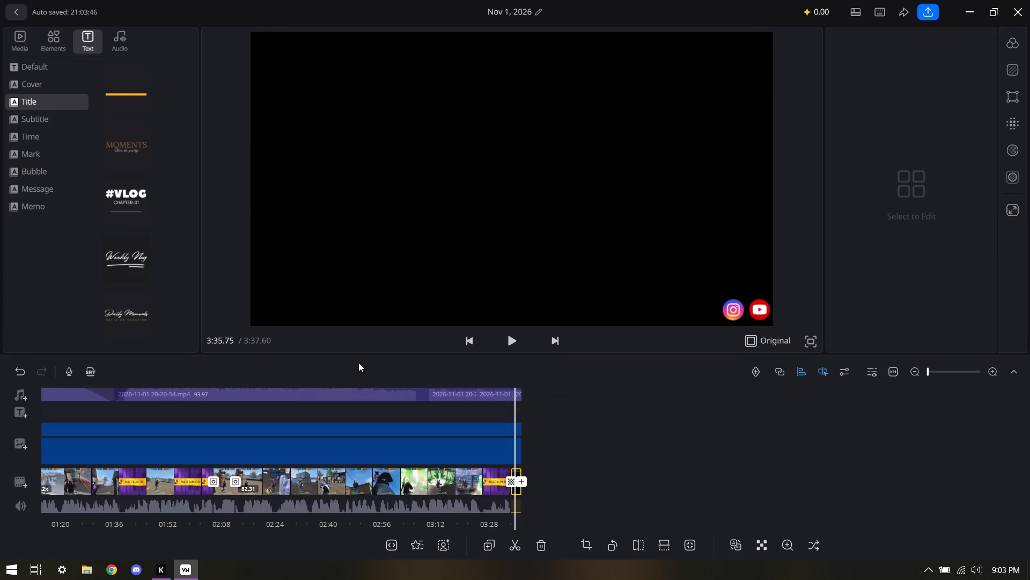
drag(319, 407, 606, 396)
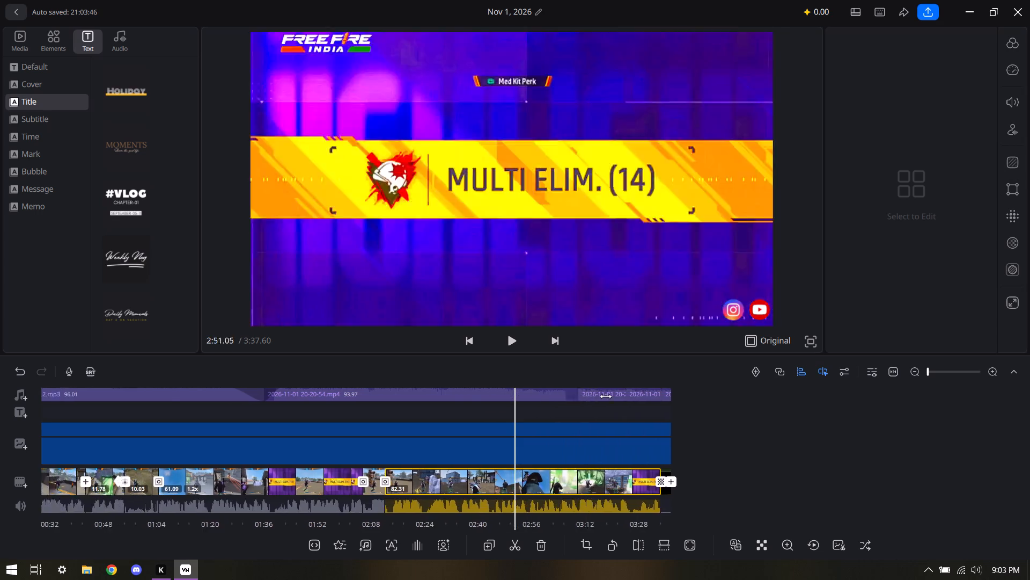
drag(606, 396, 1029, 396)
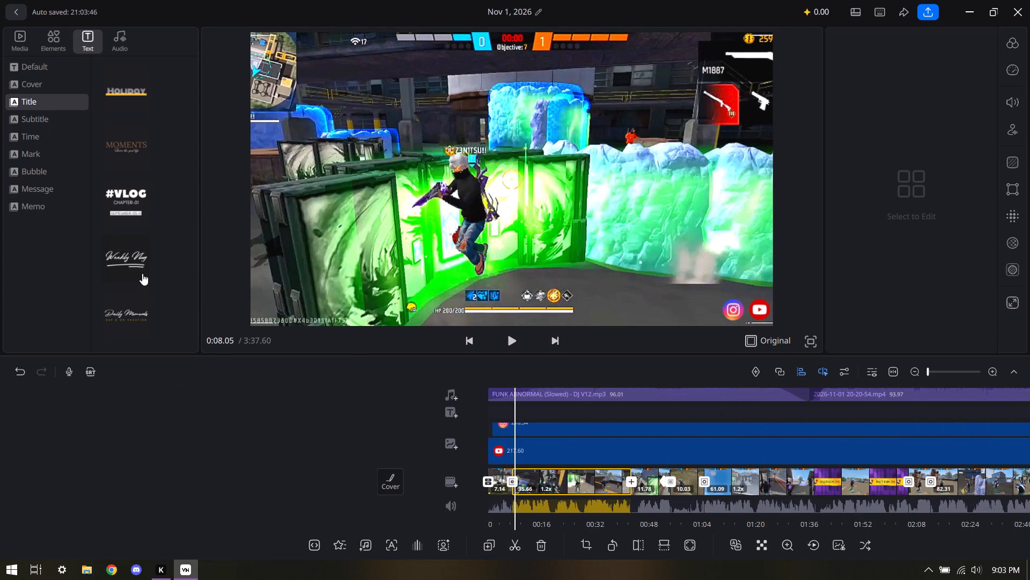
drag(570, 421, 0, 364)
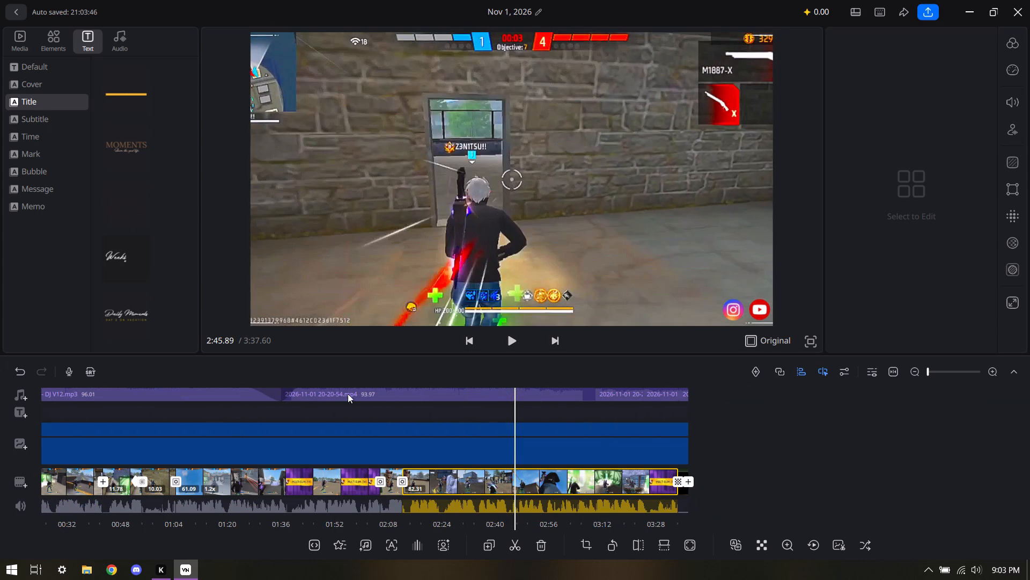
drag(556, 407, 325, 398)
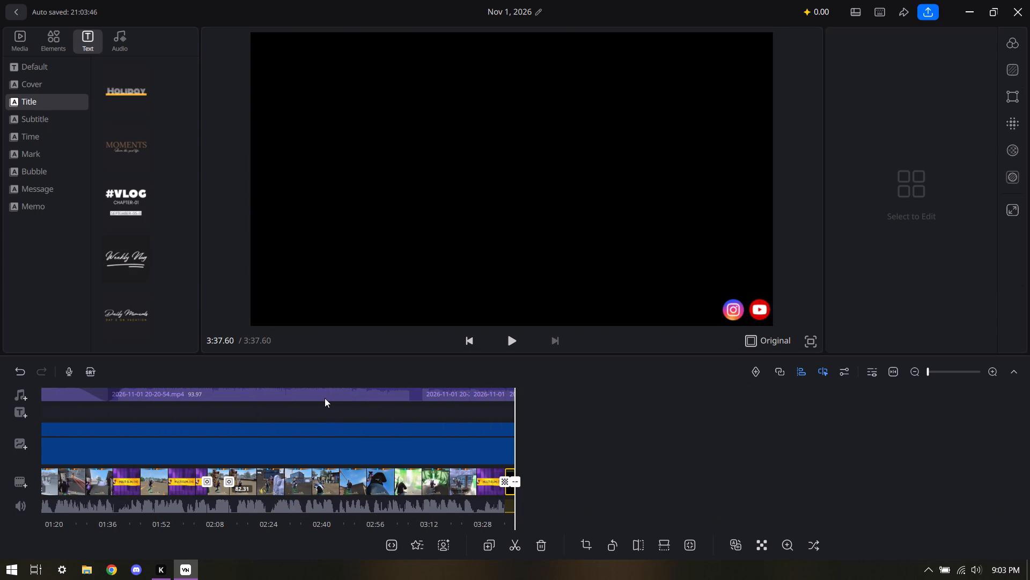
Place a single Weekly Vlog title over the black end clip at about 3:35 and check its animation.
drag(325, 398, 384, 396)
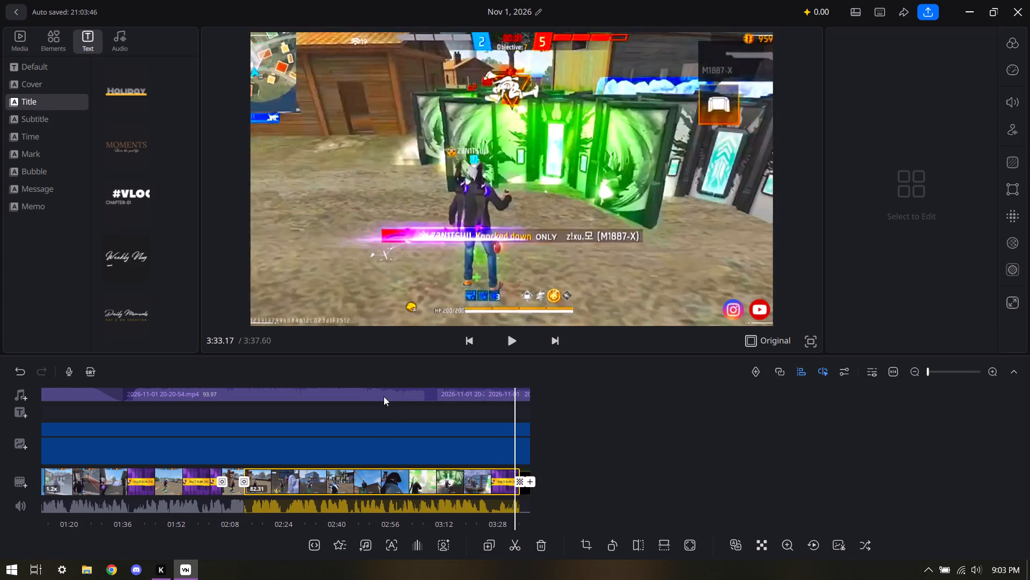
drag(384, 396, 378, 396)
drag(132, 253, 426, 194)
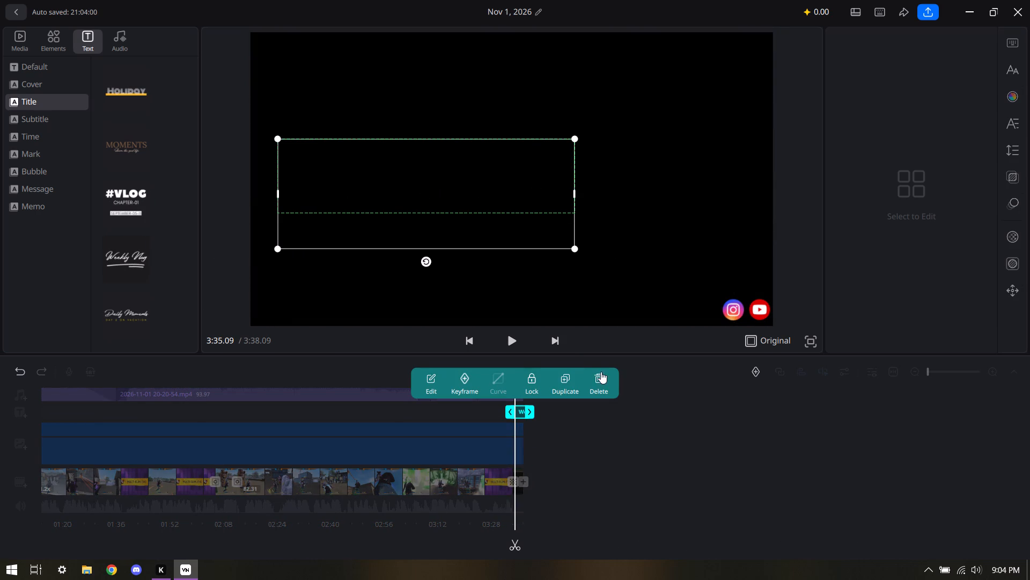
click(649, 434)
drag(595, 415, 578, 417)
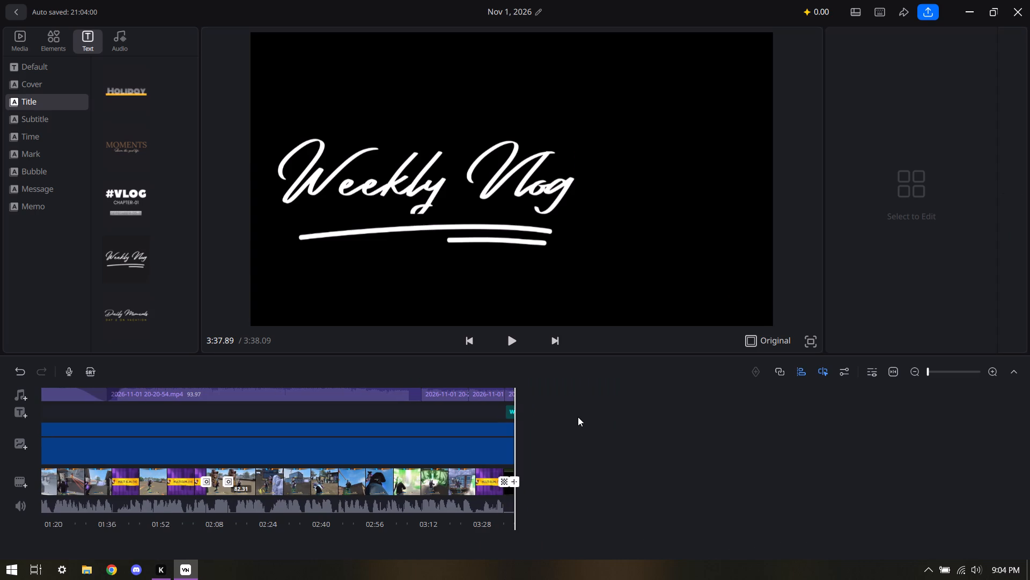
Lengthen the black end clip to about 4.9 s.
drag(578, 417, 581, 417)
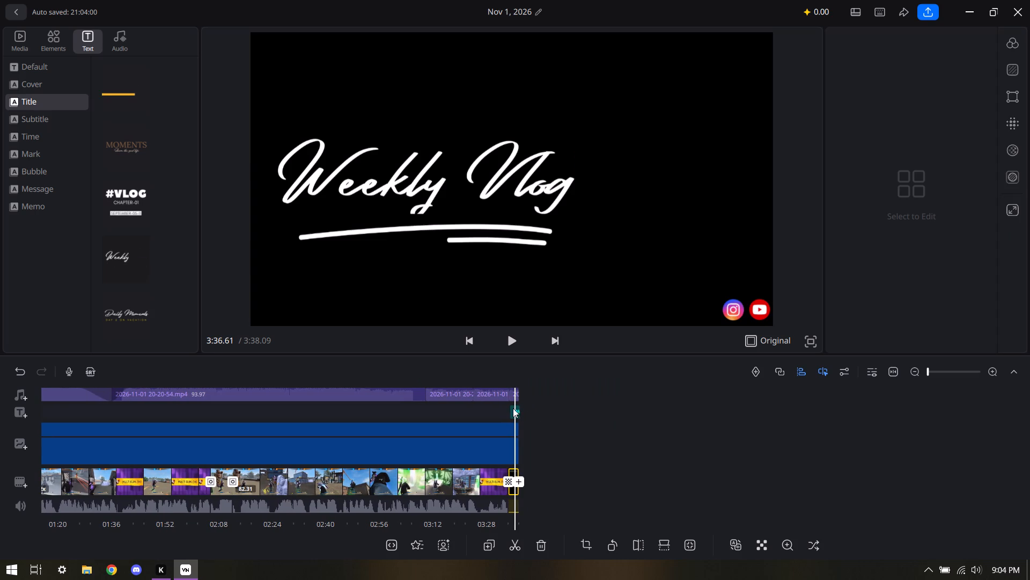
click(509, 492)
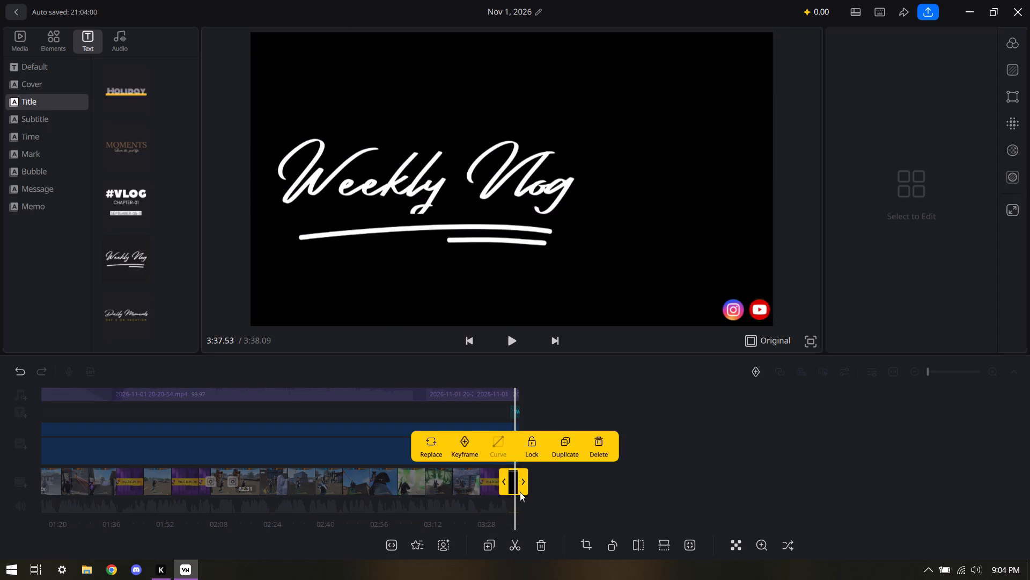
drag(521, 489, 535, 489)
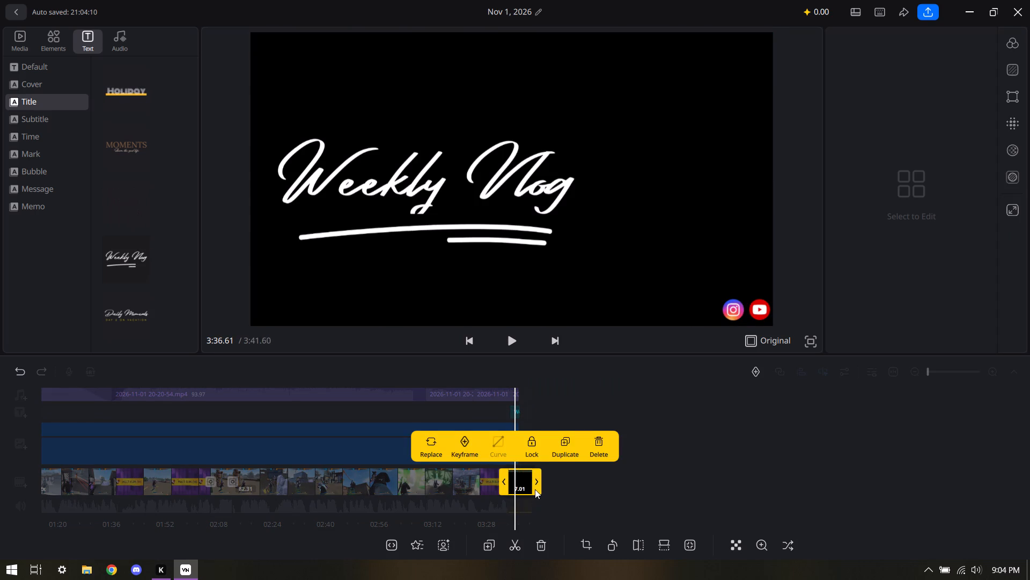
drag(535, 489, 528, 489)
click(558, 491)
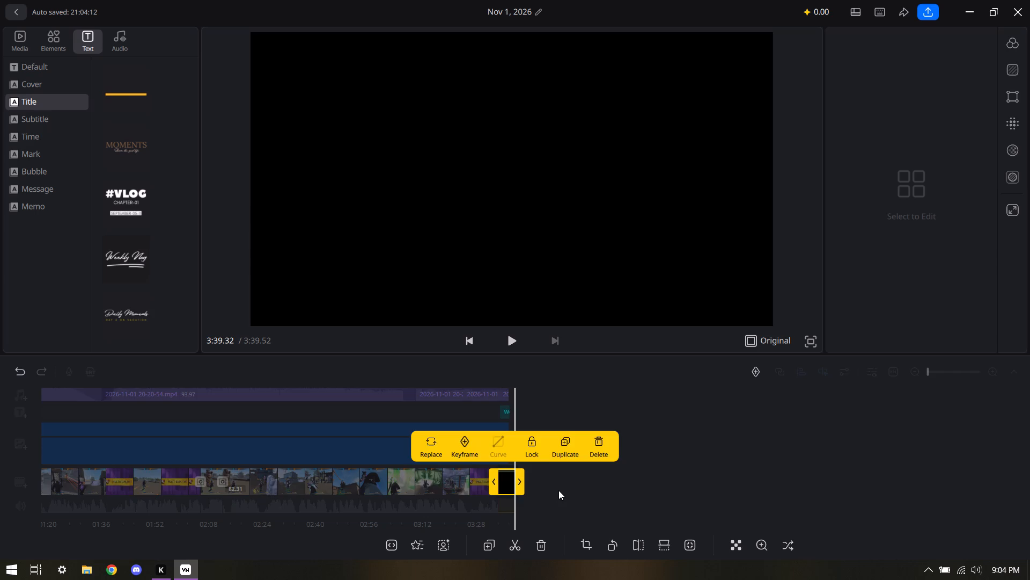
Examine how the Weekly Vlog title and the logo overlays line up with the end of the black clip.
drag(553, 446, 578, 434)
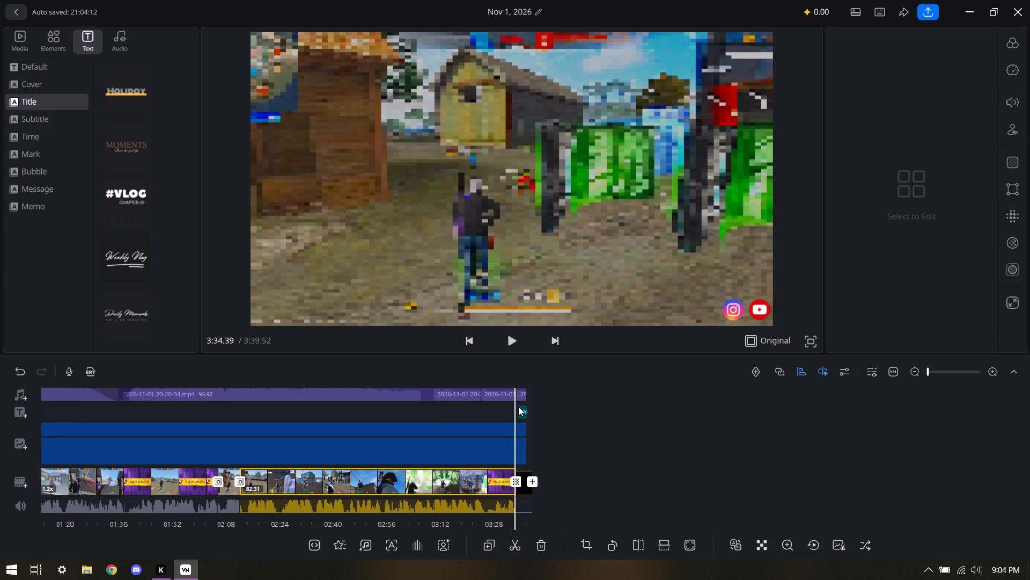
click(520, 410)
click(568, 437)
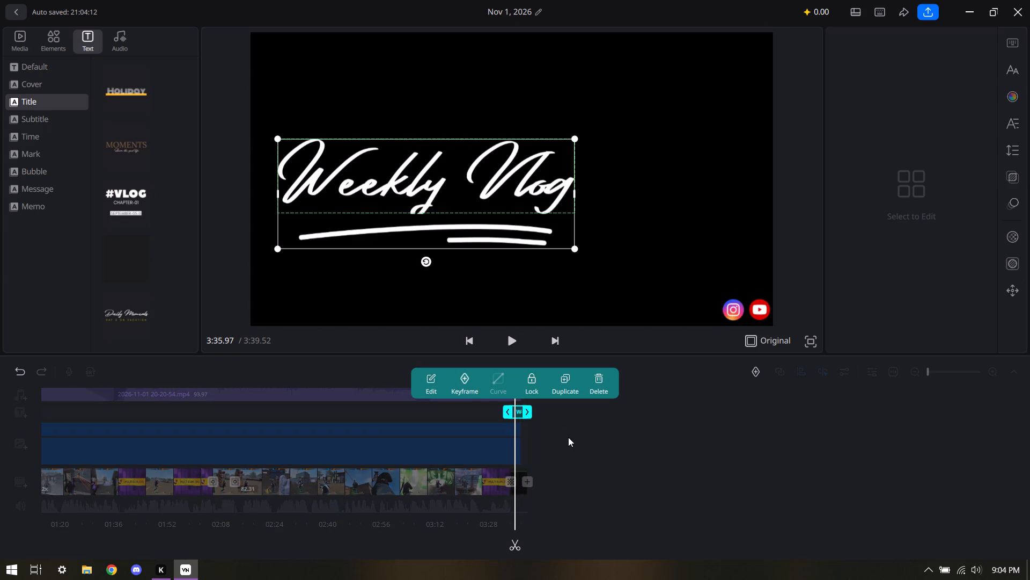
key(F11)
key(F10)
scroll(572, 432, down, 1)
ctrl+scroll(572, 432, up, 3)
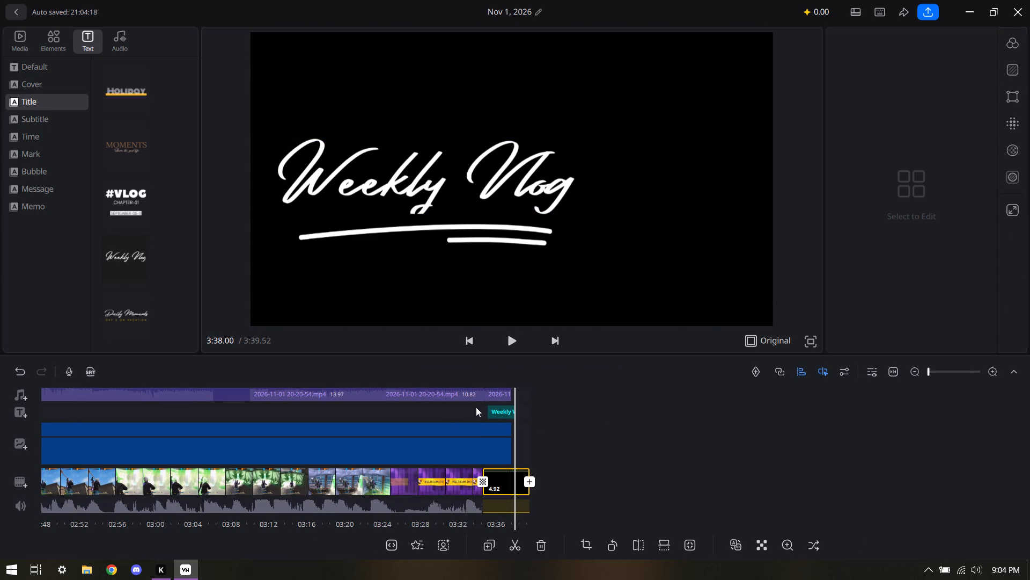
click(573, 408)
drag(507, 413, 501, 418)
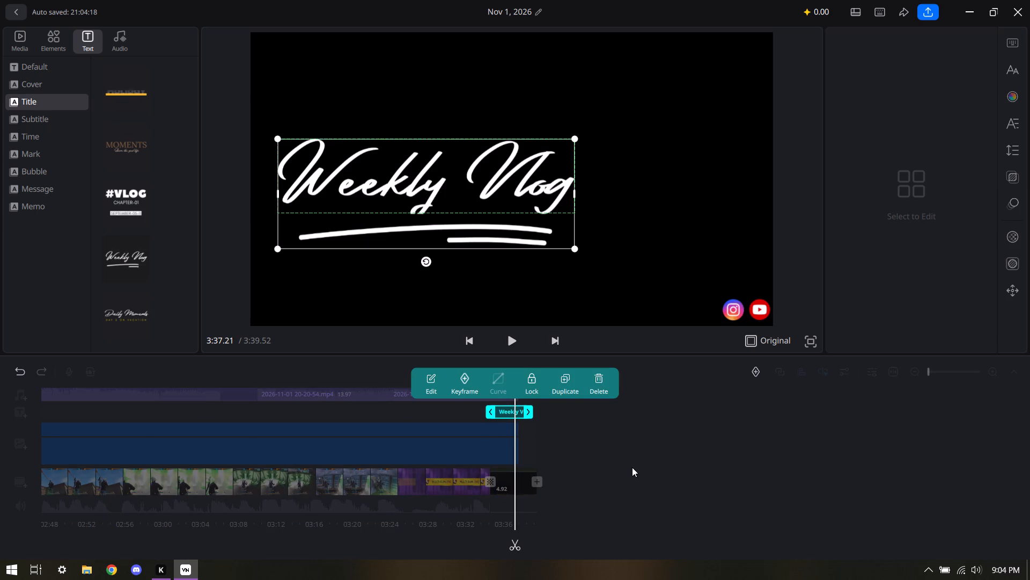
click(632, 467)
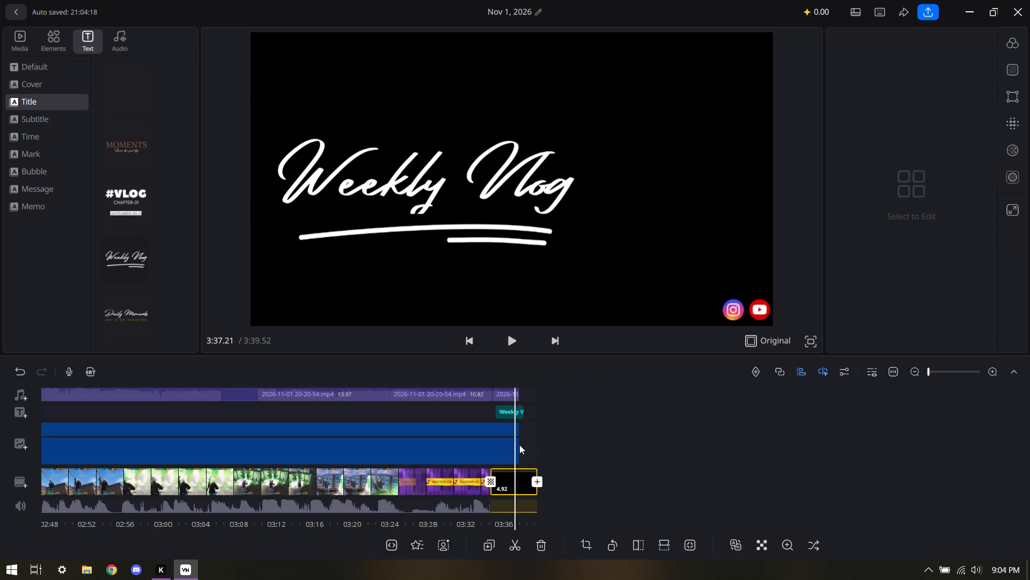
click(510, 436)
click(584, 453)
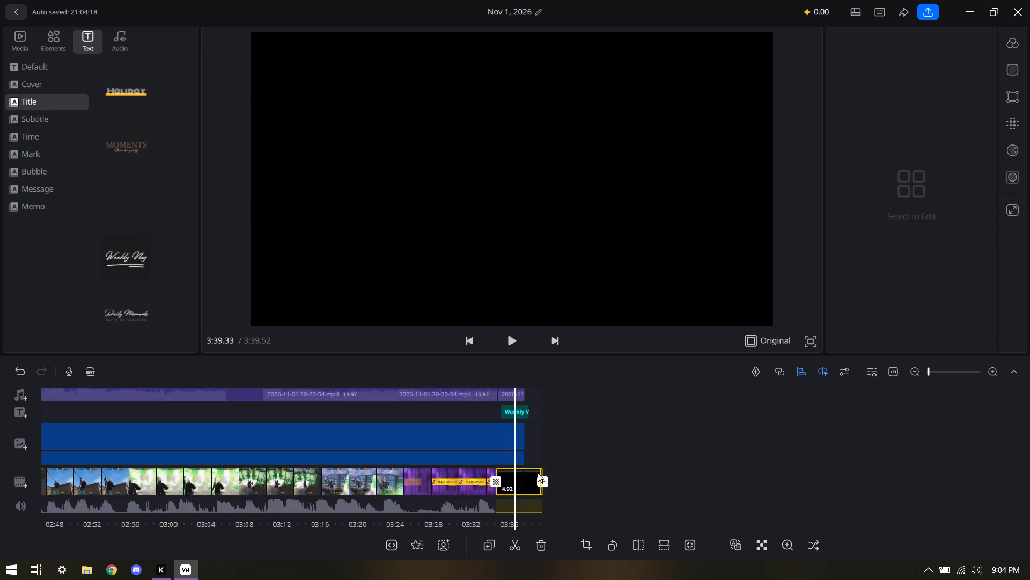
Trim the black end clip to 3.00 s so it finishes together with the logo overlays.
click(520, 483)
drag(548, 488, 543, 489)
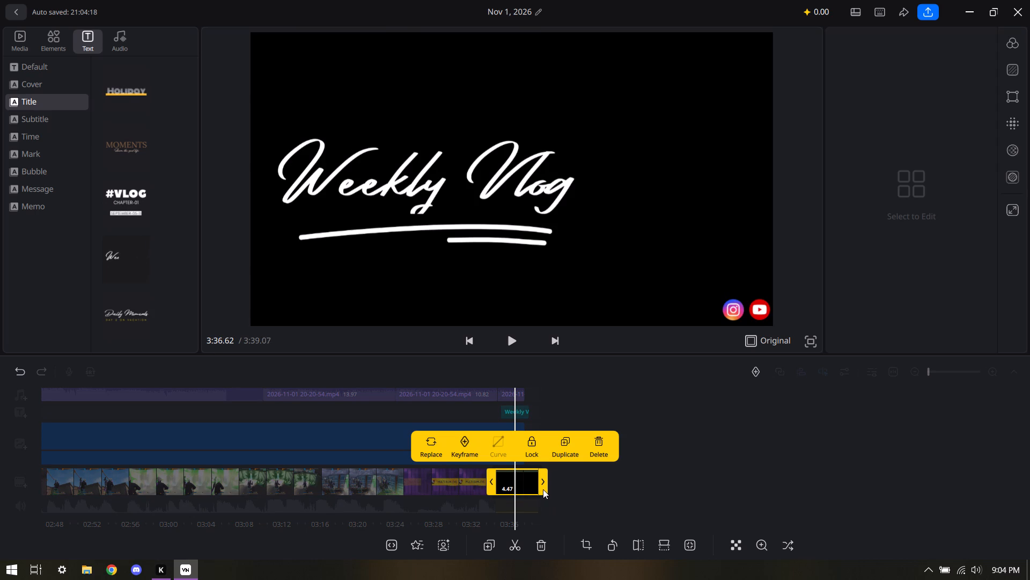
drag(543, 489, 531, 491)
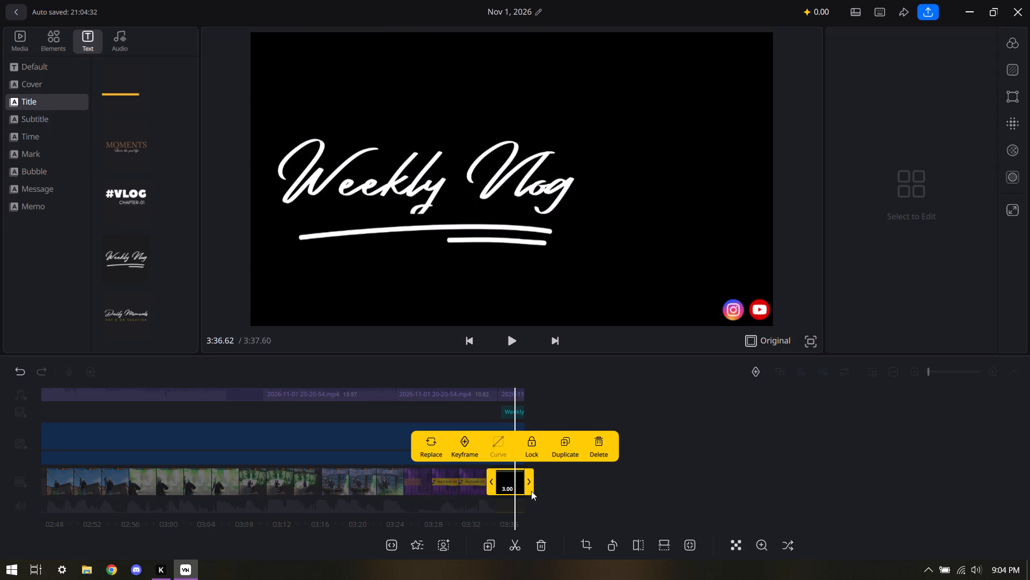
drag(531, 491, 526, 491)
click(570, 491)
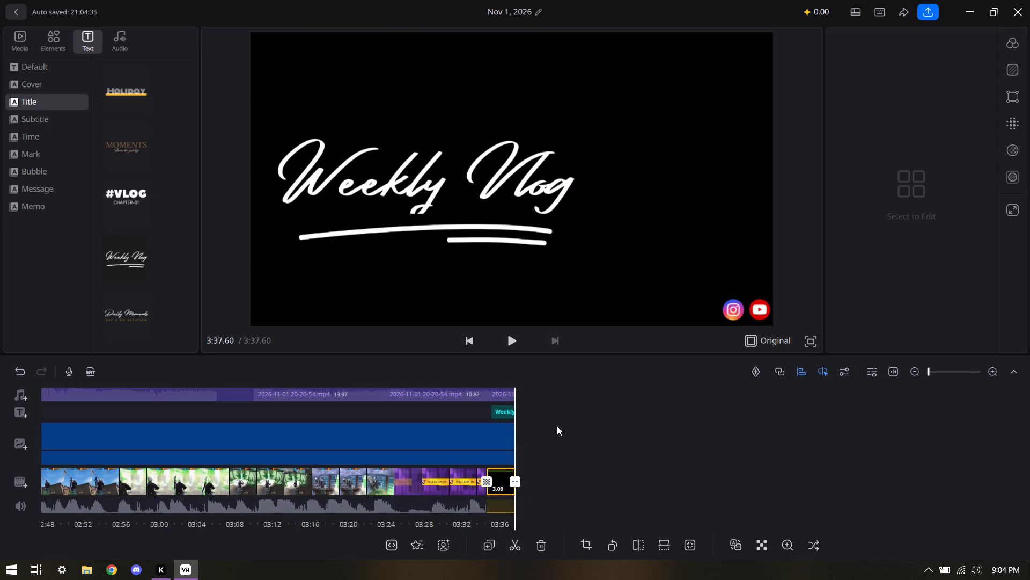
Enlarge the Weekly Vlog title slightly and reposition it in the centre of the frame.
click(563, 427)
drag(437, 425, 478, 433)
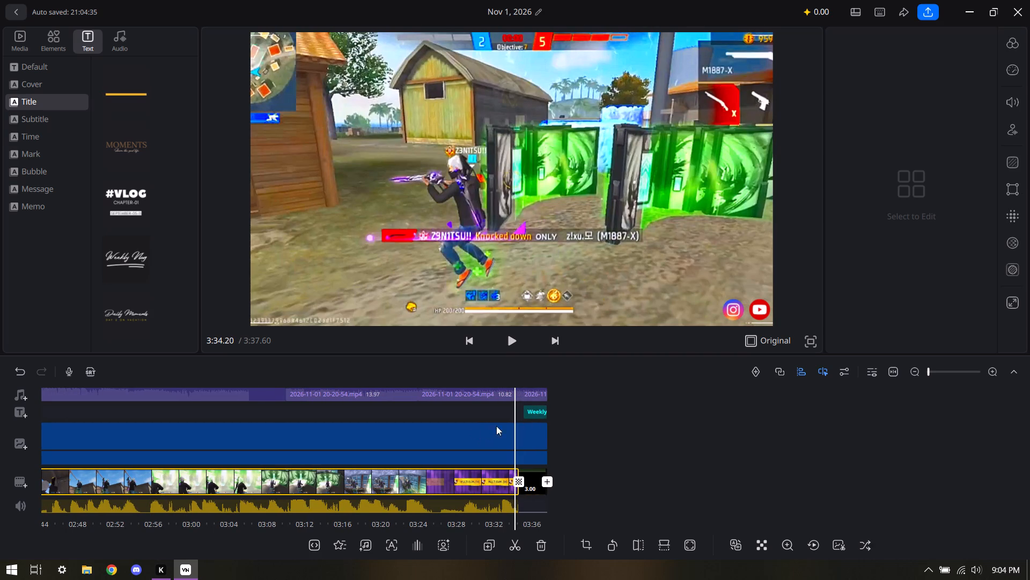
click(546, 412)
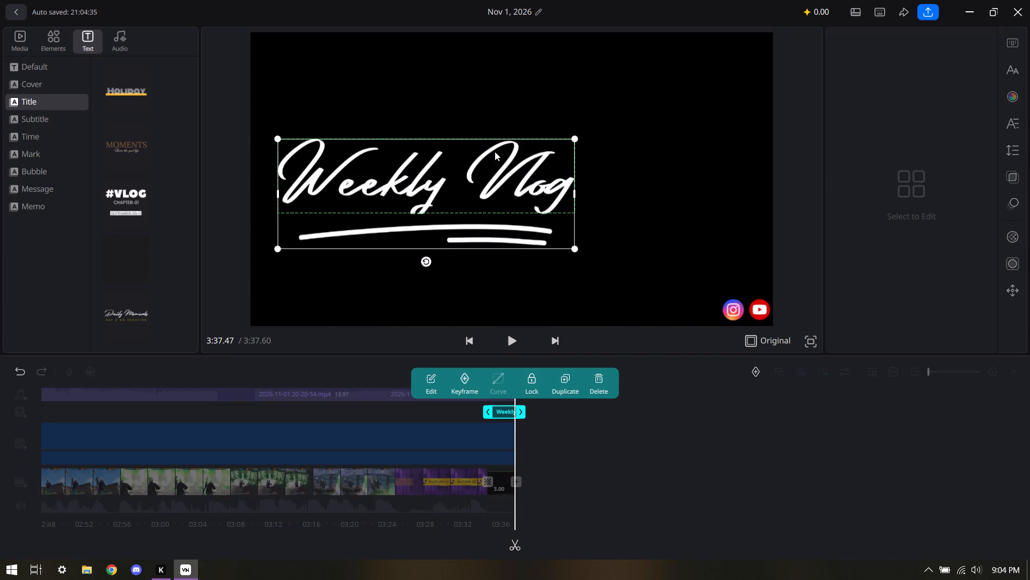
drag(474, 183, 509, 152)
drag(477, 160, 517, 126)
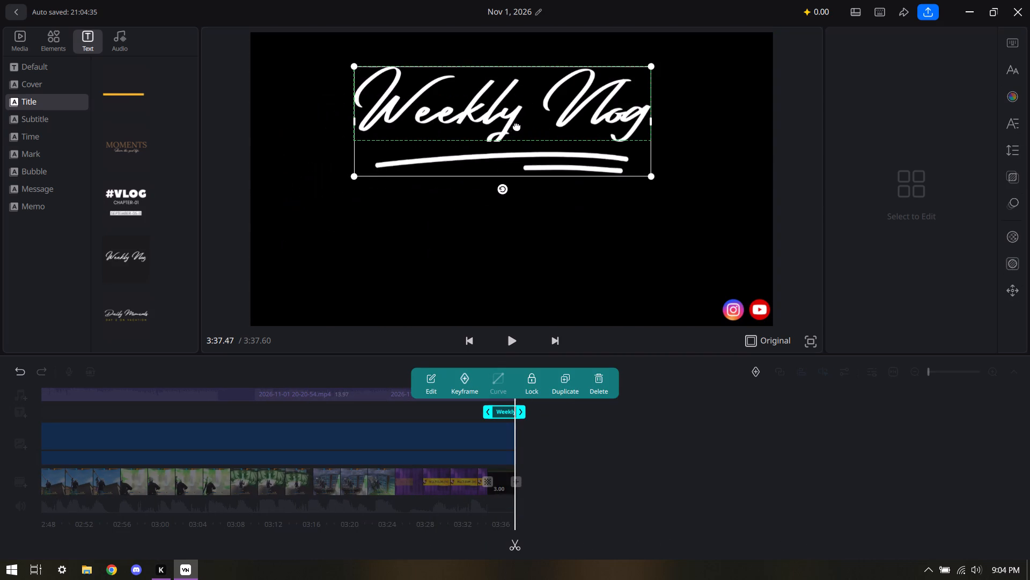
drag(517, 126, 506, 151)
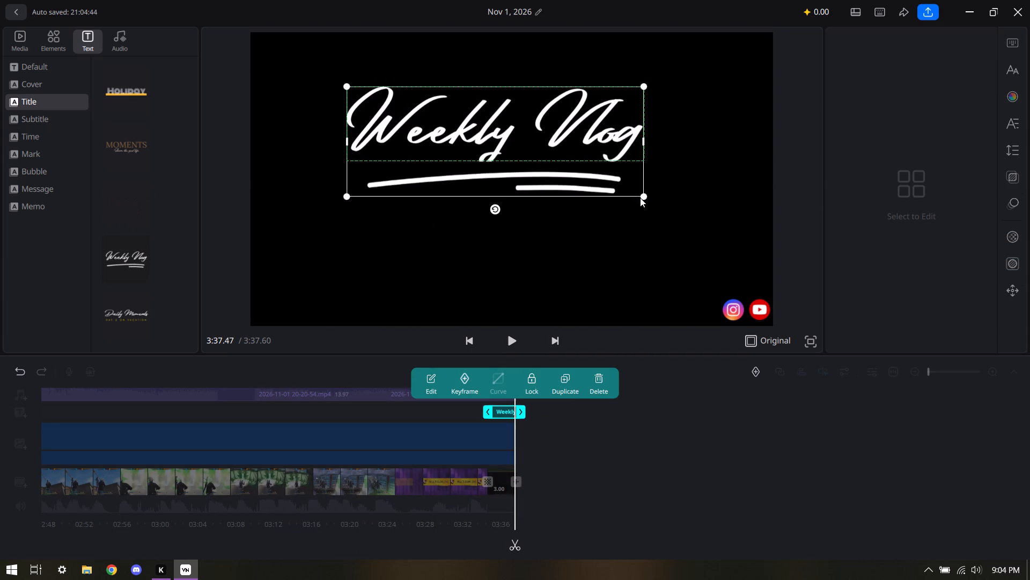
drag(642, 199, 673, 227)
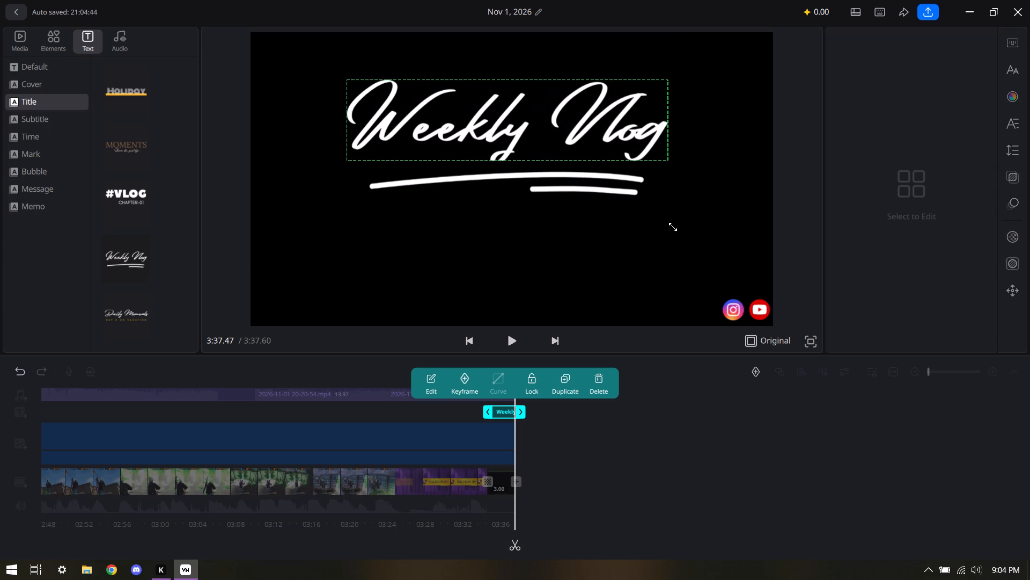
drag(673, 227, 676, 232)
drag(581, 157, 567, 175)
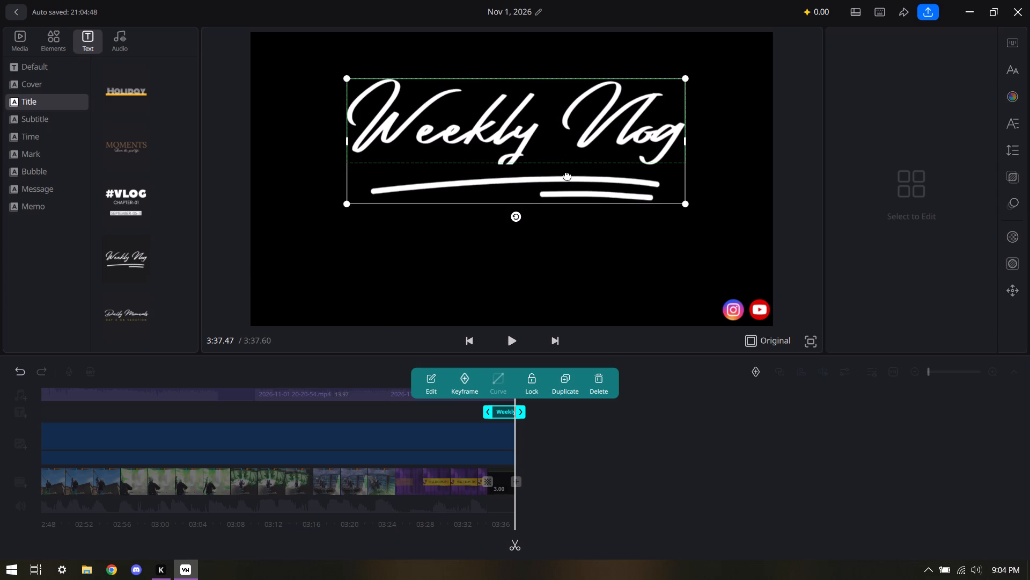
drag(567, 175, 565, 193)
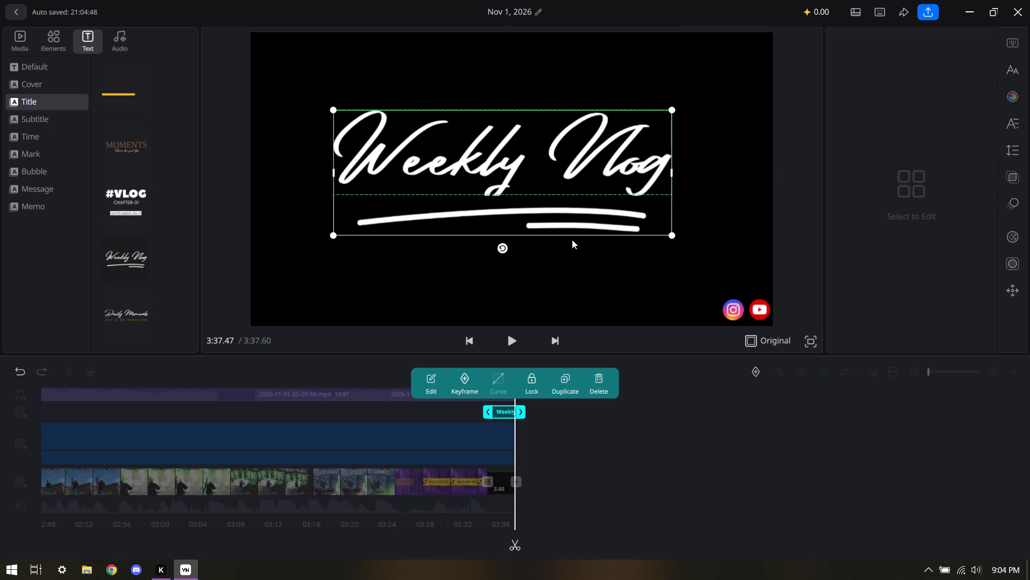
Open the title's text for editing, switch to Chrome, and copy the phrase "thank for watching" from a Google search for "than".
click(428, 376)
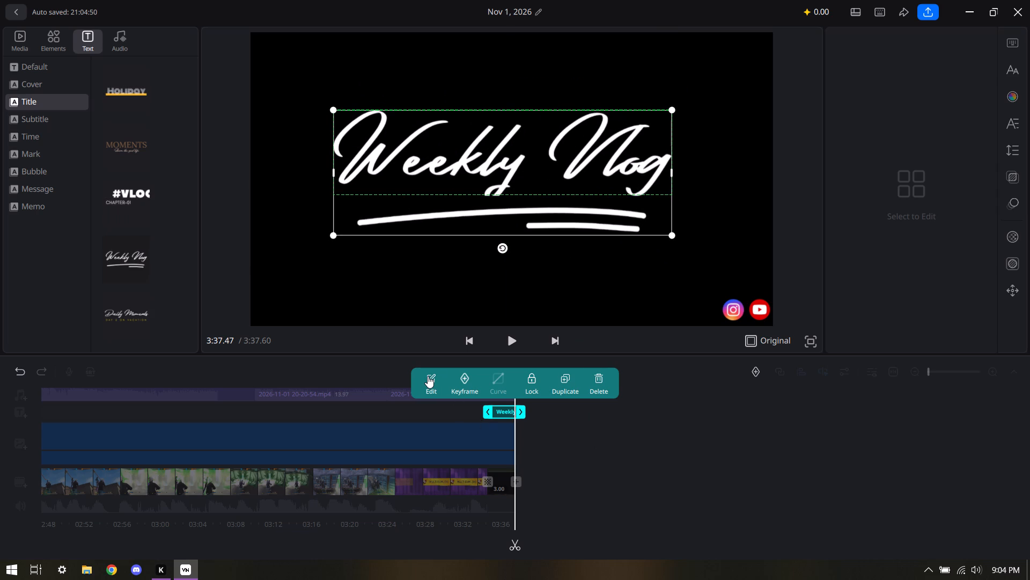
click(113, 567)
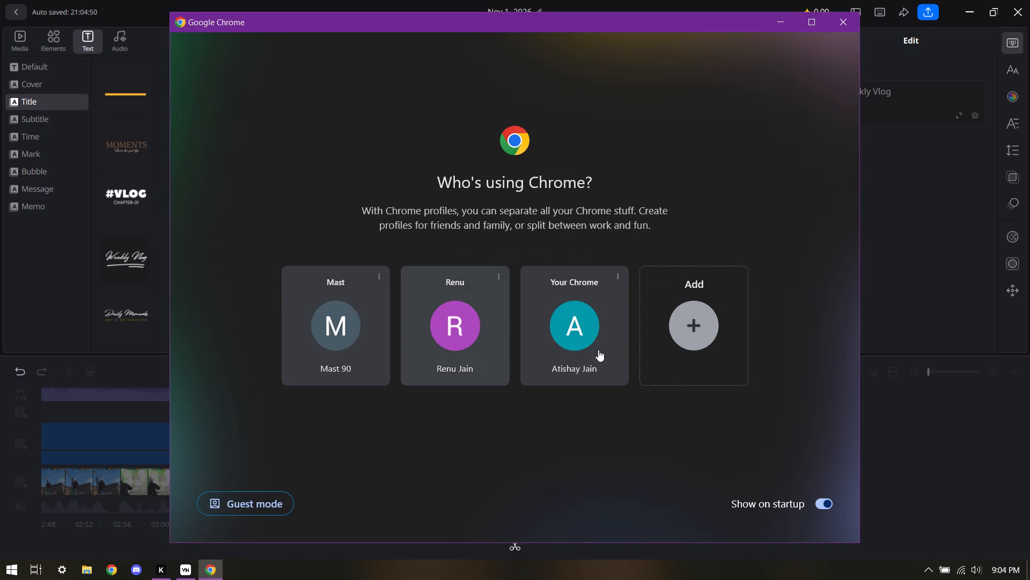
click(608, 345)
click(390, 268)
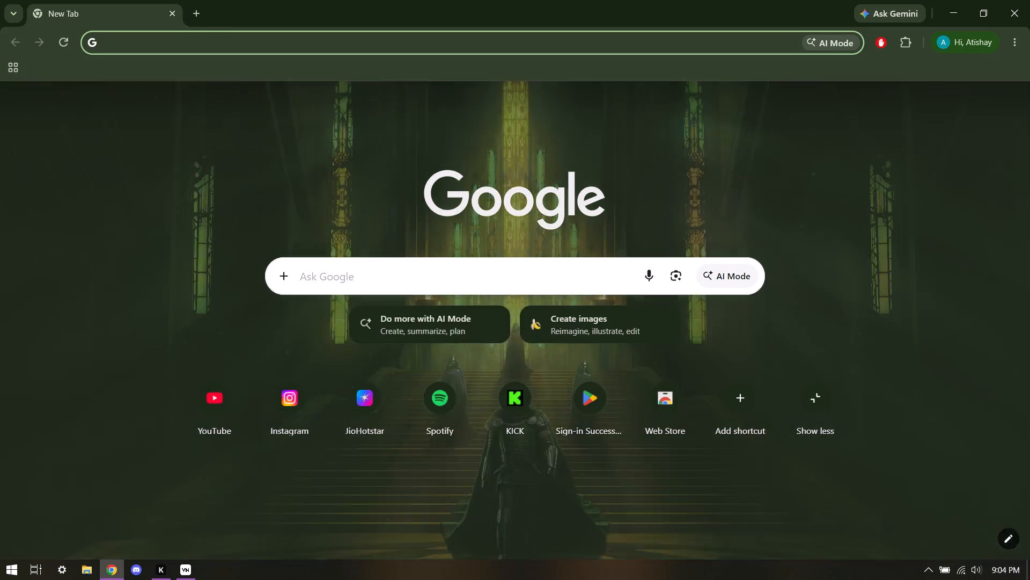
text(than)
triple_click(374, 271)
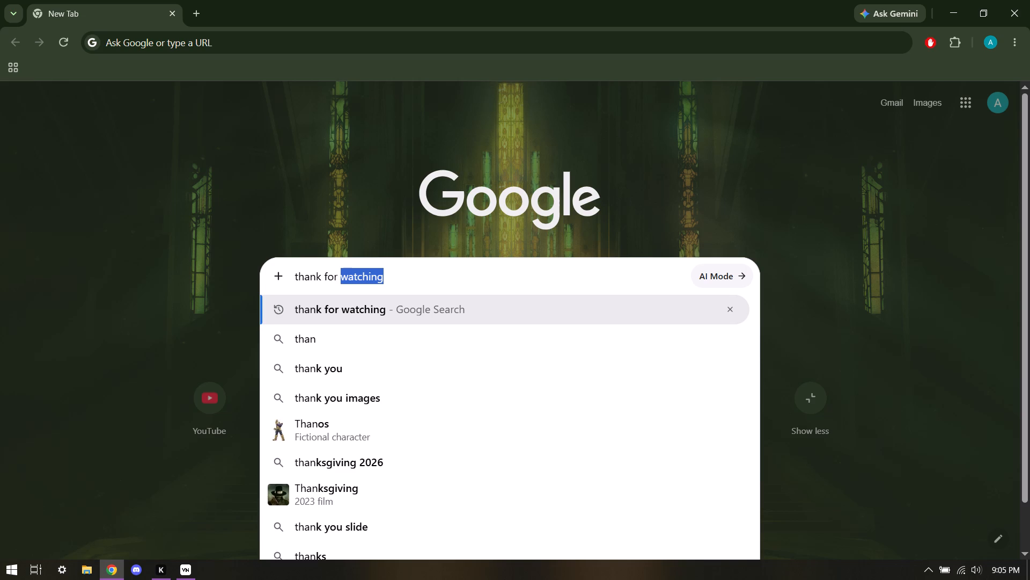
click(374, 271)
key(ctrl+c)
key(ctrl+c)
key(ctrl+c)
click(1029, 0)
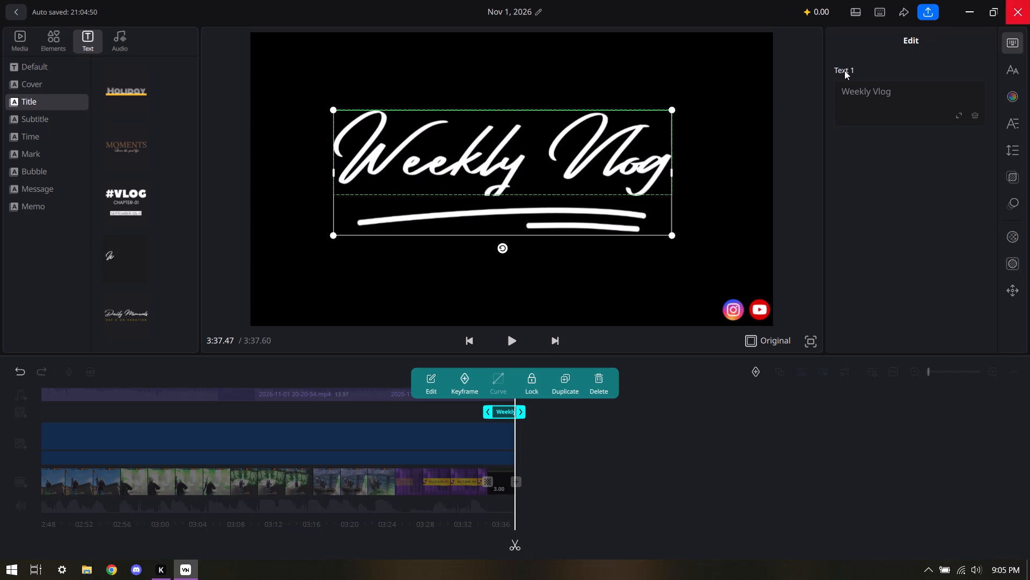
Replace the Weekly Vlog title's text with the copied phrase "thank for watching".
click(895, 89)
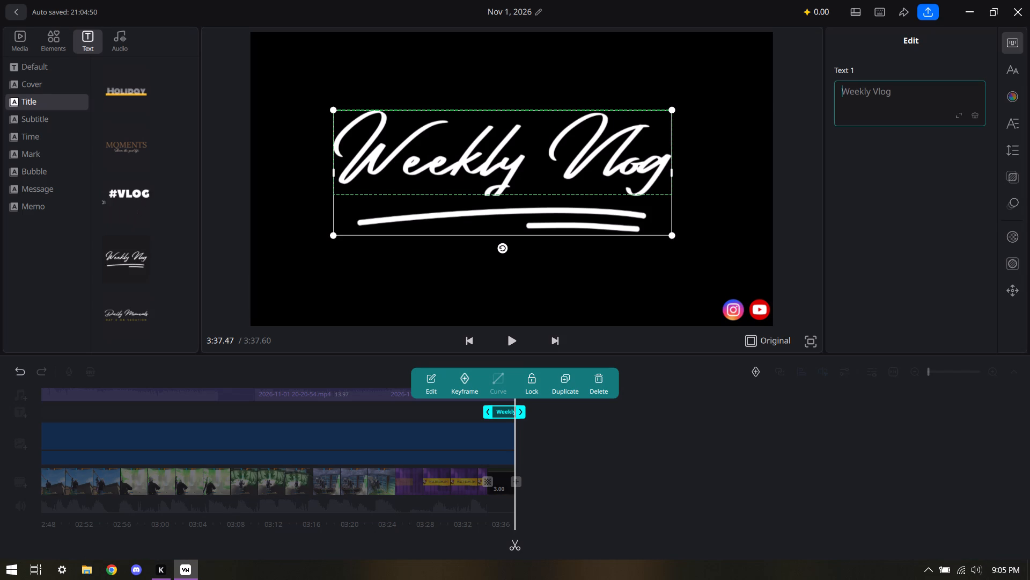
key(ctrl+v)
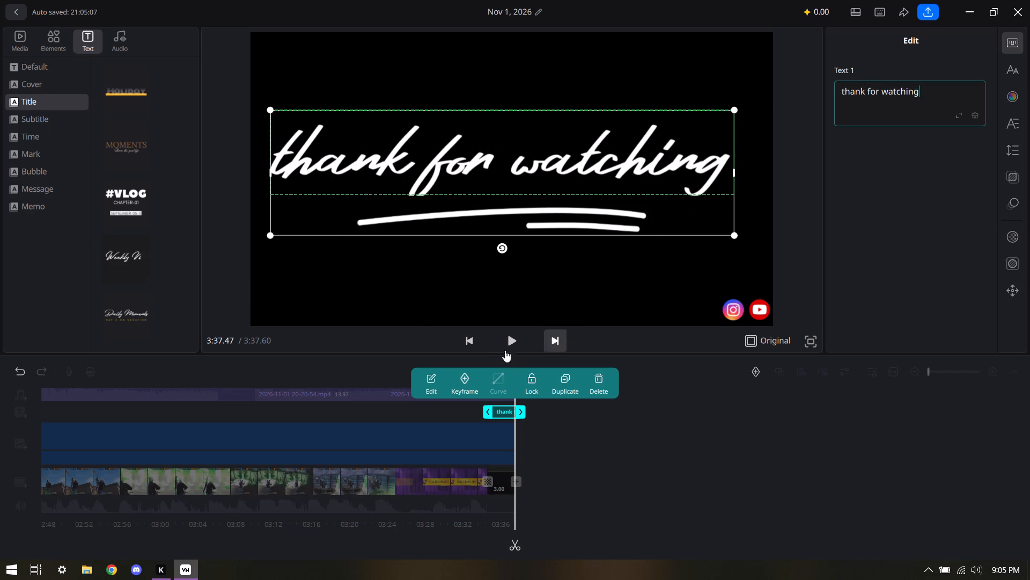
click(367, 357)
click(357, 371)
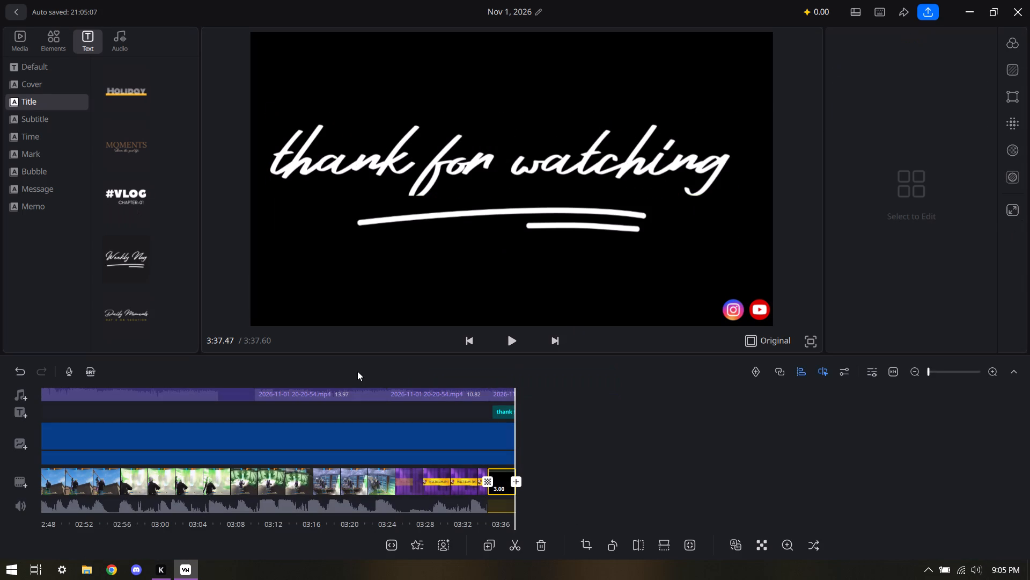
Extend the start of the Instagram logo overlay back to 0:00 so it begins with the video.
drag(357, 371, 437, 371)
drag(404, 416, 443, 411)
drag(443, 411, 1029, 385)
drag(204, 420, 848, 379)
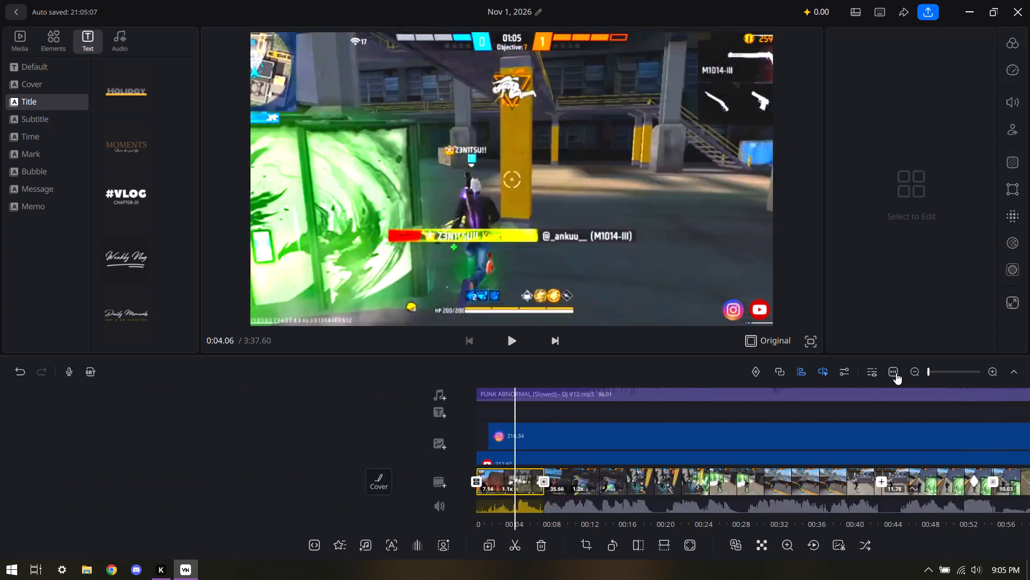
ctrl+scroll(626, 388, down, 1)
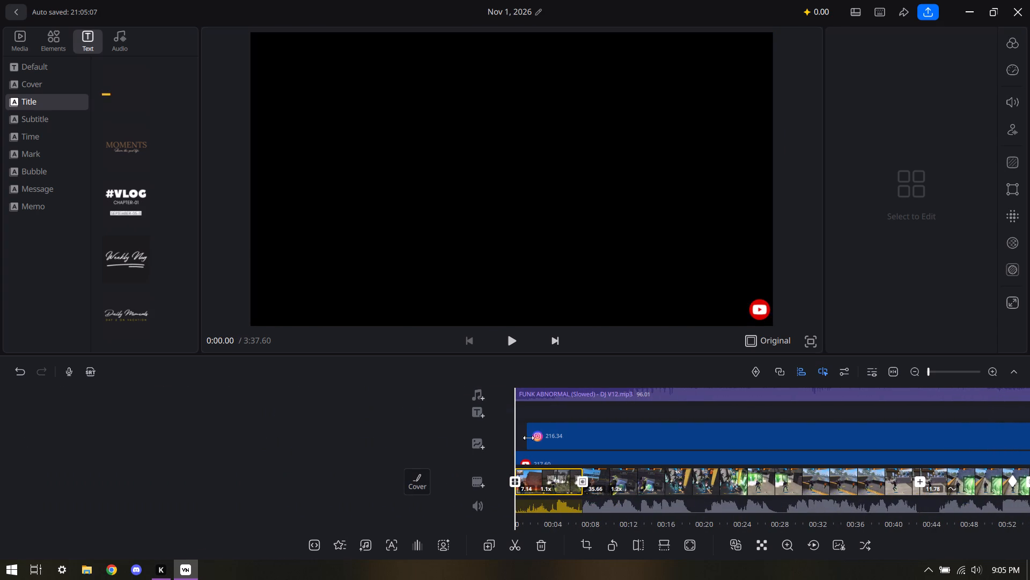
click(526, 443)
click(537, 441)
drag(501, 441, 489, 443)
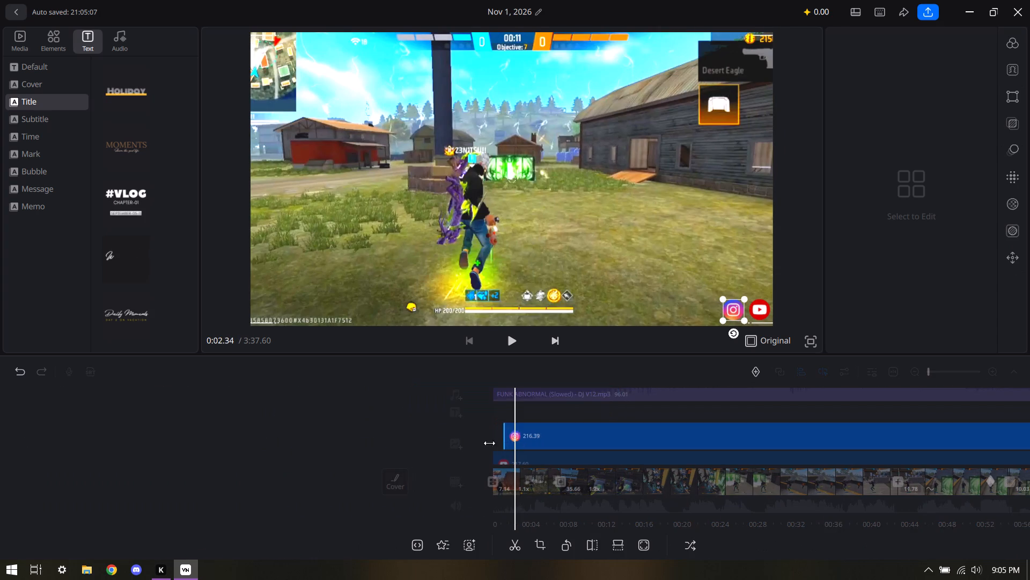
drag(489, 443, 449, 448)
click(375, 434)
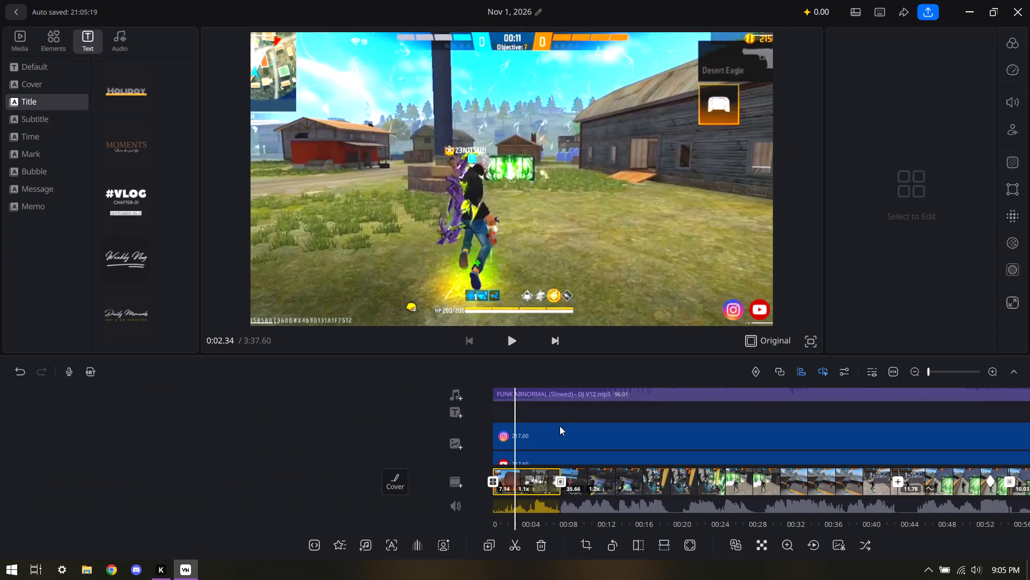
Play back the opening of the edit from about 0:02 to review the cuts, transitions and logo overlays.
click(515, 345)
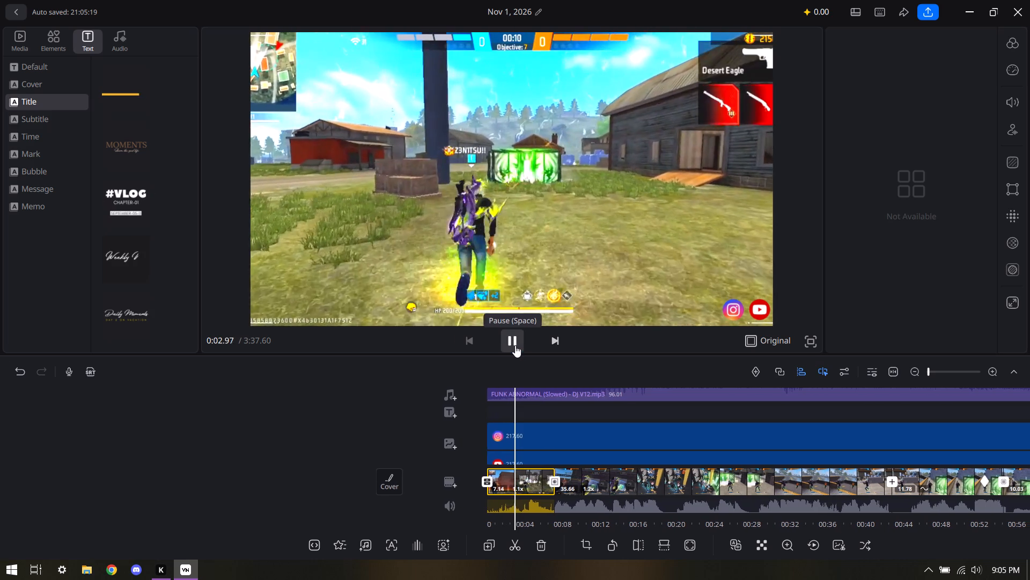
ctrl+scroll(515, 345, down, 6)
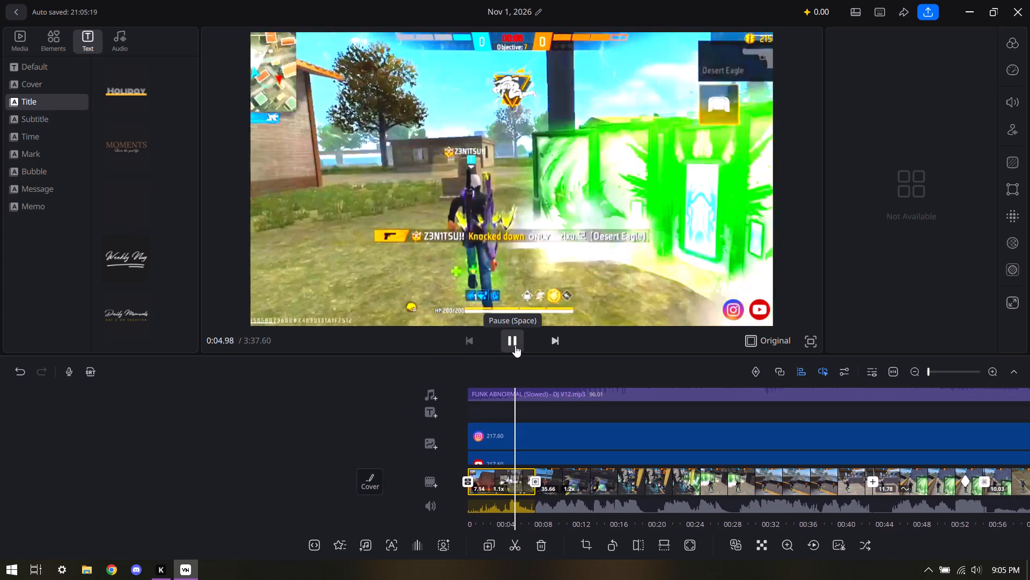
ctrl+scroll(515, 345, down, 19)
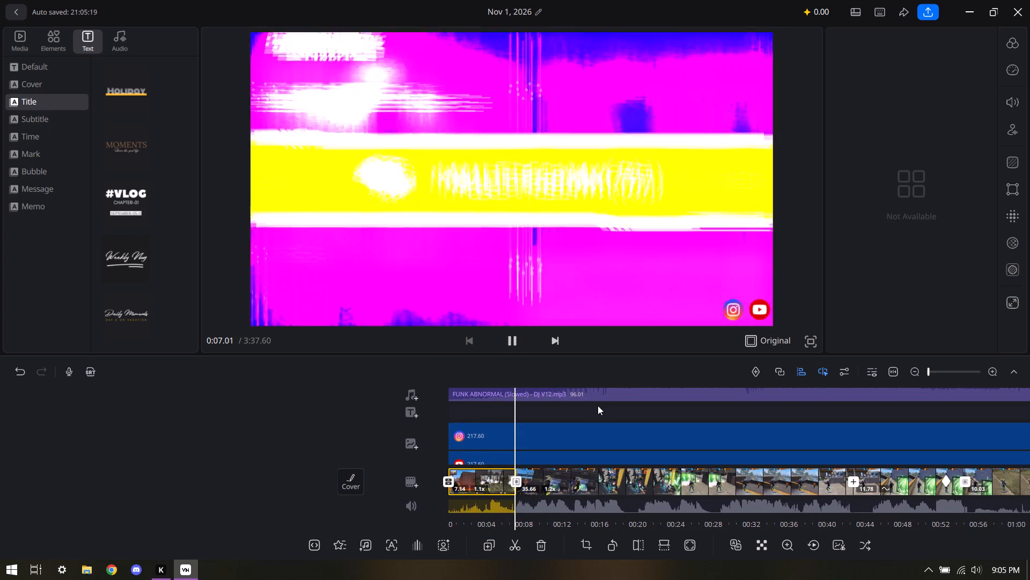
scroll(598, 405, down, 1)
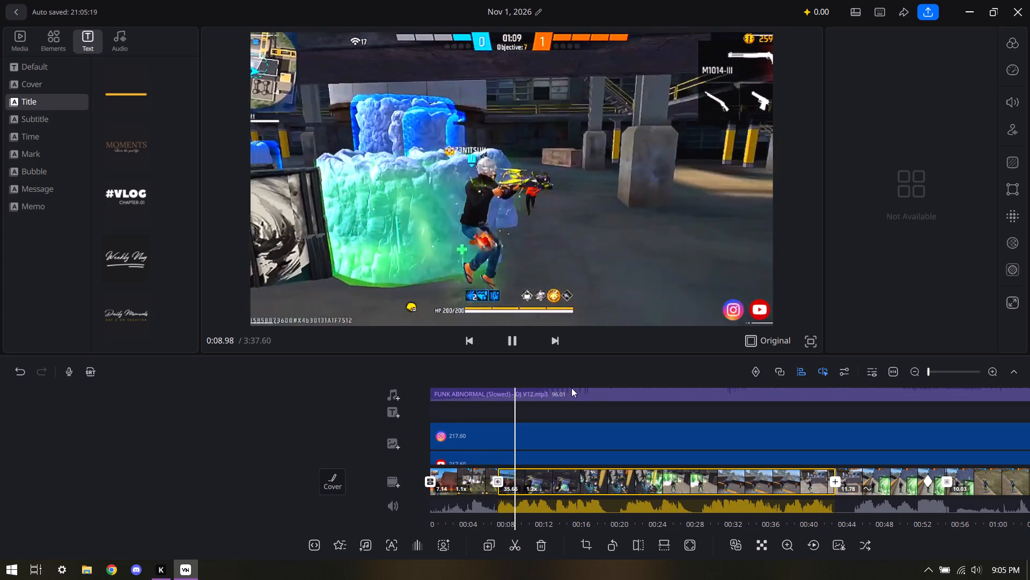
ctrl+scroll(554, 393, down, 4)
scroll(554, 393, left, 1)
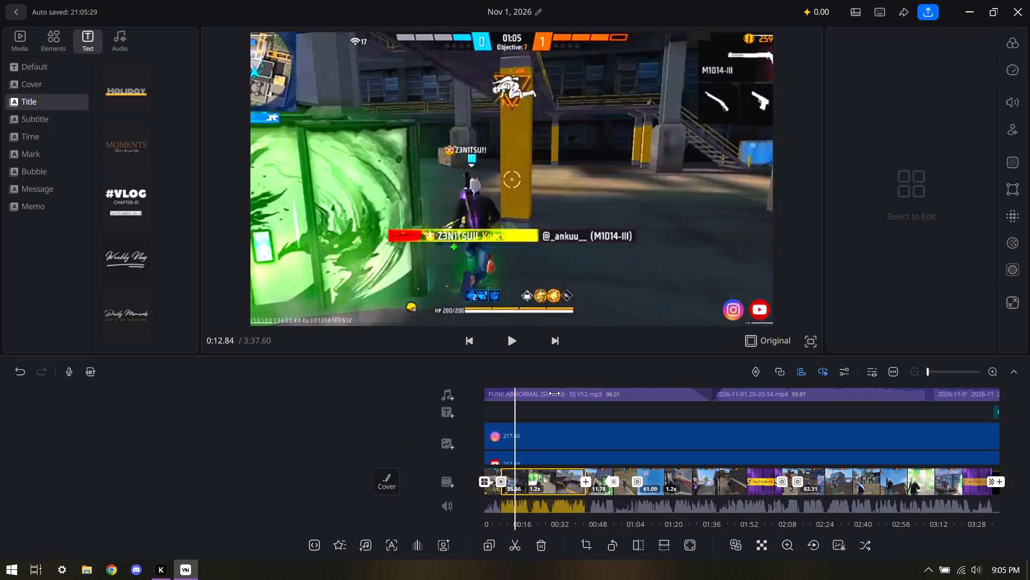
scroll(554, 393, left, 1)
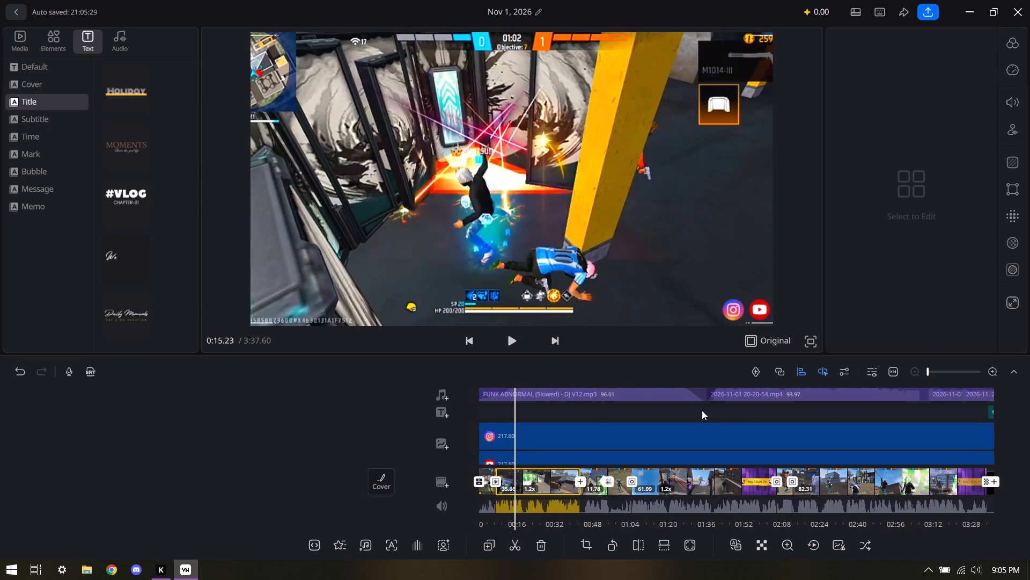
click(508, 336)
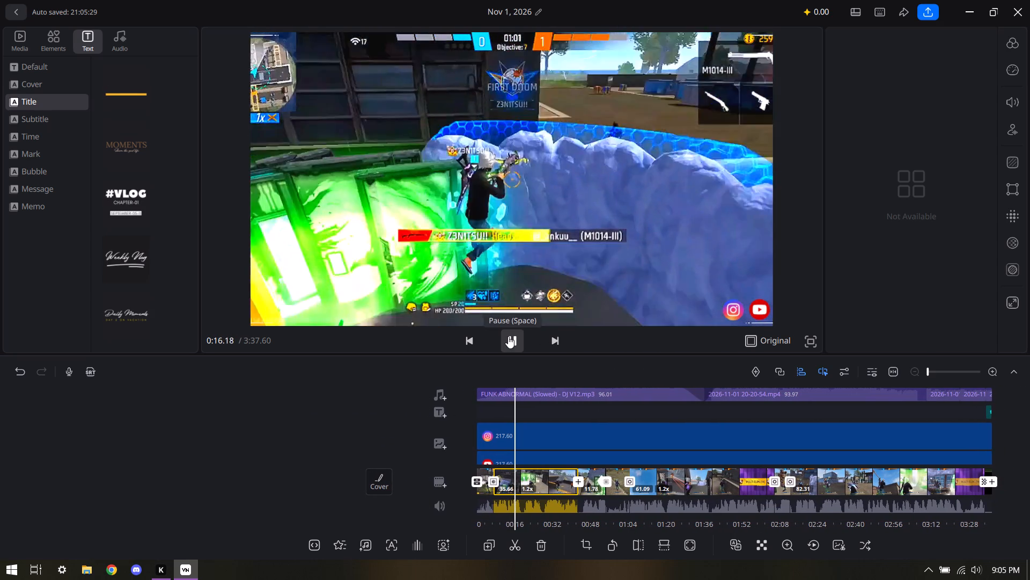
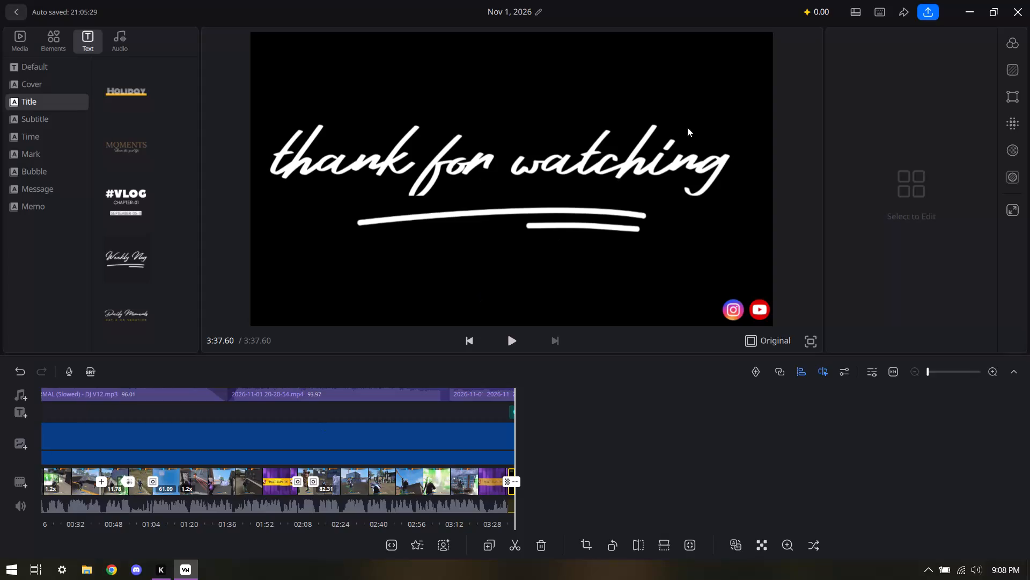
Export the finished video with manual quality settings at 4K resolution and 120 fps.
click(918, 16)
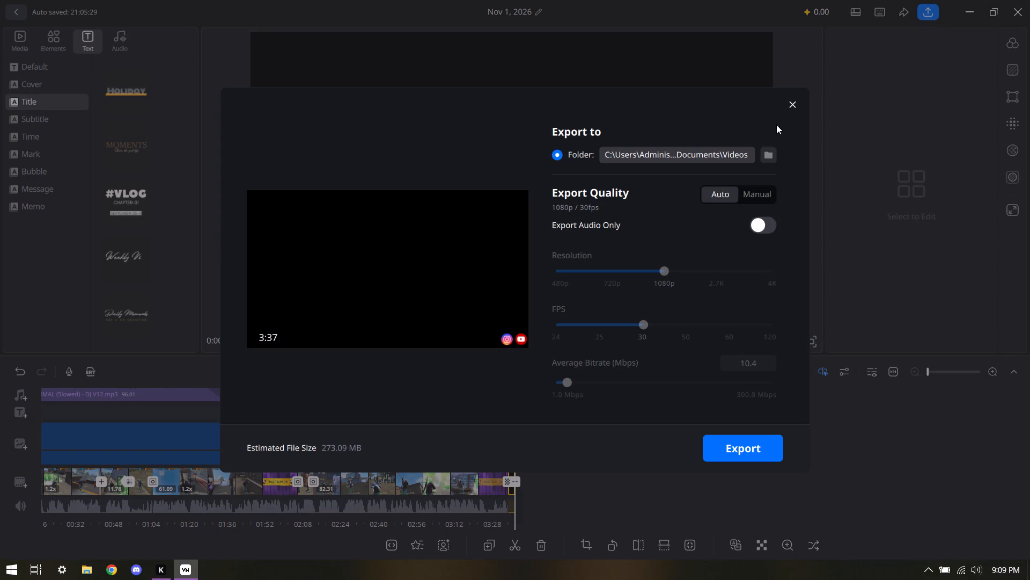
click(759, 191)
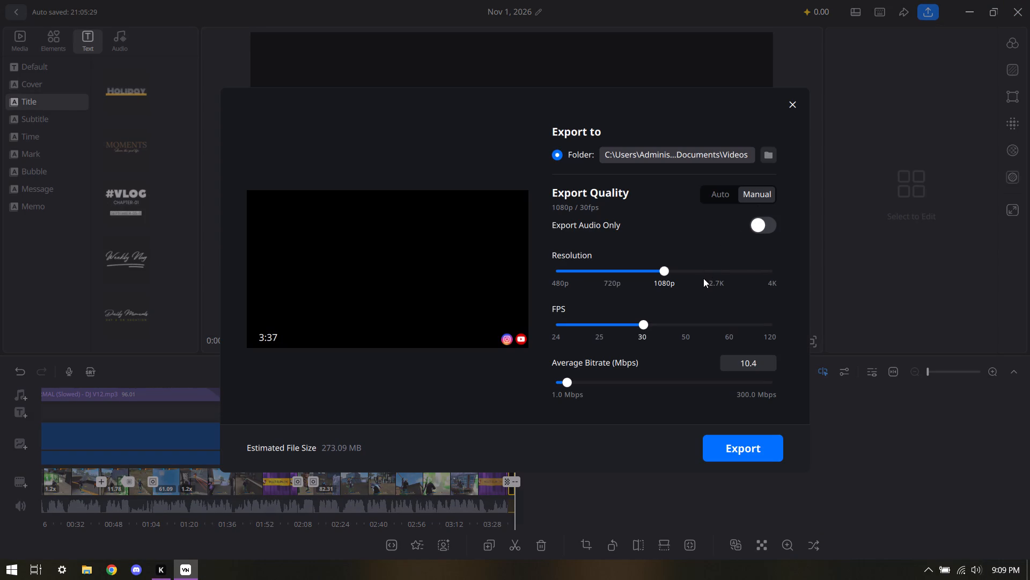
drag(714, 275, 776, 272)
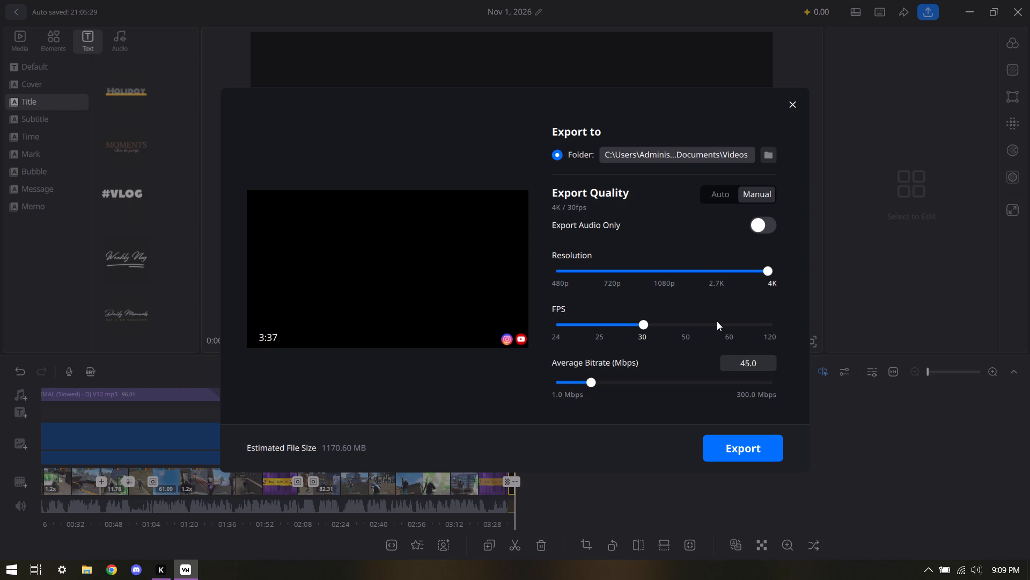
drag(723, 326, 813, 332)
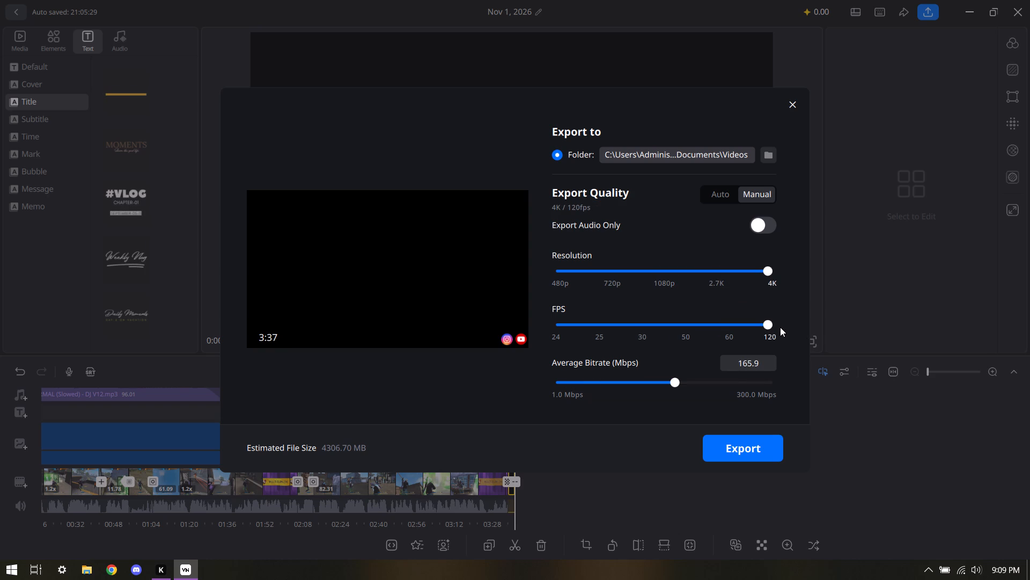
click(754, 449)
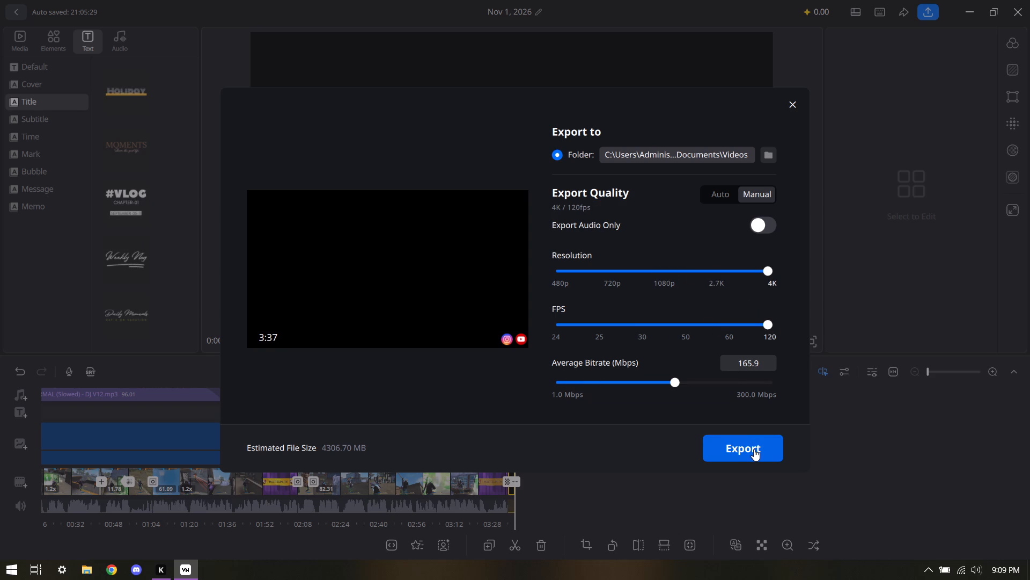
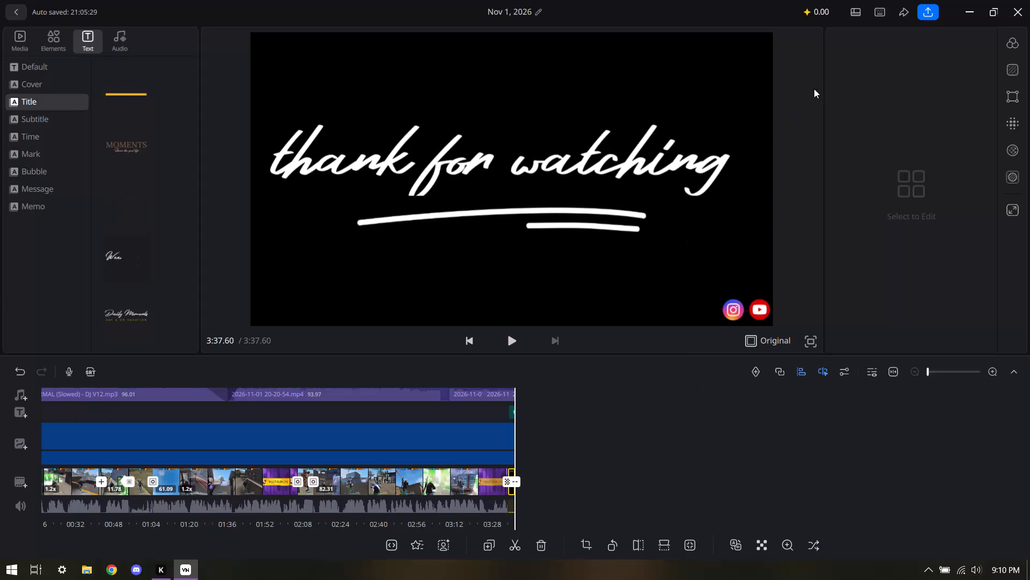
Export the video again with manual quality settings at 2.7K resolution and 60 fps.
click(931, 8)
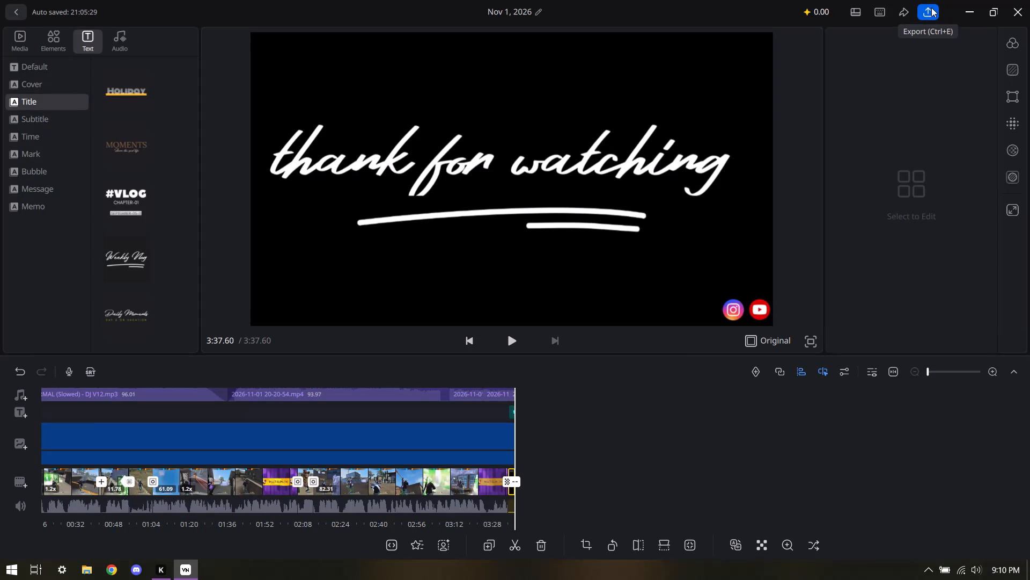
click(717, 278)
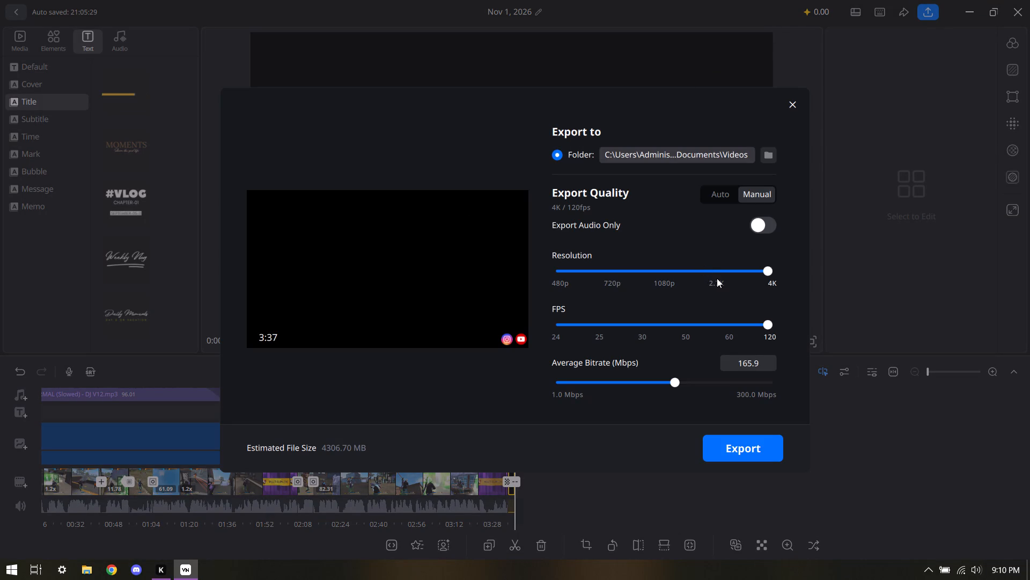
click(713, 269)
click(732, 329)
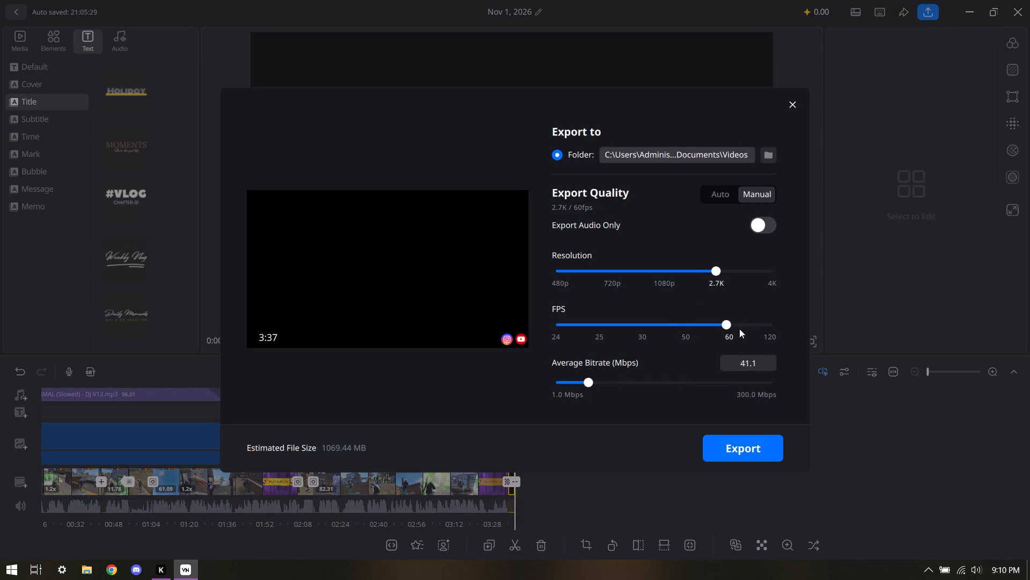
click(742, 441)
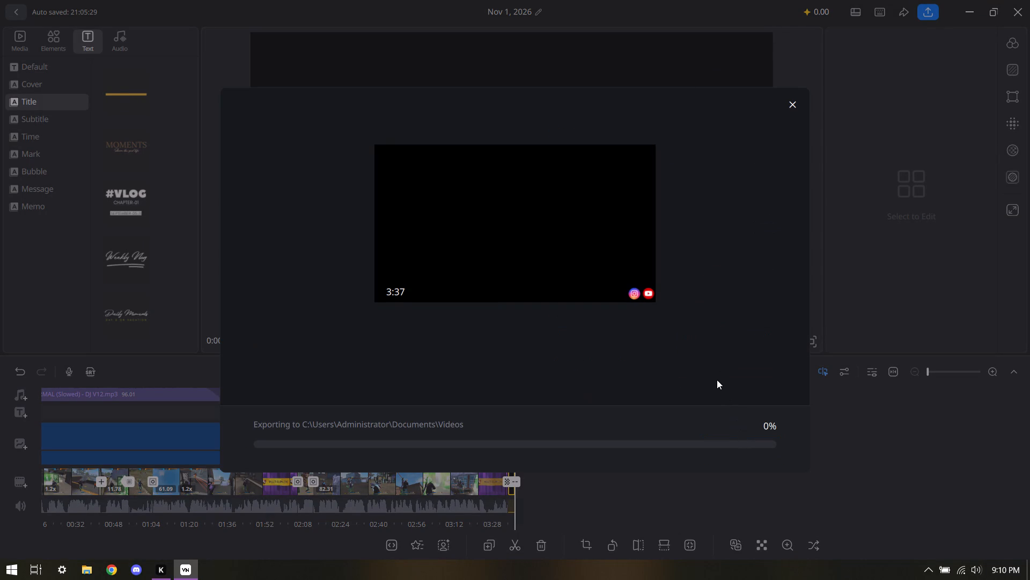
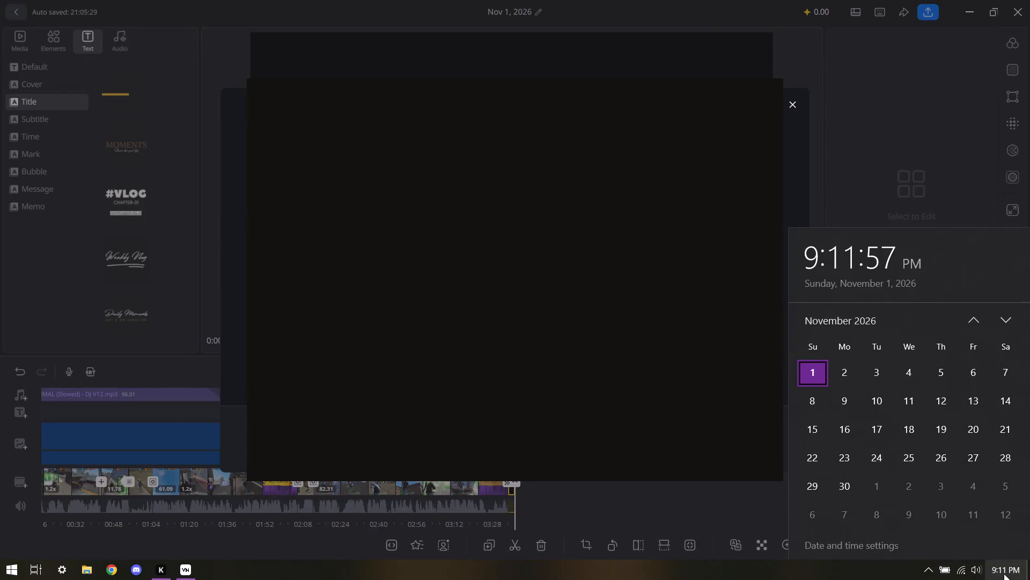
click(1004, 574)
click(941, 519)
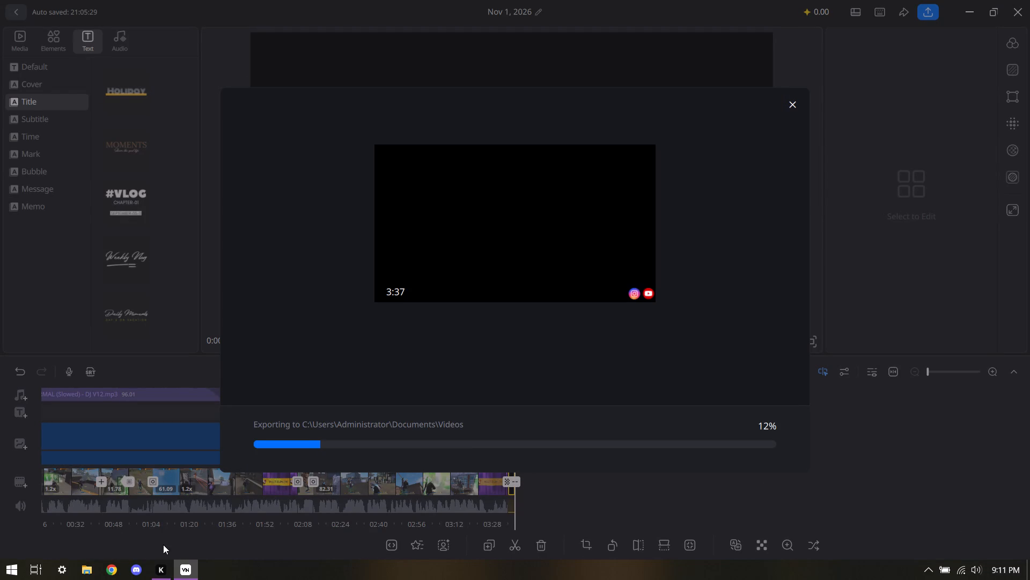